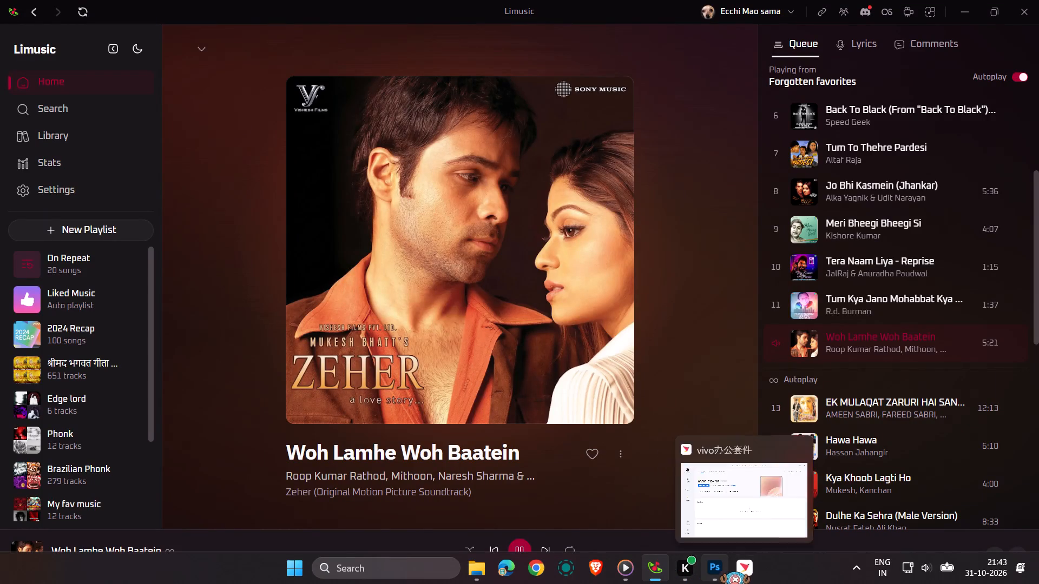
Switch to Photoshop with the WORKINPROGRESS.psd document.
click(721, 577)
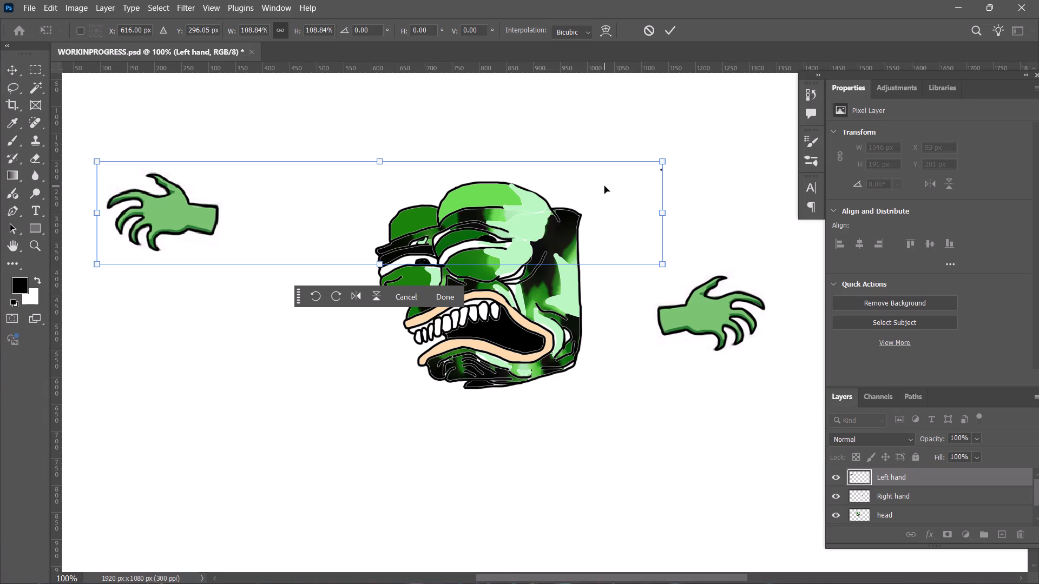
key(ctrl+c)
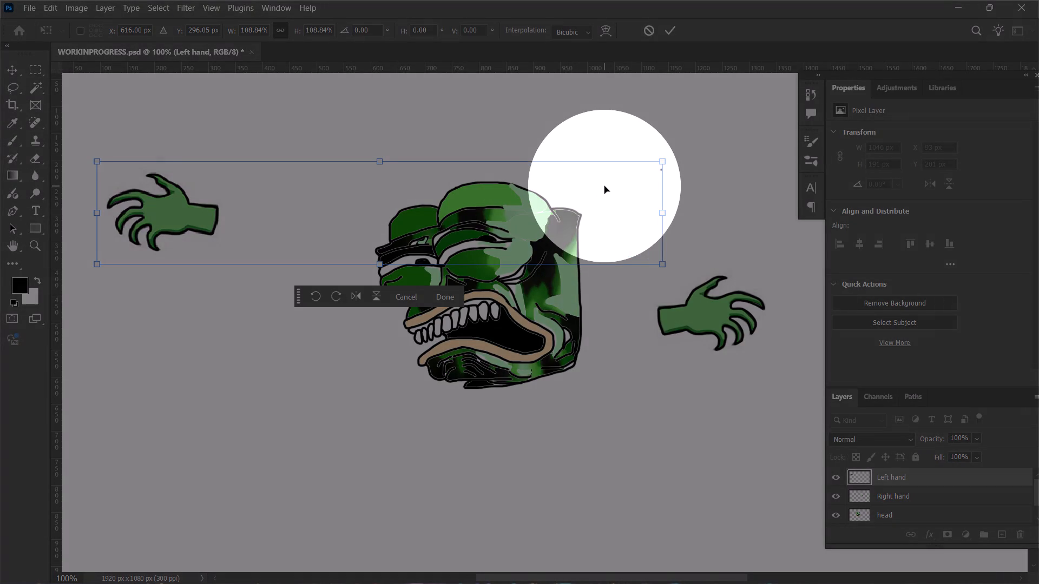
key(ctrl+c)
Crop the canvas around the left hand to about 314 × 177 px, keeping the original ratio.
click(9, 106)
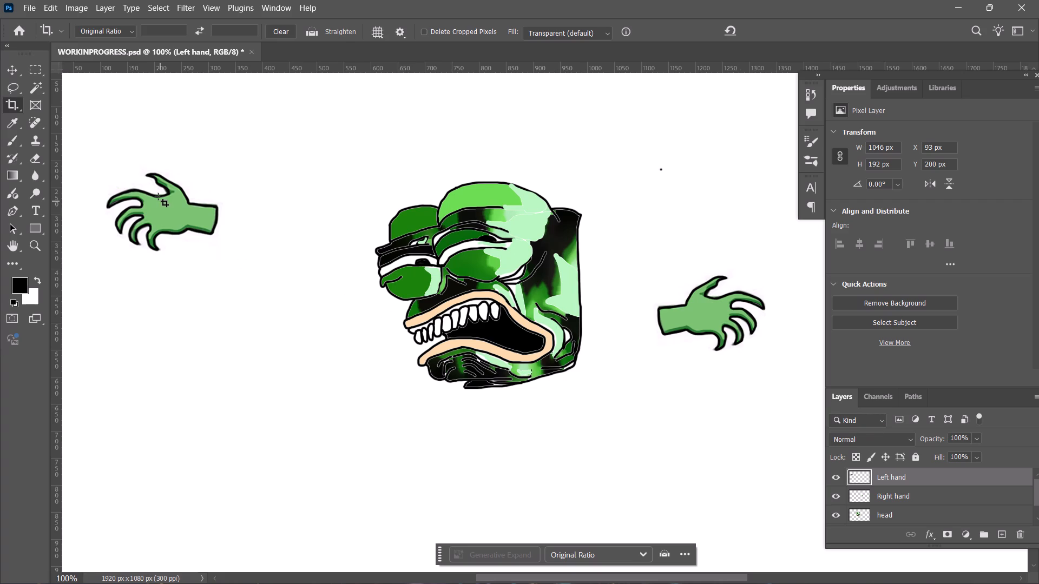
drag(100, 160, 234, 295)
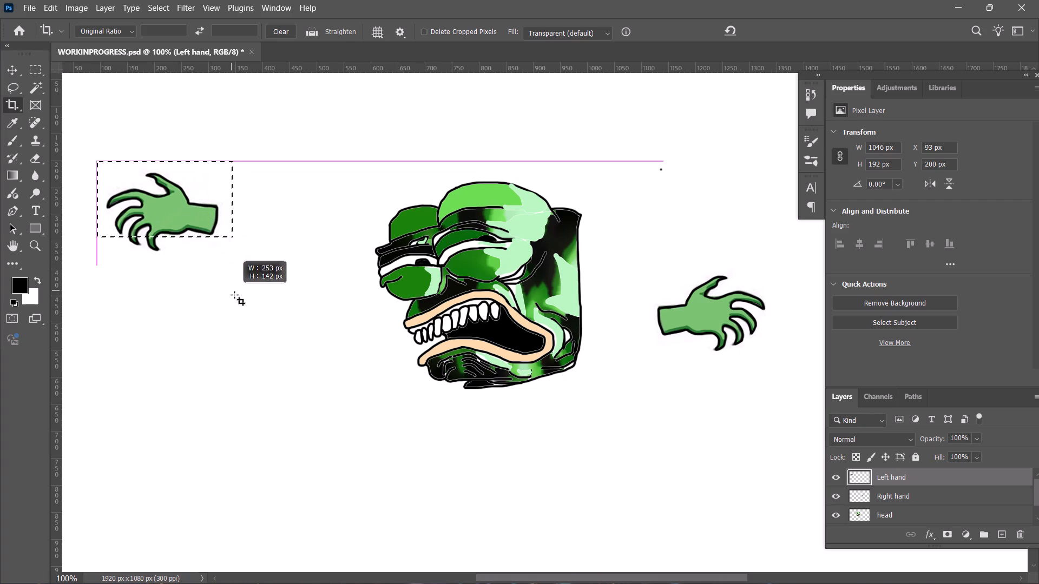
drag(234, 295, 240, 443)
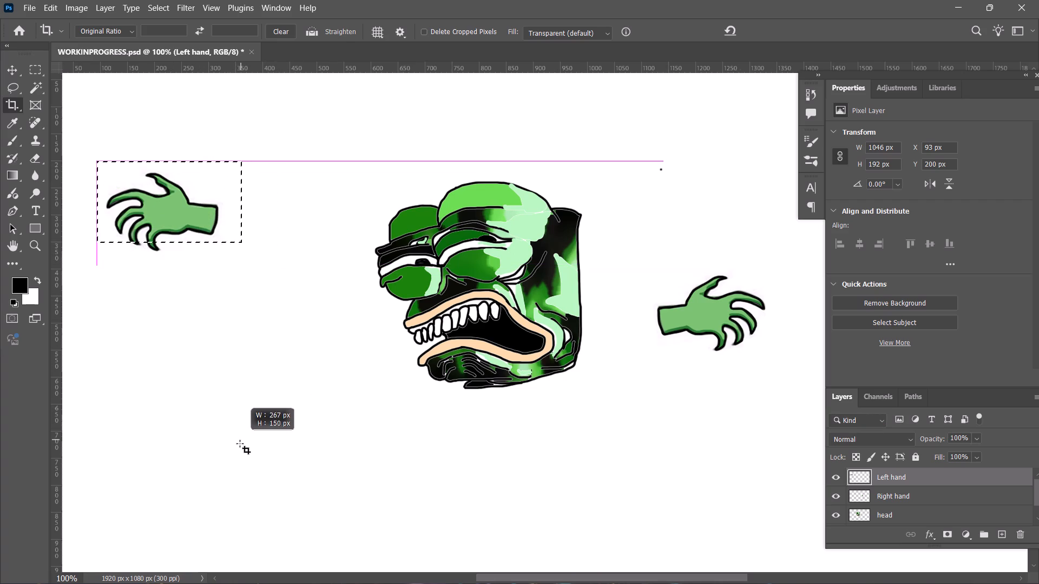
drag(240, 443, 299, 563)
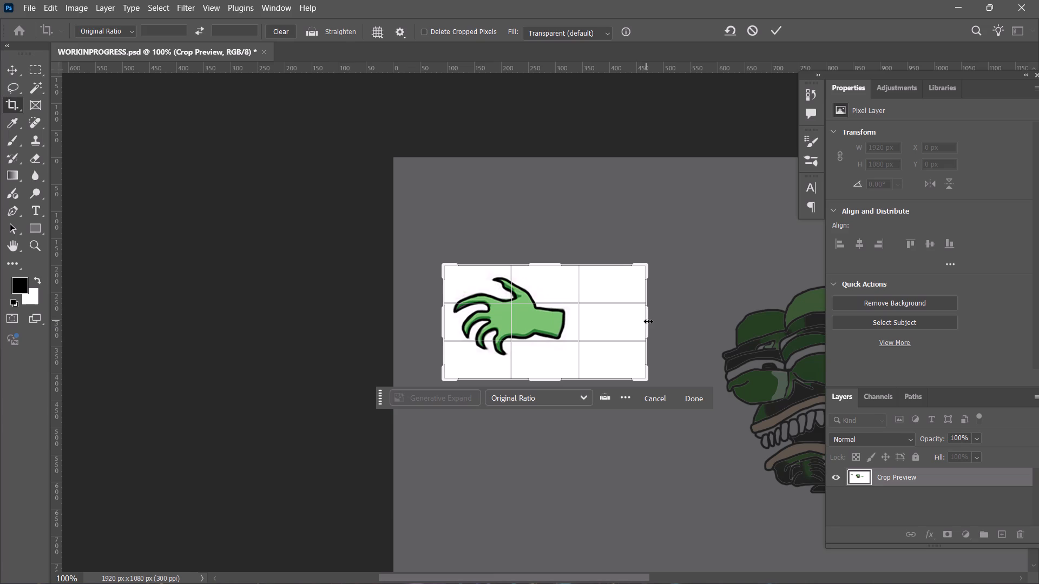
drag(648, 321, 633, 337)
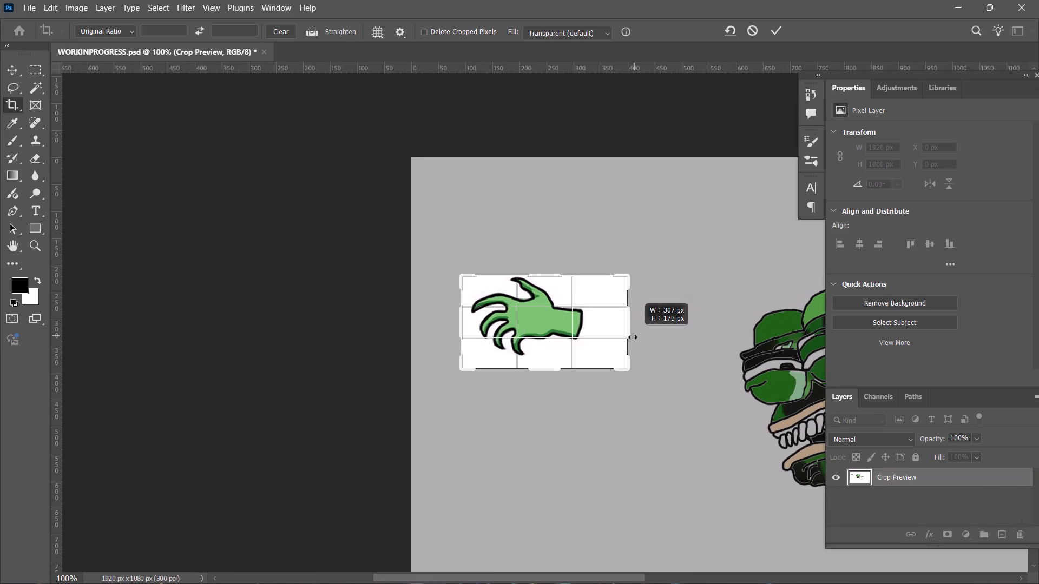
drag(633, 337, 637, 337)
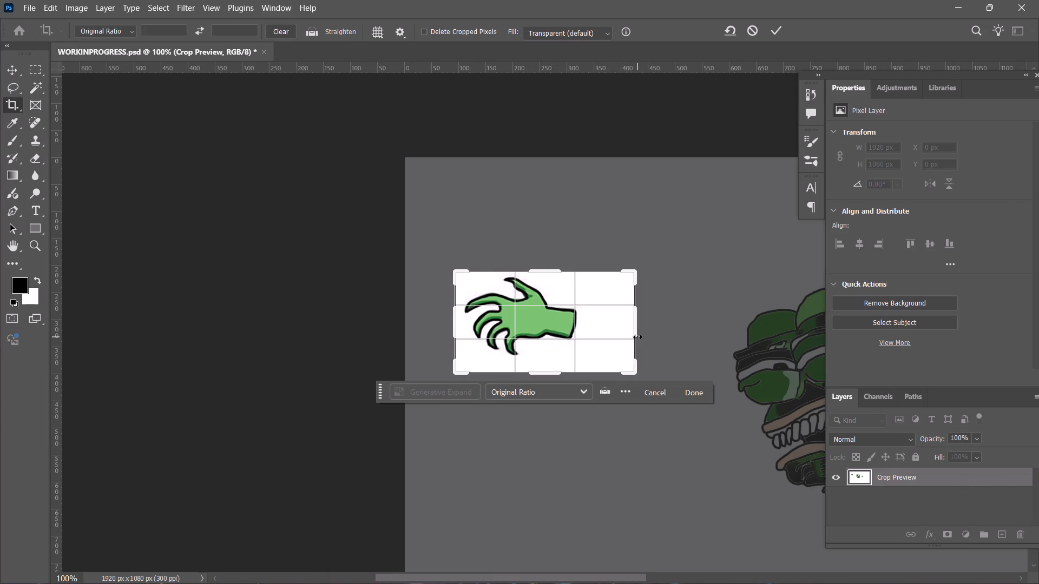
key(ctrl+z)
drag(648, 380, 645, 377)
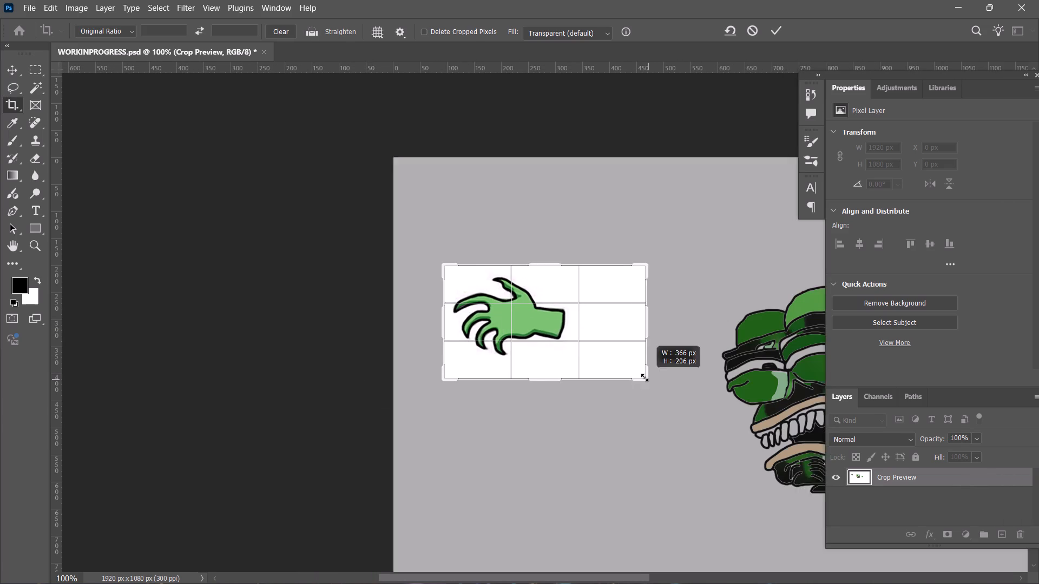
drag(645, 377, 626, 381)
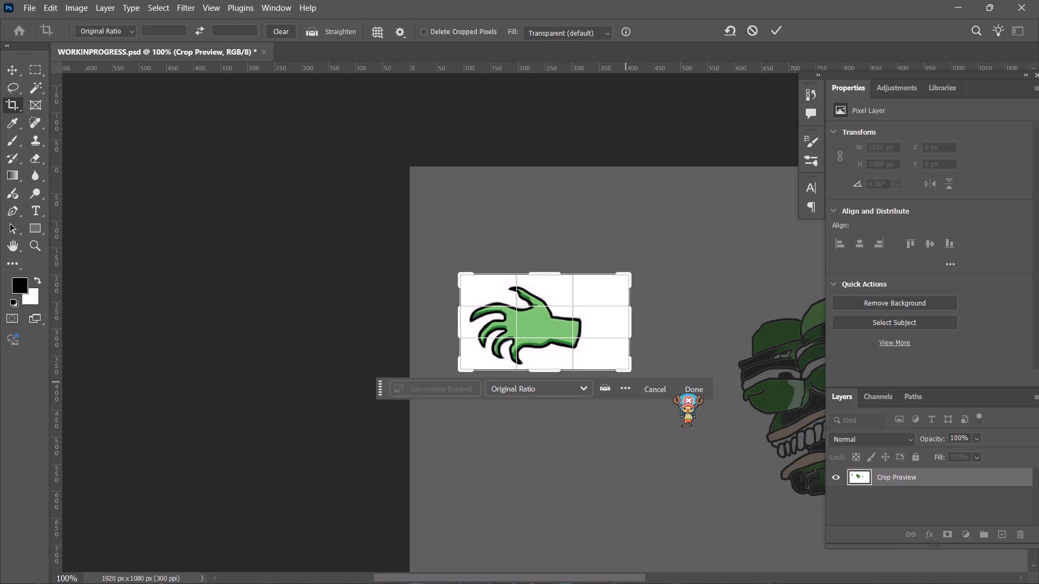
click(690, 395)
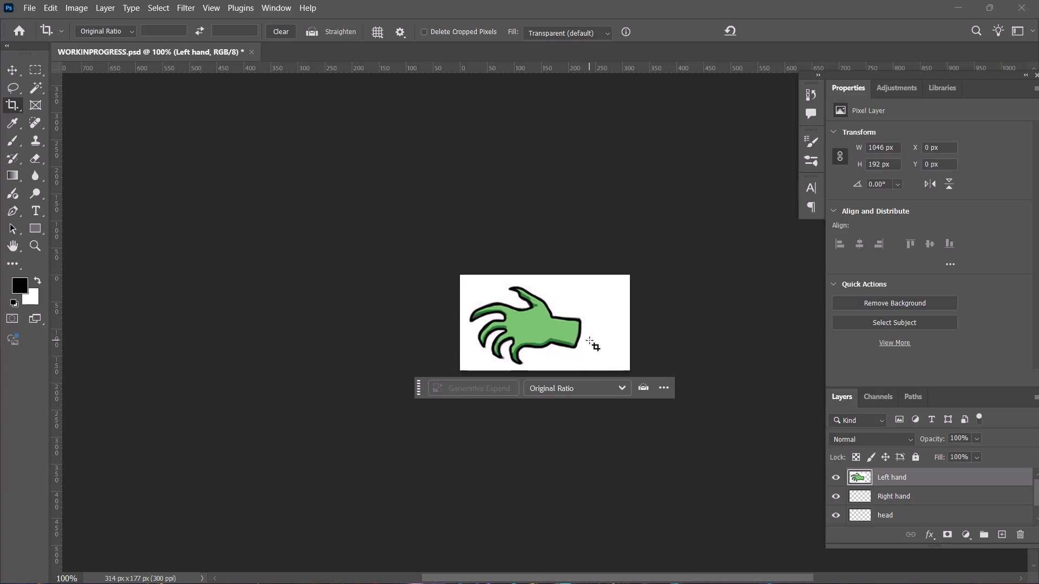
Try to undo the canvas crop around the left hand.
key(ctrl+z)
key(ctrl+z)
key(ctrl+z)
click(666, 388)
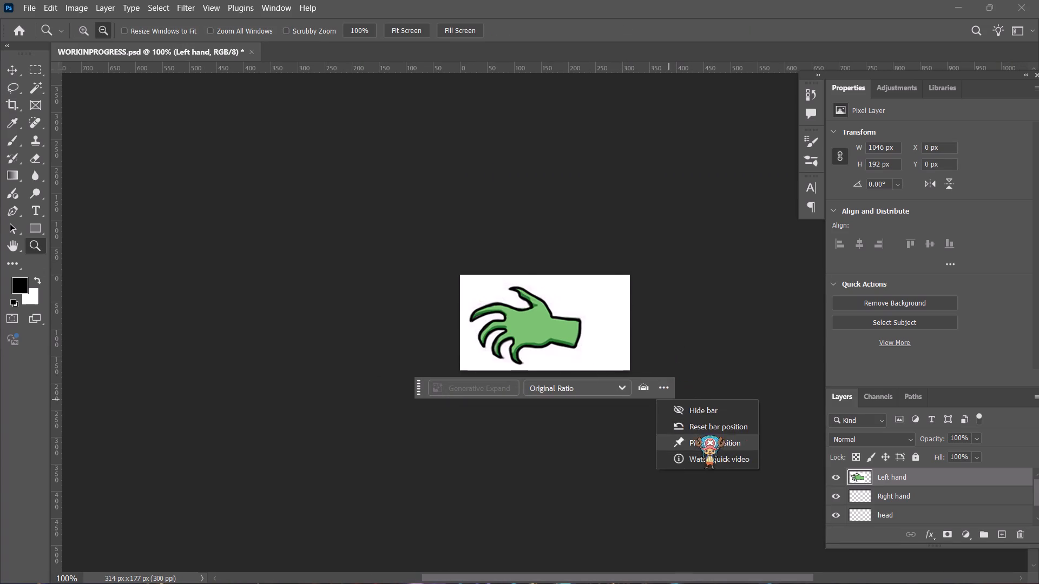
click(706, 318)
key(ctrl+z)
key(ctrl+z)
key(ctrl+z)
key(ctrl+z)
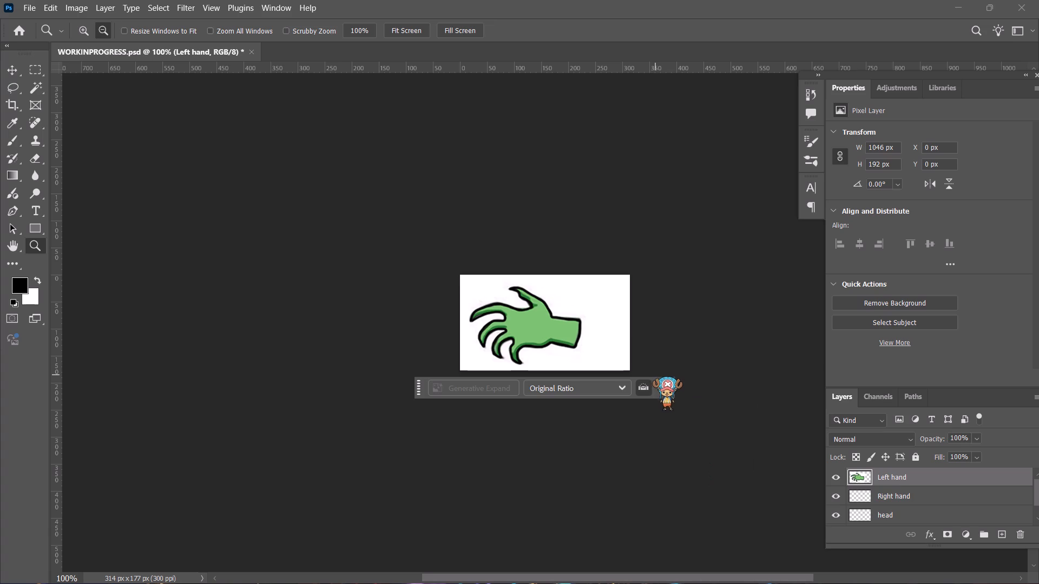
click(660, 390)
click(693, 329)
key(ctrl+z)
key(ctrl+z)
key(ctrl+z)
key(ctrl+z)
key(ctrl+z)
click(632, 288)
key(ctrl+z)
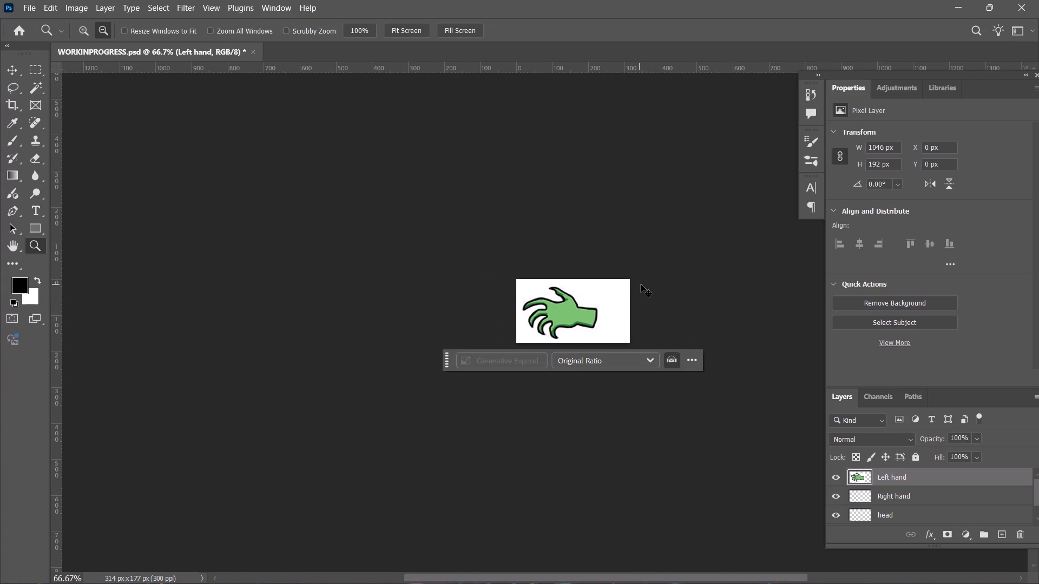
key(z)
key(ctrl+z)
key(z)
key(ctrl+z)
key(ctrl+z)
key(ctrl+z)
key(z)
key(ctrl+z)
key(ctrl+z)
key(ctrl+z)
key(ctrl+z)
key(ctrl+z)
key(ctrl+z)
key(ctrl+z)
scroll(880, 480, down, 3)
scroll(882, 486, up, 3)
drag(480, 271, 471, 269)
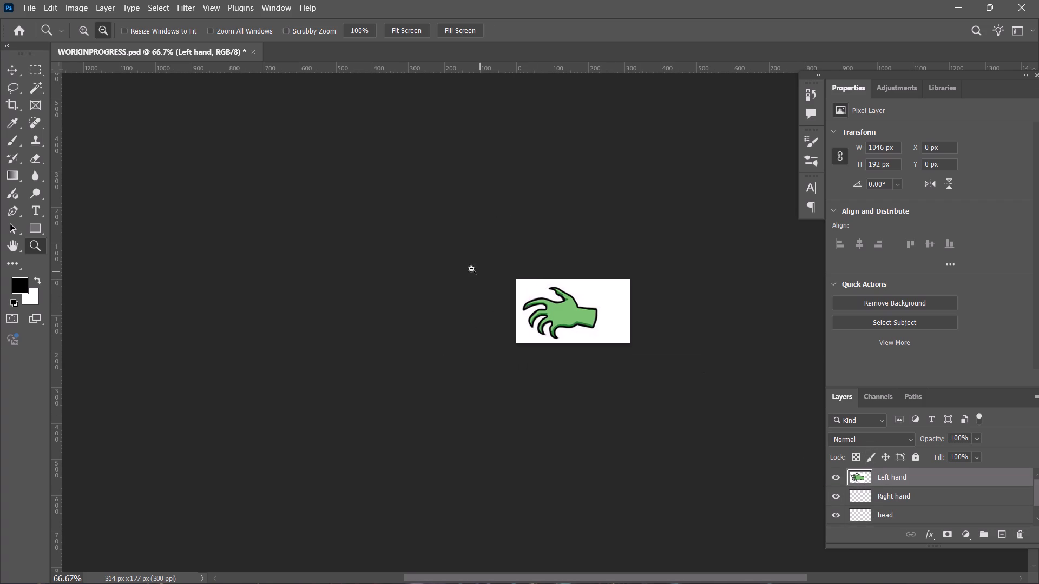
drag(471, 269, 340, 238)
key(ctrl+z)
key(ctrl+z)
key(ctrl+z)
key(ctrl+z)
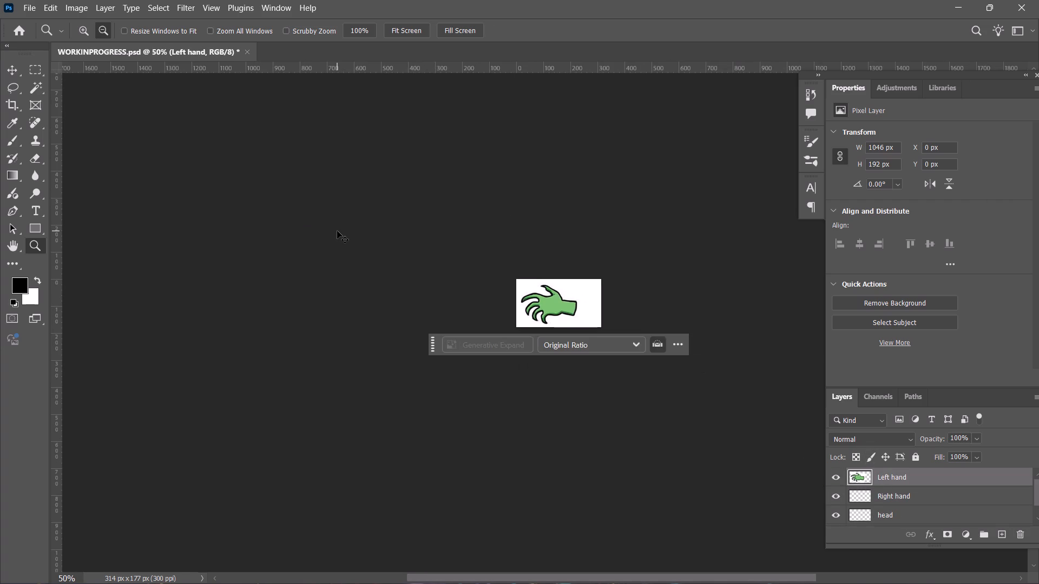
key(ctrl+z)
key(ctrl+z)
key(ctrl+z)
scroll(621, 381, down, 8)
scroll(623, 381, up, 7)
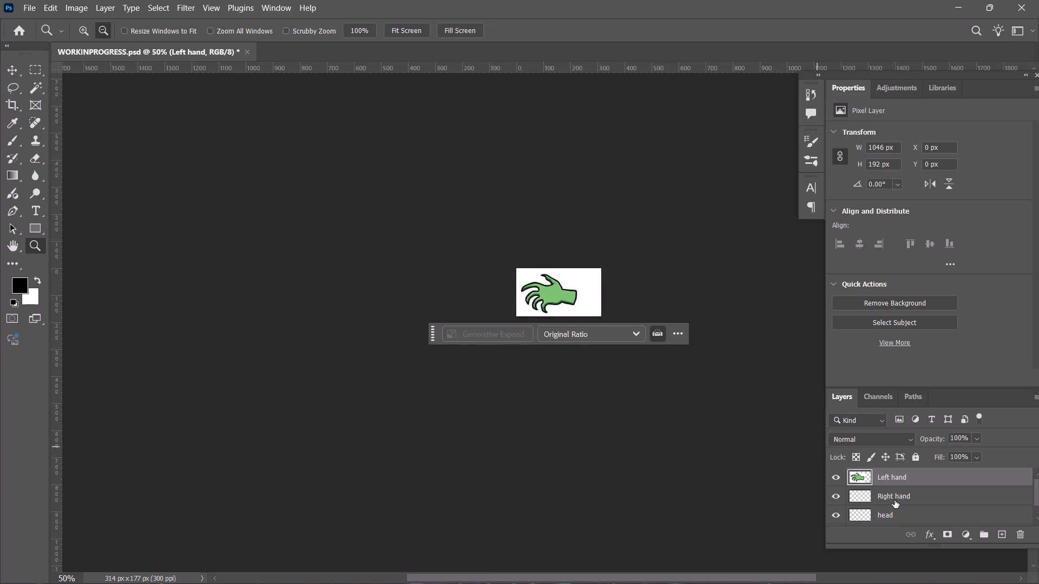
Undo the canvas crop and the left hand's enlargement, with the head layer selected.
click(895, 500)
click(889, 513)
scroll(892, 497, up, 8)
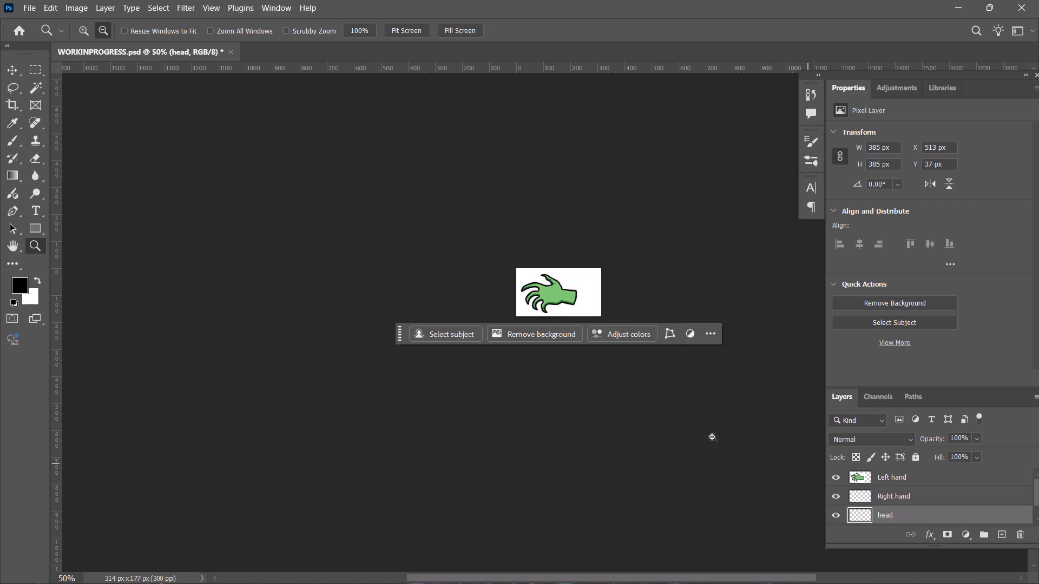
key(ctrl+z)
key(ctrl+z)
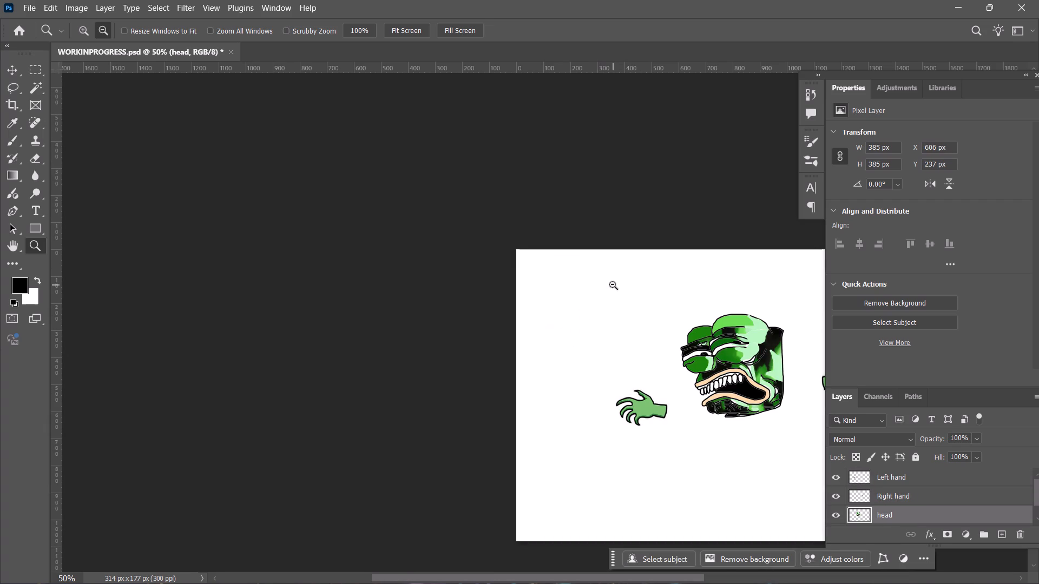
Move the Left hand layer below the head, to about X 406 px and Y 668 px.
middle_drag(597, 284, 550, 276)
key(space)
key(space)
key(space)
key(space)
key(space)
key(space)
key(space)
key(space)
key(space)
key(space)
key(space)
key(space)
key(space)
key(space)
key(space)
key(space)
key(space)
key(space)
key(space)
key(space)
drag(588, 306, 239, 220)
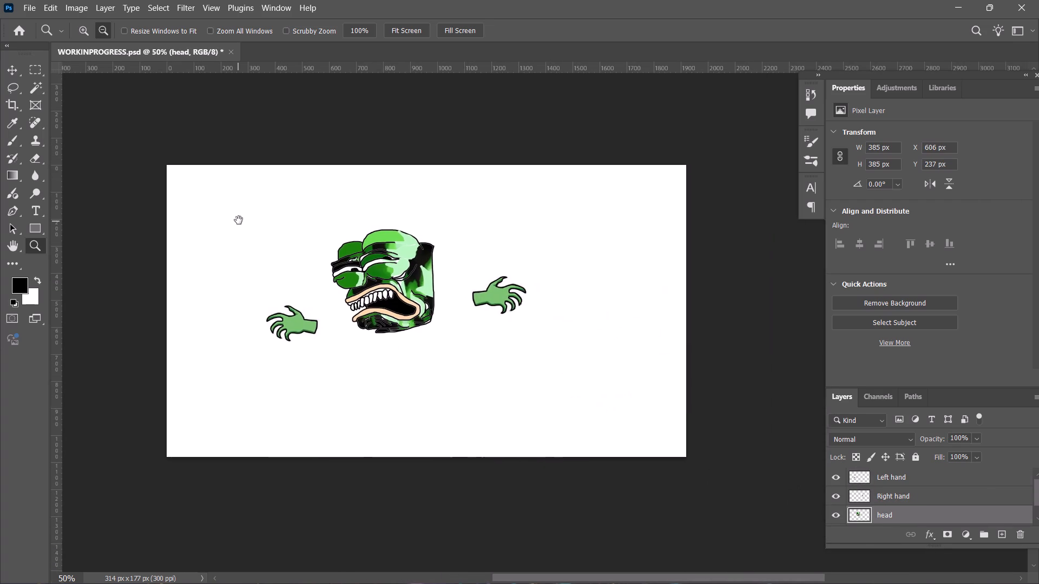
drag(239, 220, 238, 221)
scroll(314, 323, up, 8)
scroll(314, 324, down, 8)
key(space)
key(space)
key(space)
key(space)
key(space)
key(space)
key(space)
key(space)
key(space)
key(space)
key(space)
key(space)
key(space)
key(space)
key(space)
key(space)
scroll(313, 320, up, 2)
scroll(313, 320, down, 3)
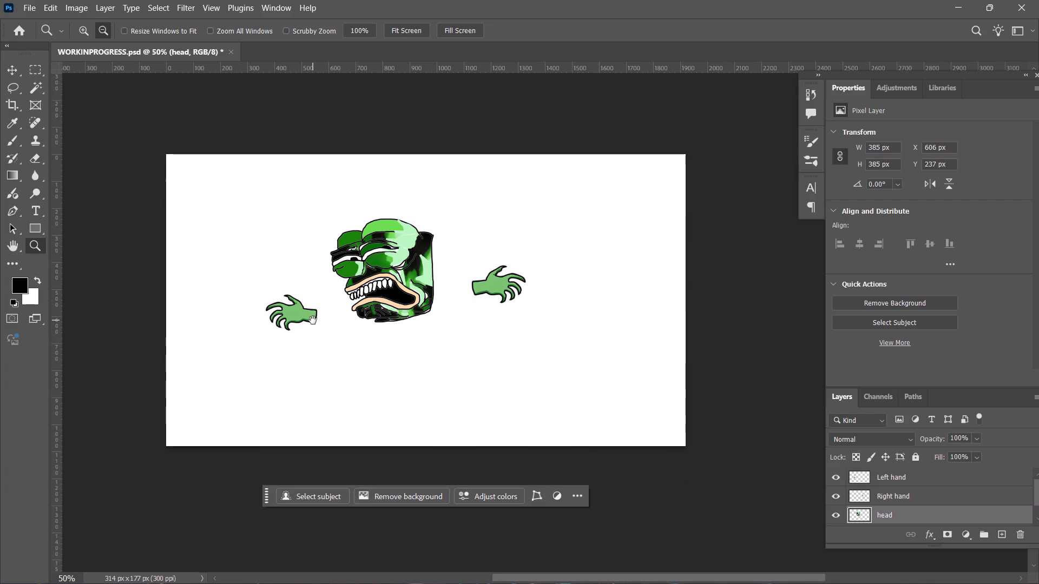
key(ctrl+plus)
key(ctrl+plus)
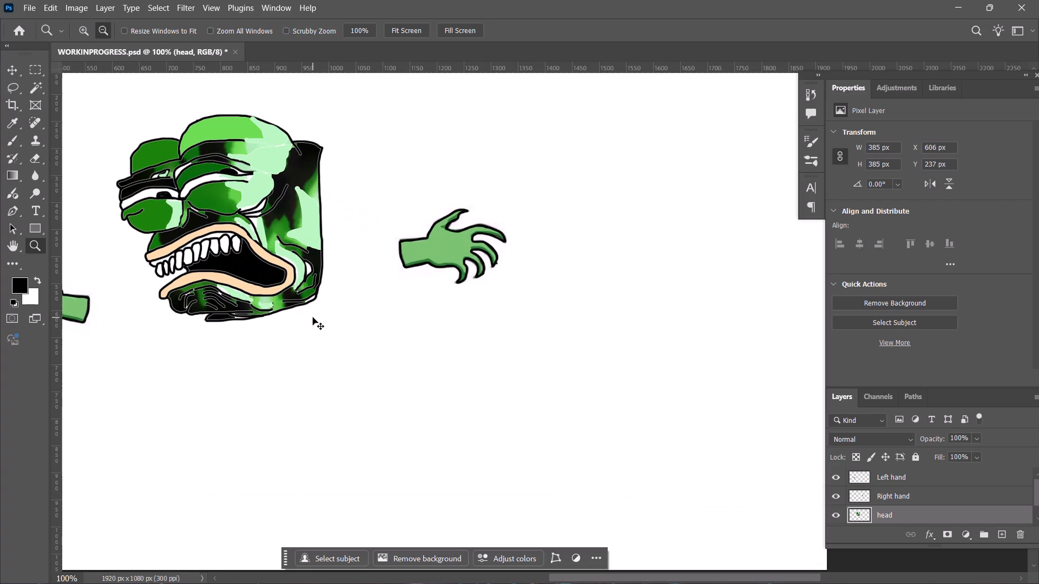
key(ctrl+minus)
key(ctrl+minus)
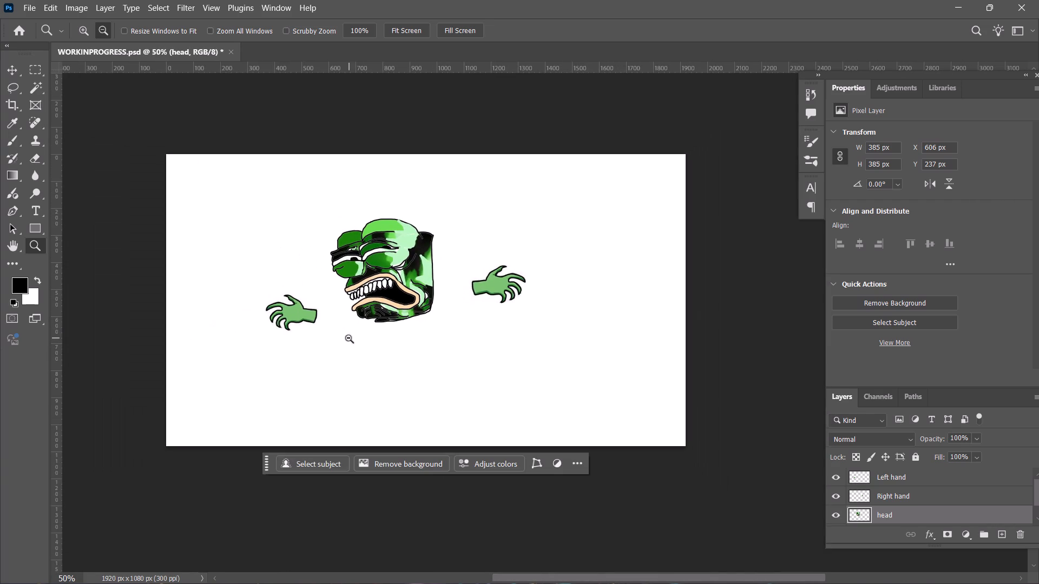
click(8, 74)
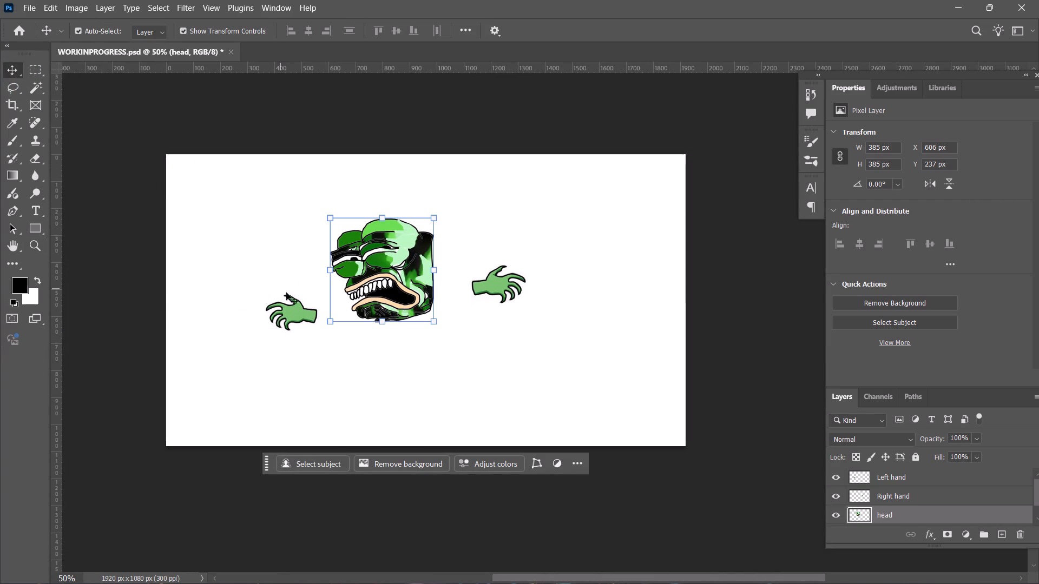
click(296, 306)
drag(297, 306, 301, 346)
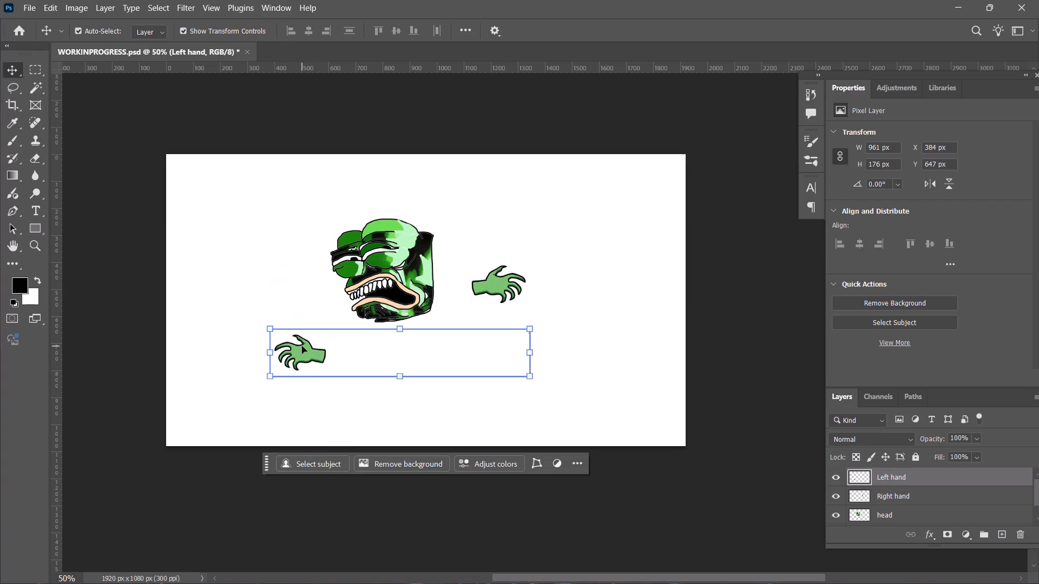
drag(320, 364, 329, 361)
drag(319, 357, 316, 364)
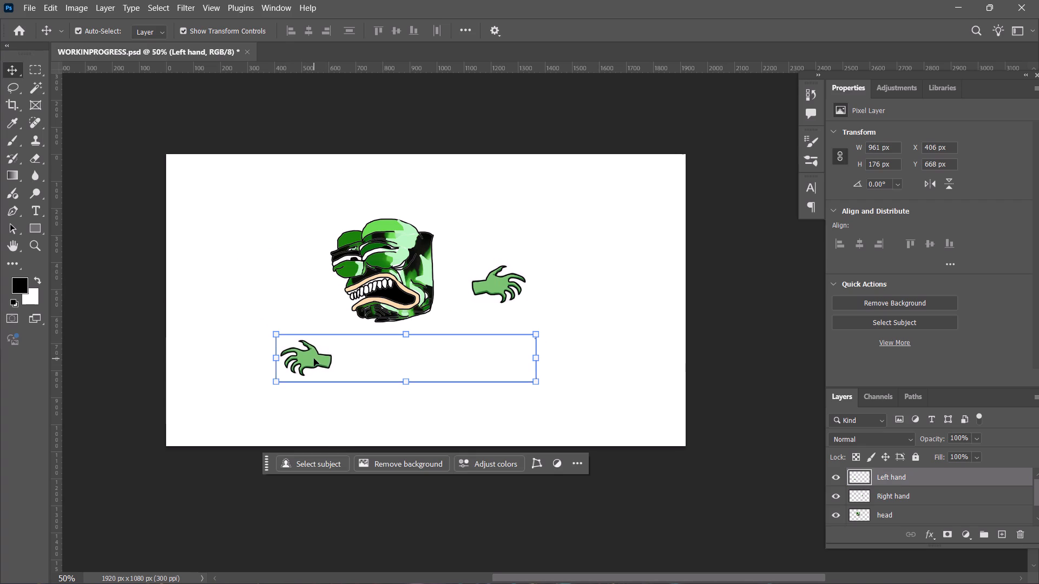
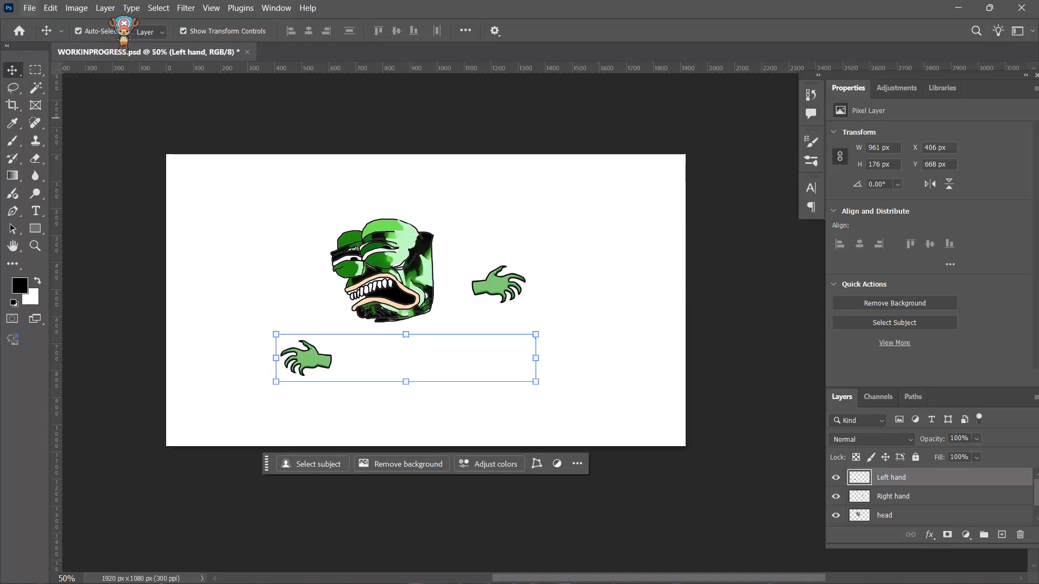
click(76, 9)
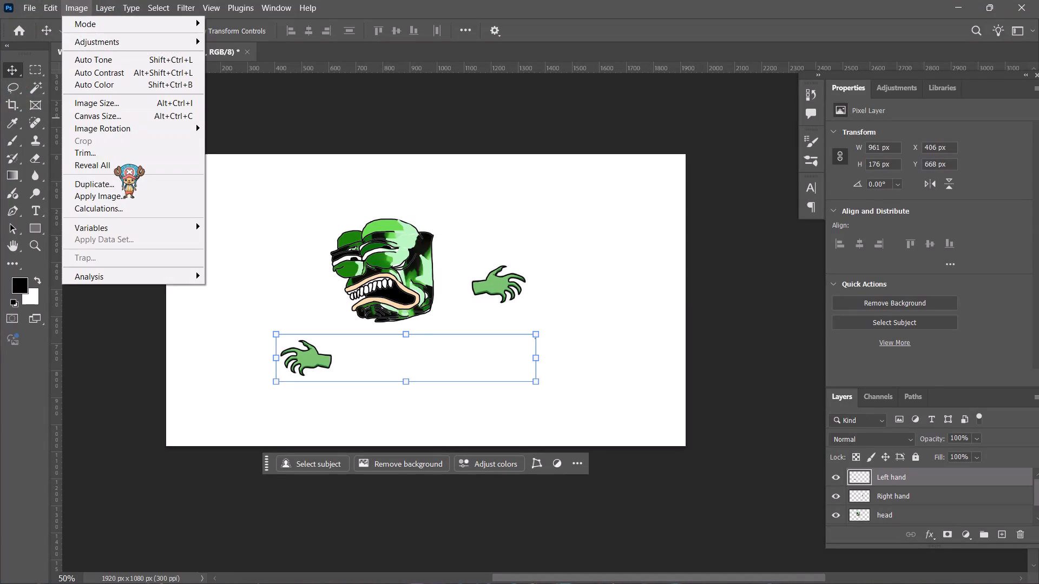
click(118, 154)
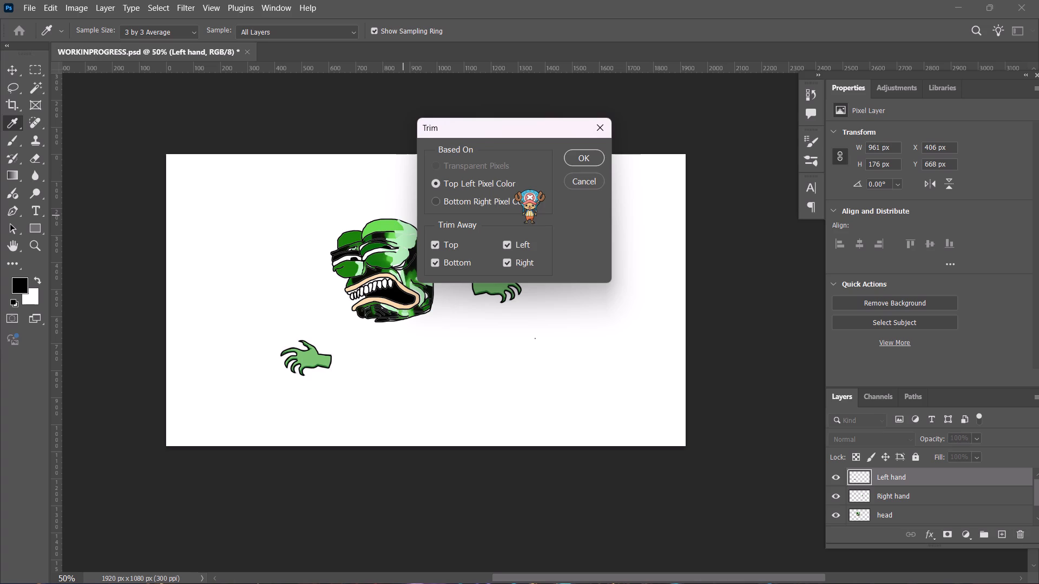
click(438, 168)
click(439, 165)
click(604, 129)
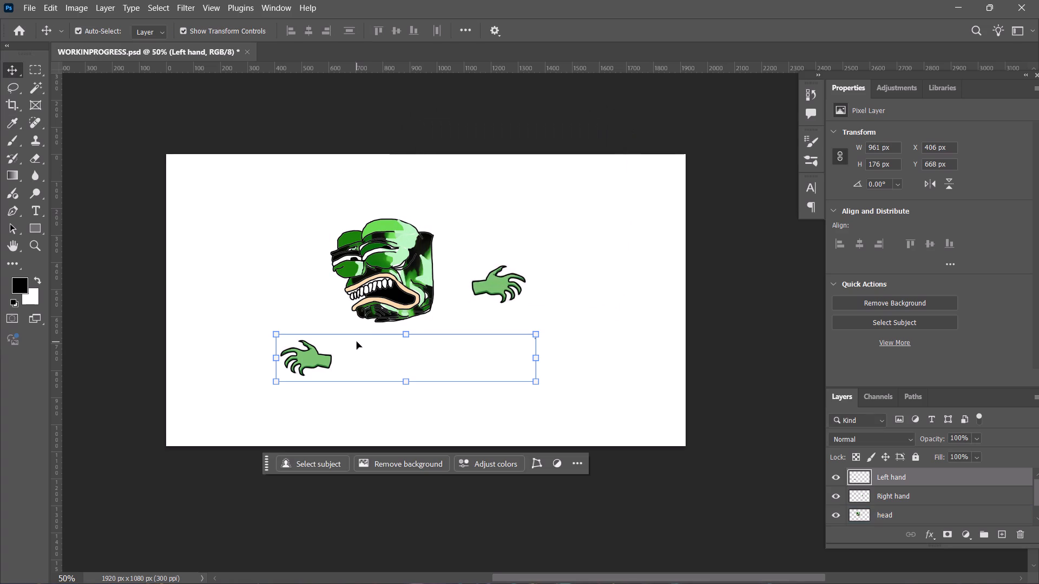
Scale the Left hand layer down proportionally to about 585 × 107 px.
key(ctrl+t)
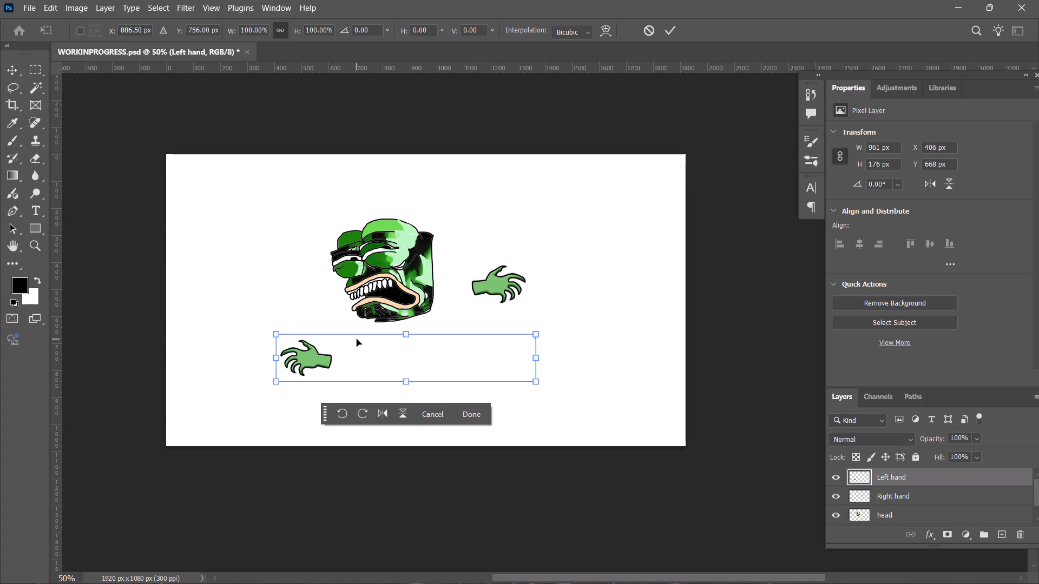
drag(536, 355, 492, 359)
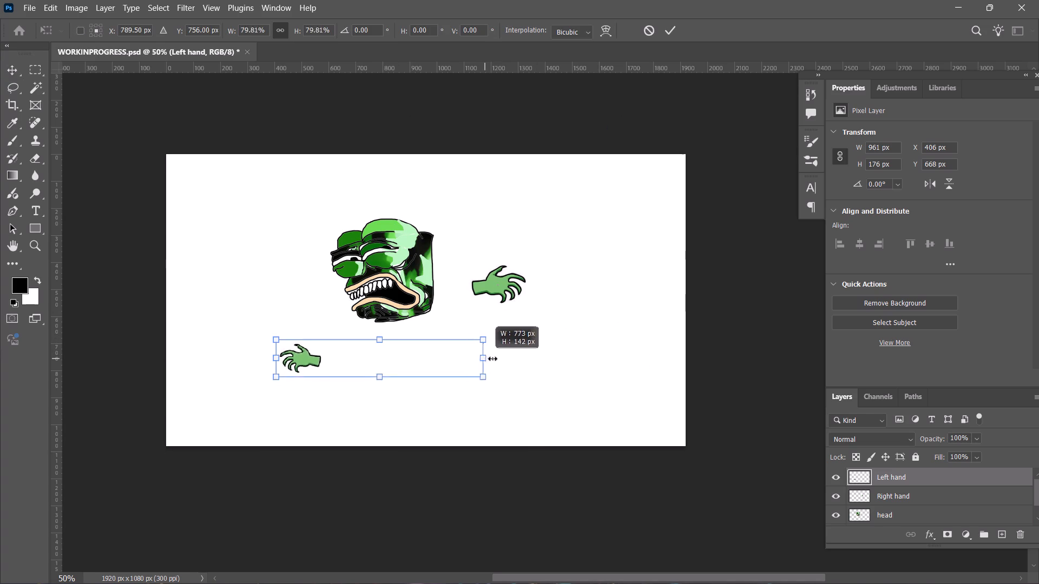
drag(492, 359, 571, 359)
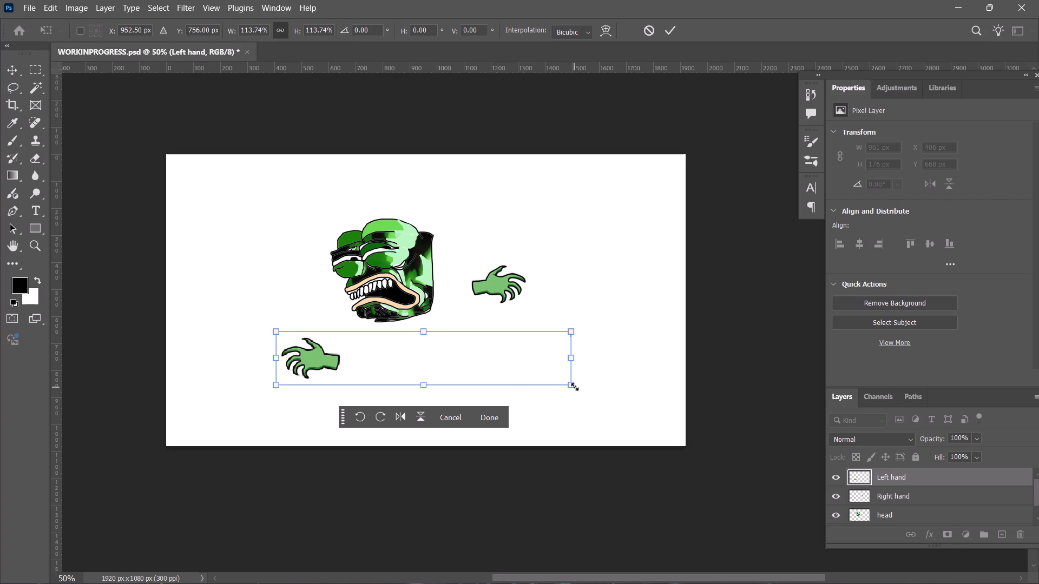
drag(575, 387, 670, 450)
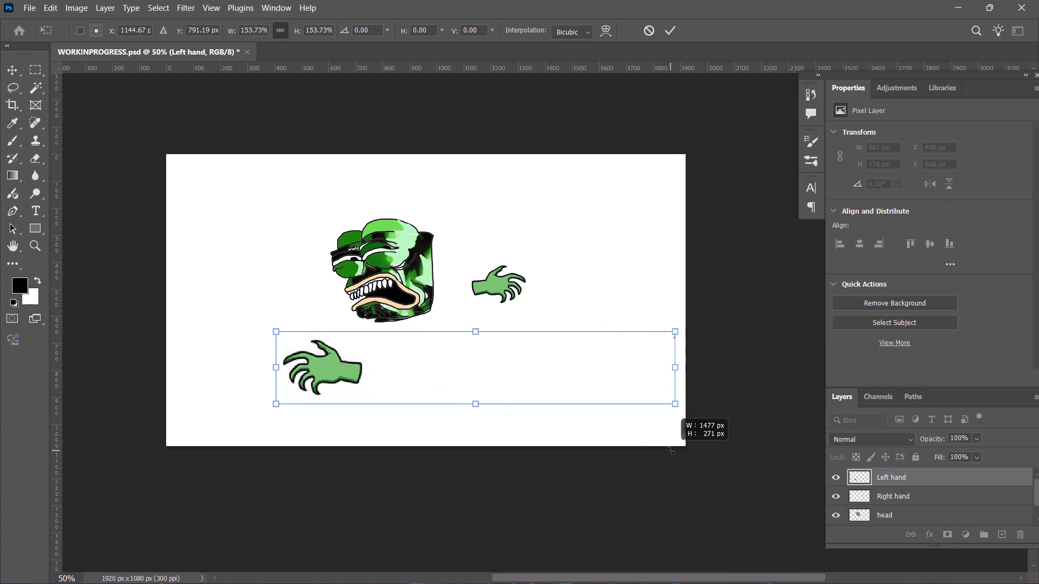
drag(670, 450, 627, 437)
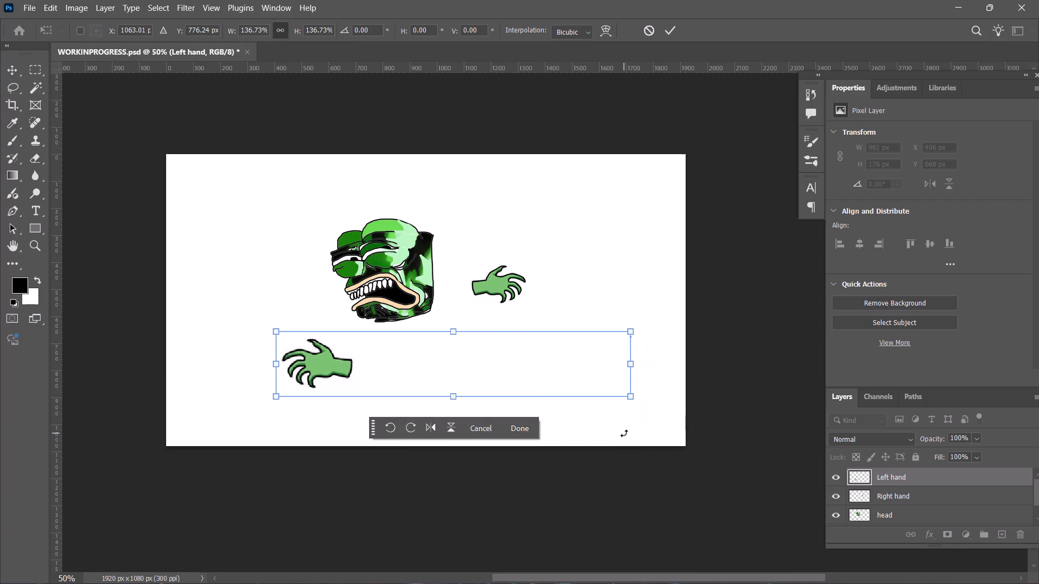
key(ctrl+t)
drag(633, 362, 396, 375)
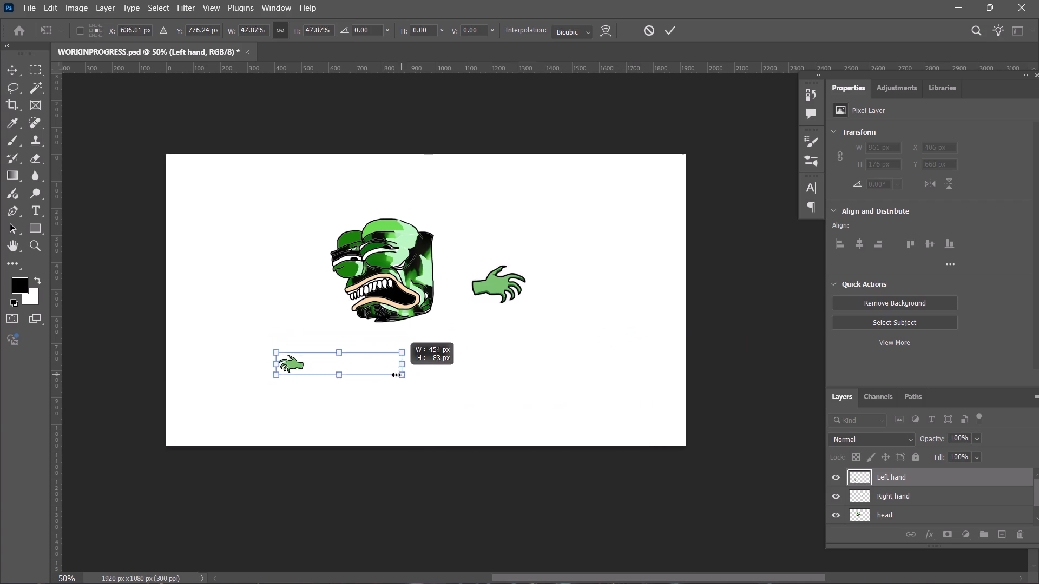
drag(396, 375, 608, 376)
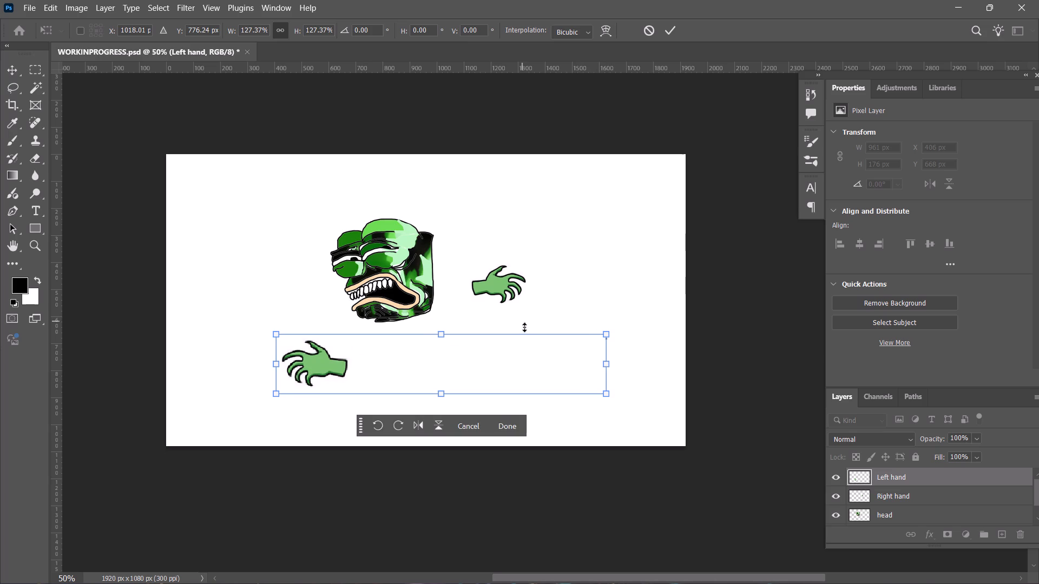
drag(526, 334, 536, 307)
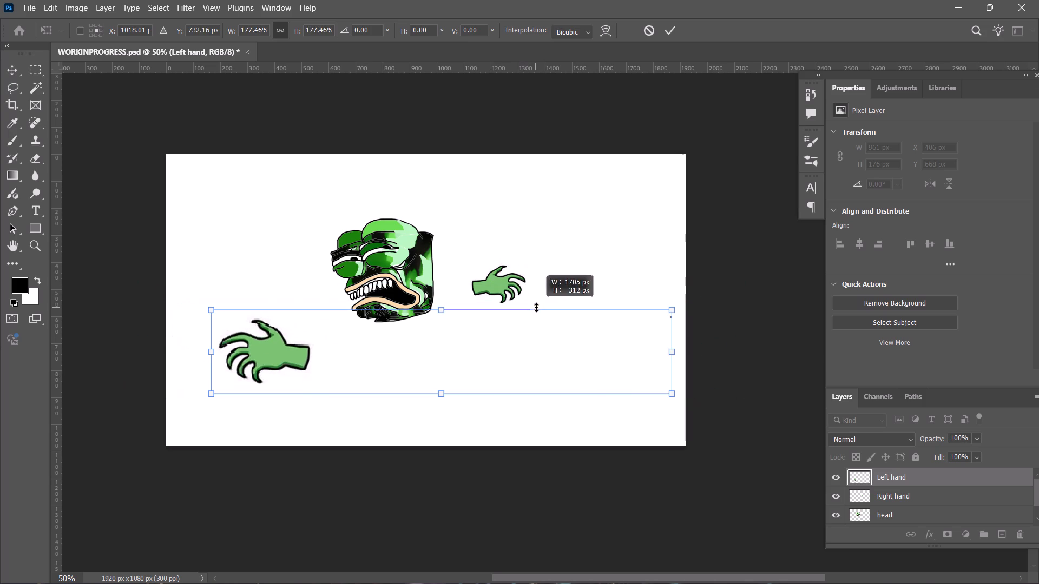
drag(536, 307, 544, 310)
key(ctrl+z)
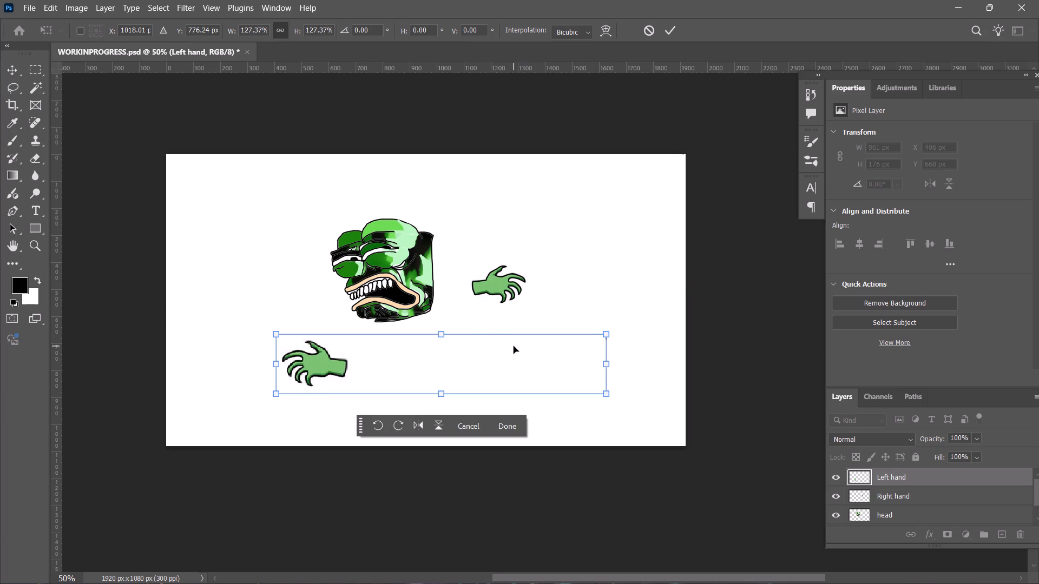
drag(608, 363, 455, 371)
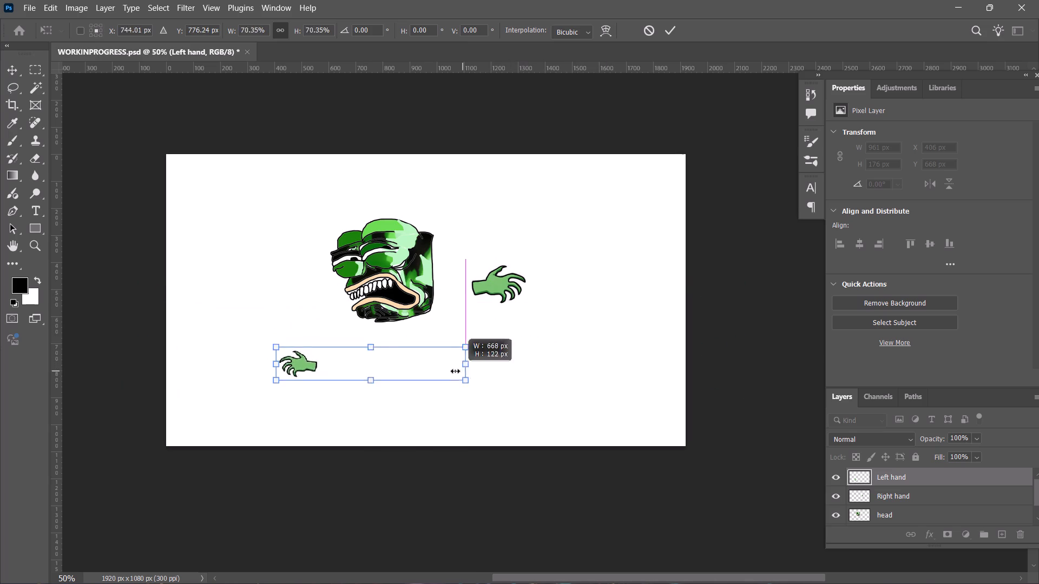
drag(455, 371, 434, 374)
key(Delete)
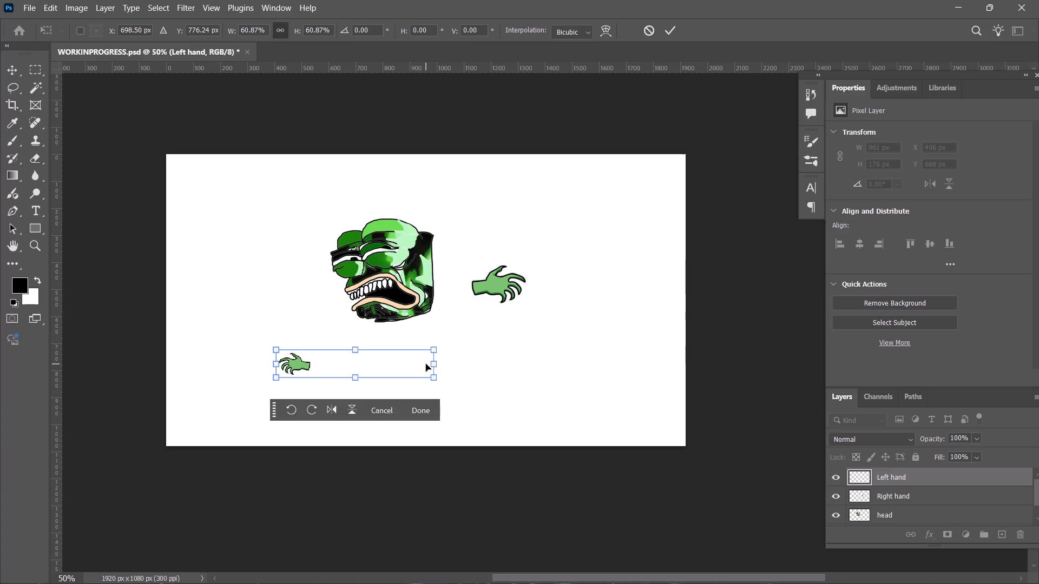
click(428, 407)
Delete the Left hand layer.
click(937, 475)
right_click(937, 475)
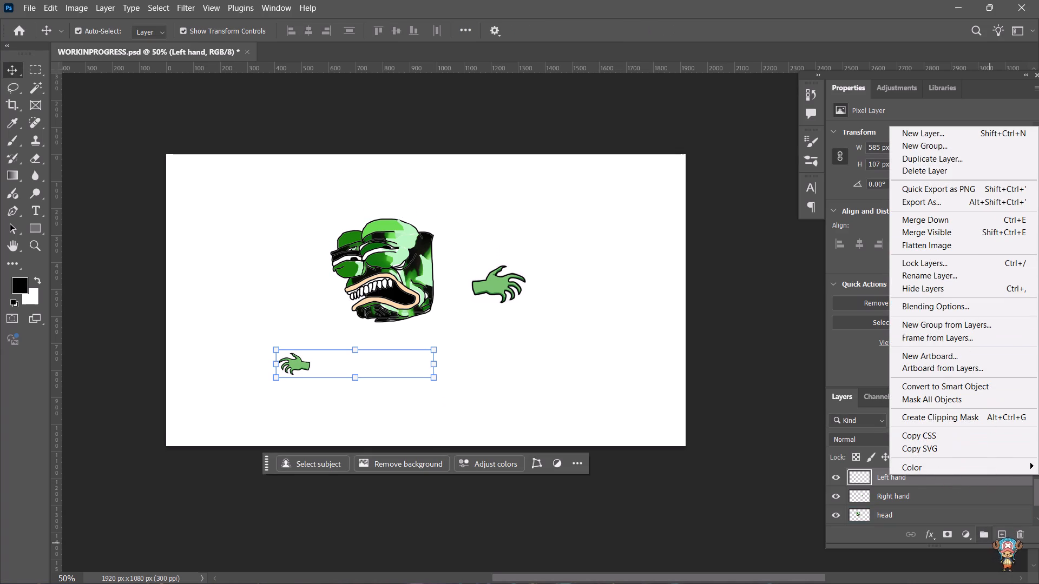
click(1027, 539)
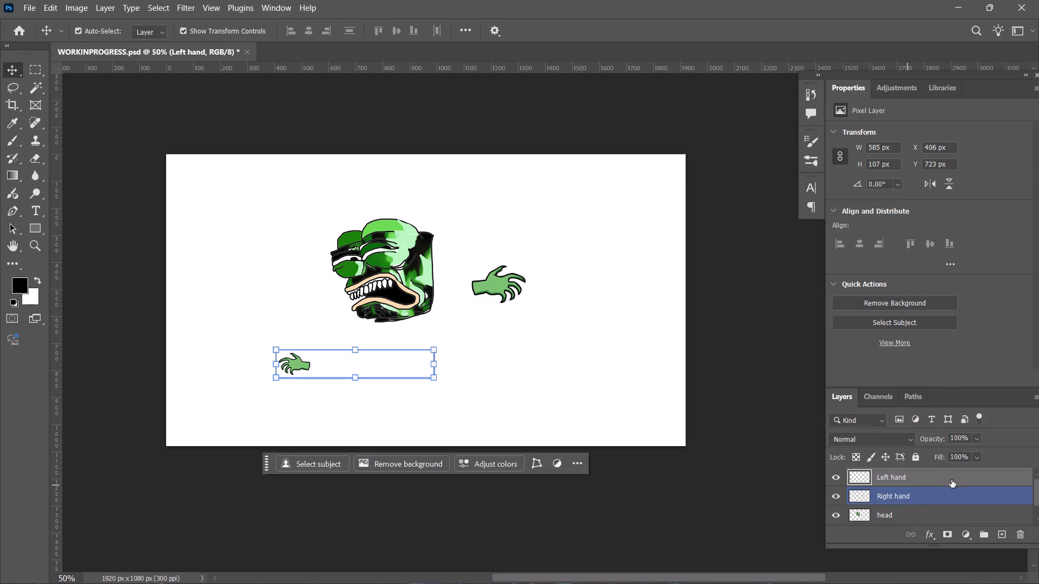
click(1021, 537)
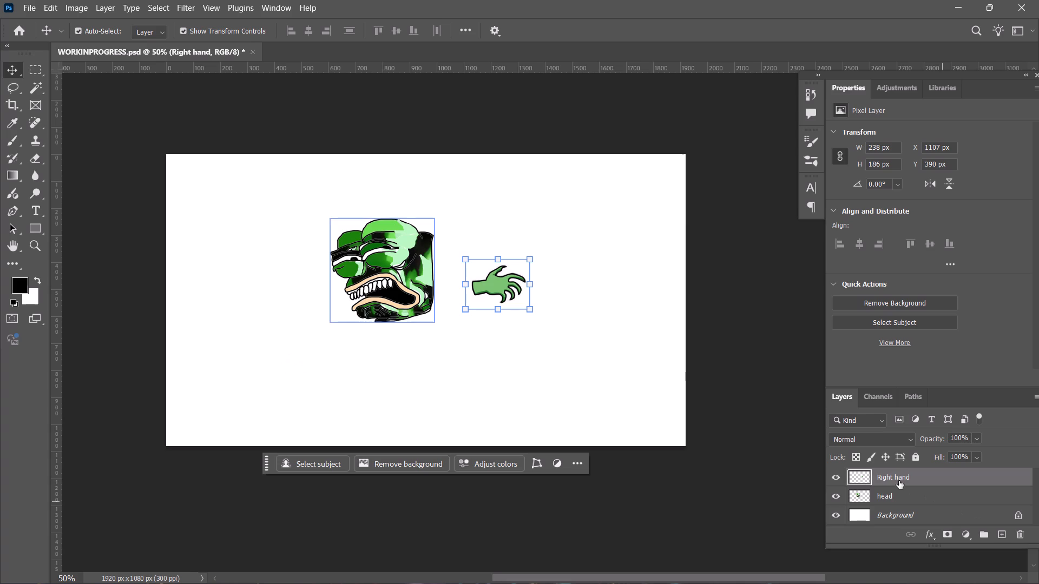
Duplicate the Right hand layer within WORKINPROGRESS.psd, naming the copy Left hand.
right_click(879, 477)
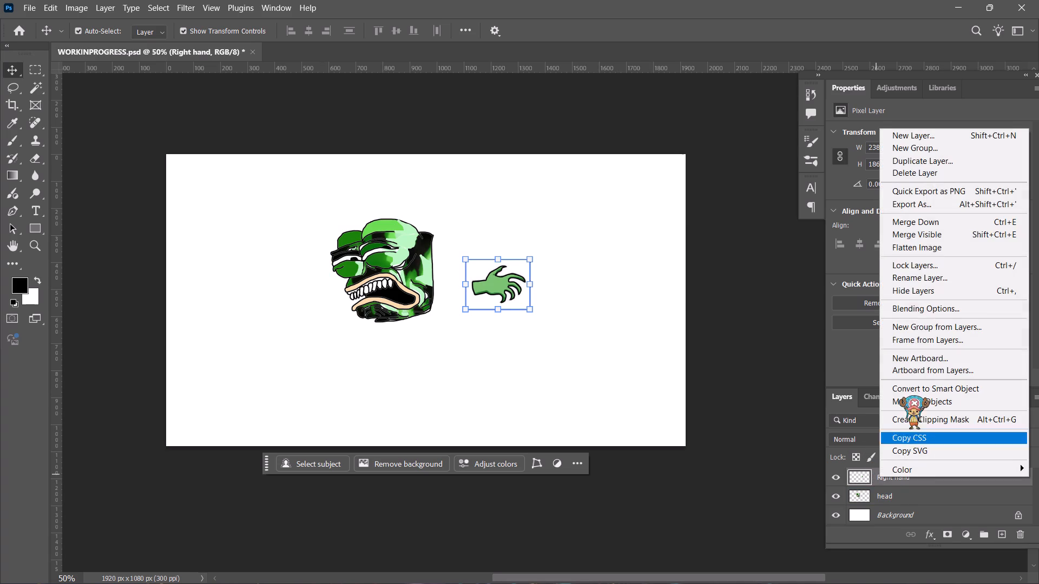
click(920, 160)
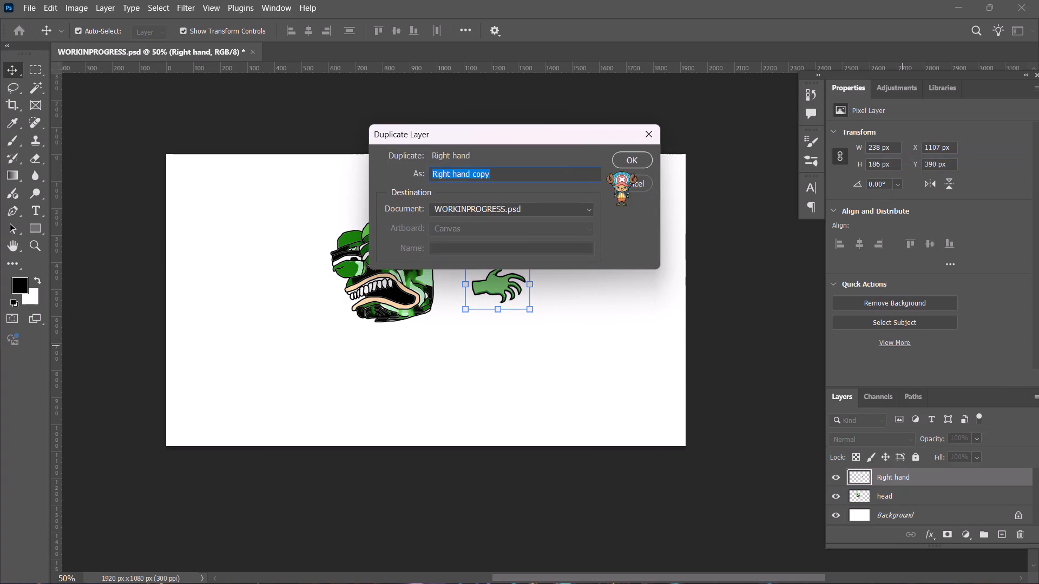
click(554, 180)
drag(541, 176, 432, 180)
click(503, 175)
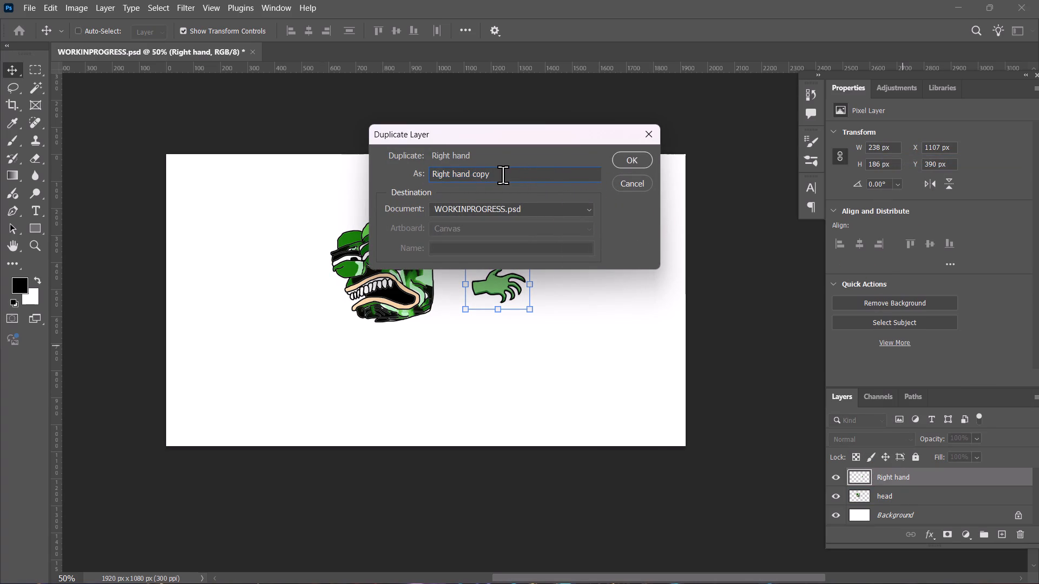
key(ctrl+BackSpace)
key(ctrl+BackSpace)
key(BackSpace)
key(BackSpace)
key(BackSpace)
key(BackSpace)
key(BackSpace)
key(BackSpace)
key(BackSpace)
key(Home)
key(End)
key(Left)
key(Left)
key(Left)
key(Left)
key(Left)
key(ctrl+BackSpace)
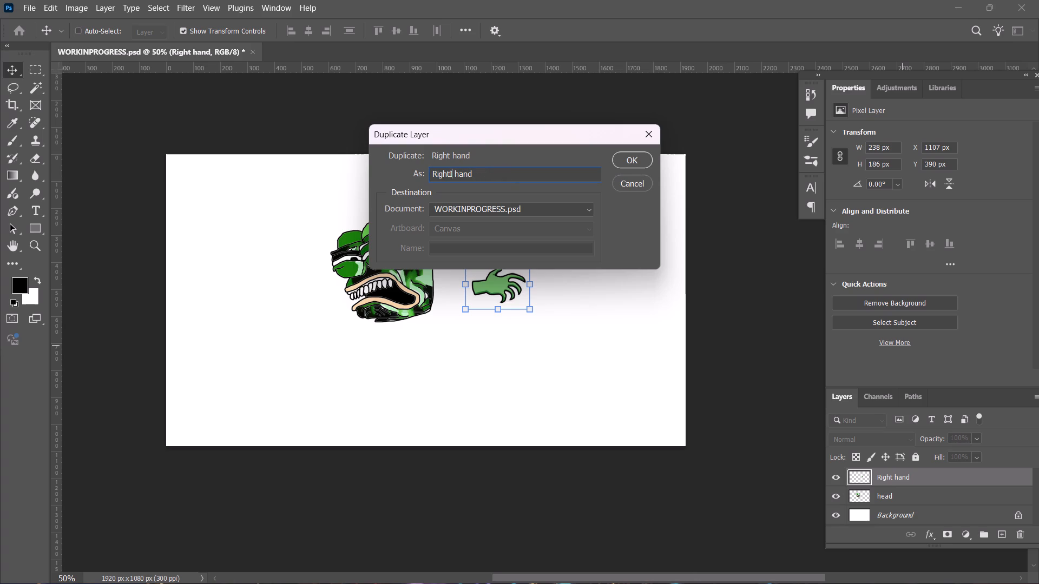
key(BackSpace)
key(BackSpace)
key(BackSpace)
key(BackSpace)
key(BackSpace)
key(BackSpace)
text(Left)
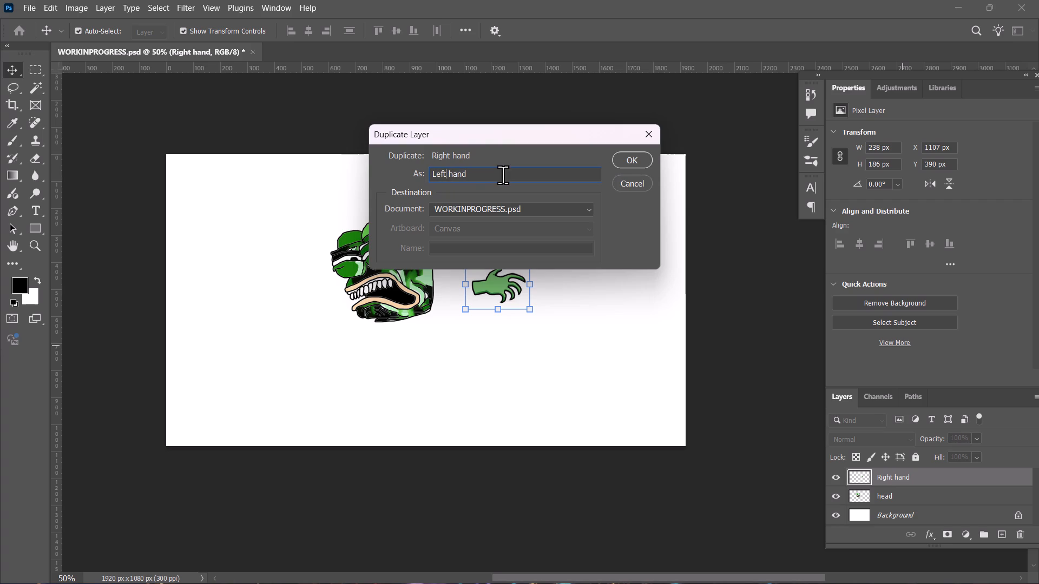
click(626, 156)
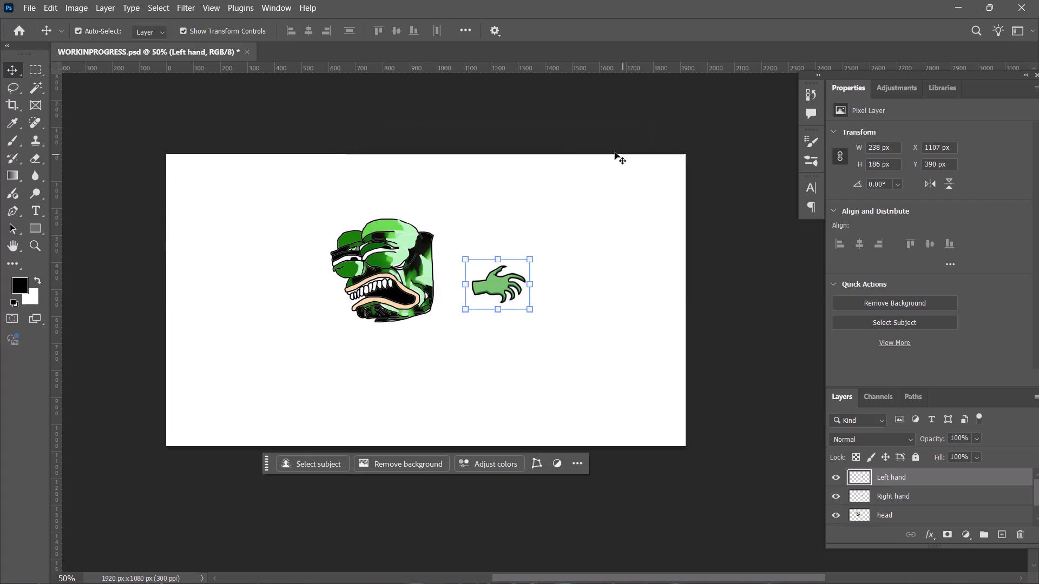
Move the Left hand copy to the opposite side of the head, to about X 368 px and Y 483 px.
drag(497, 284, 494, 284)
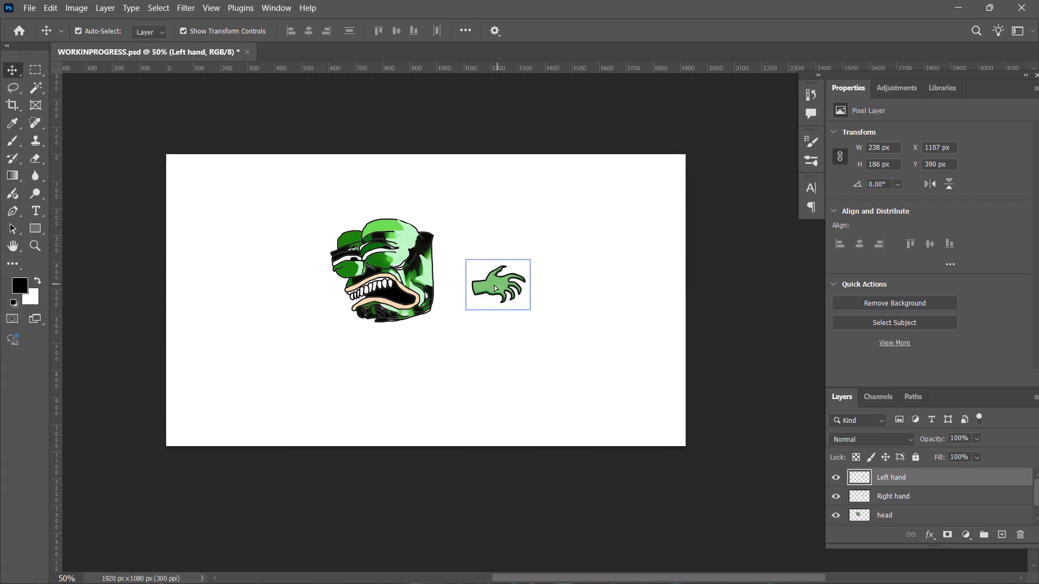
drag(494, 284, 295, 318)
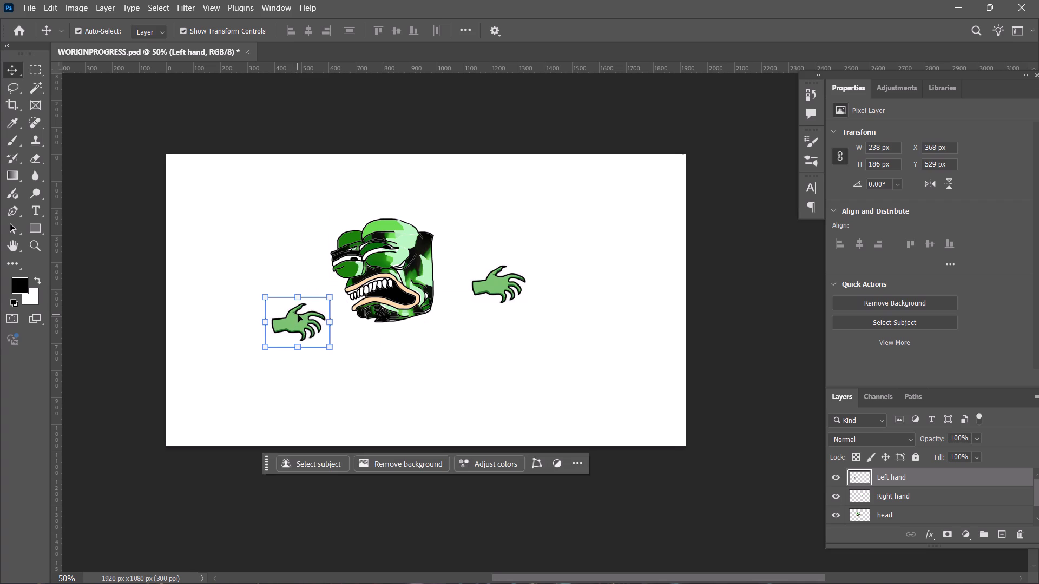
drag(298, 315, 303, 306)
Flip the Left hand layer horizontally so its fingers point away from the head.
right_click(299, 306)
double_click(290, 306)
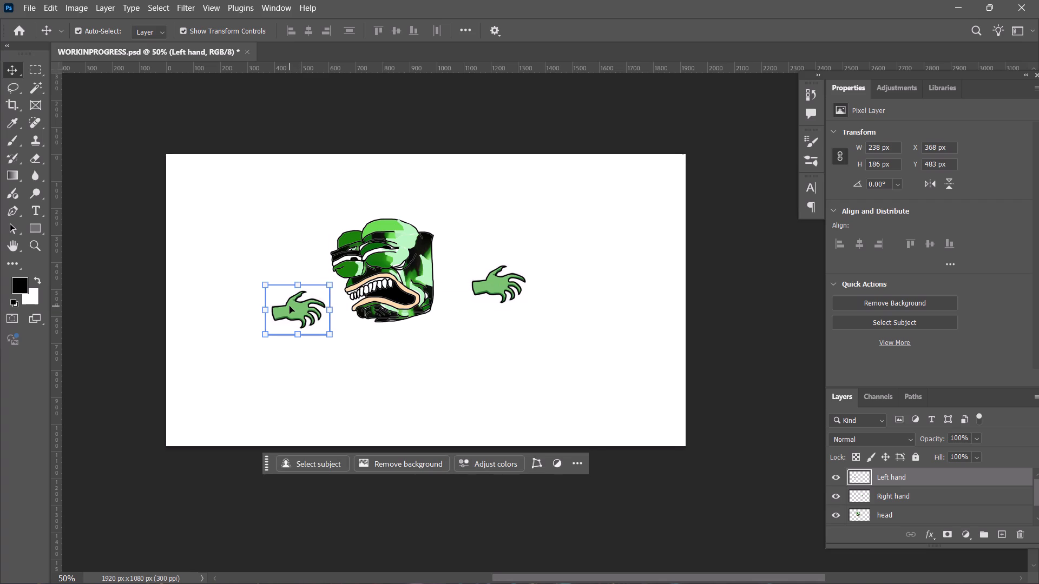
click(293, 347)
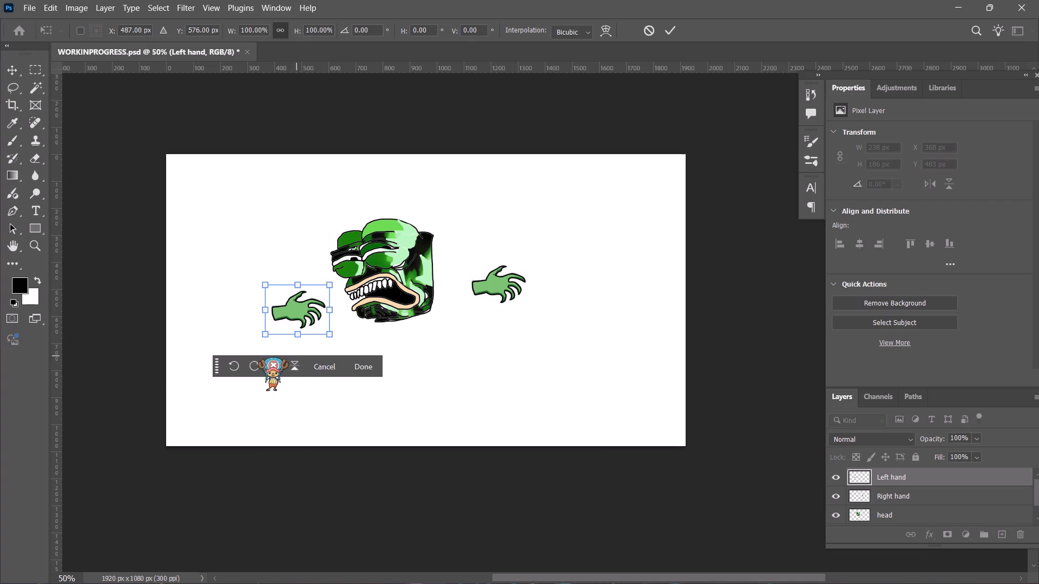
click(271, 364)
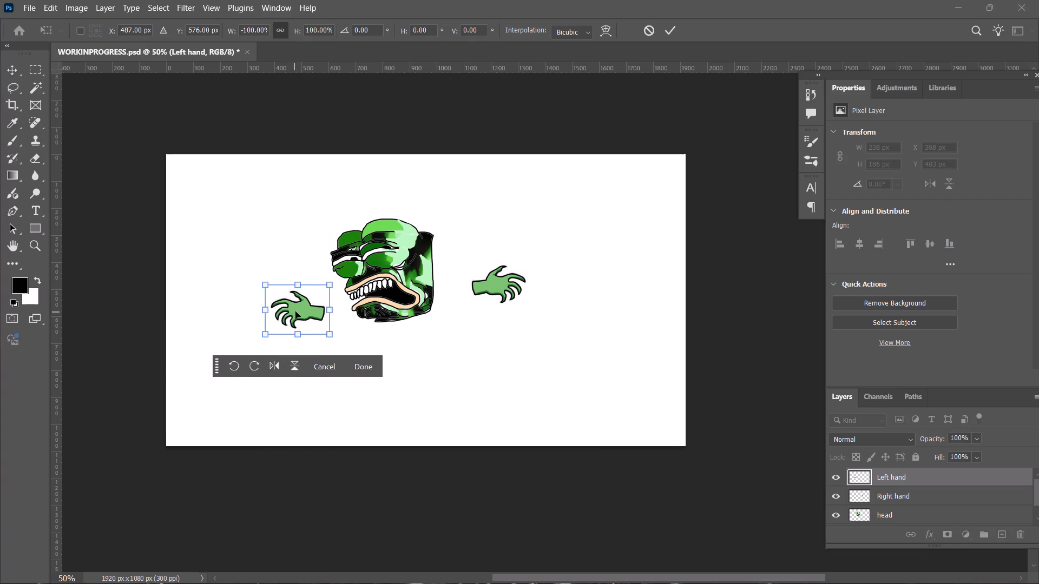
drag(297, 309, 285, 309)
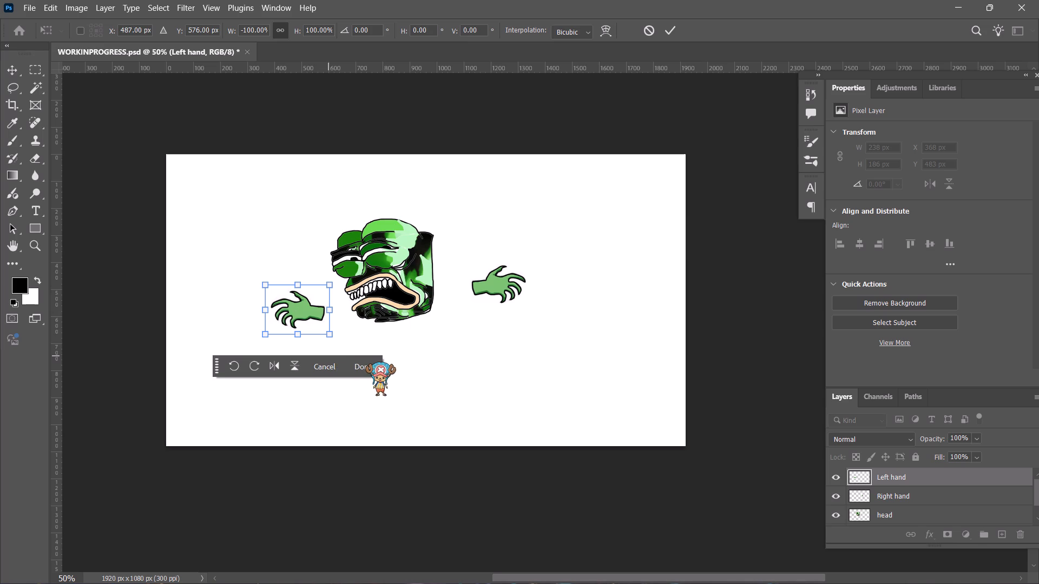
click(367, 367)
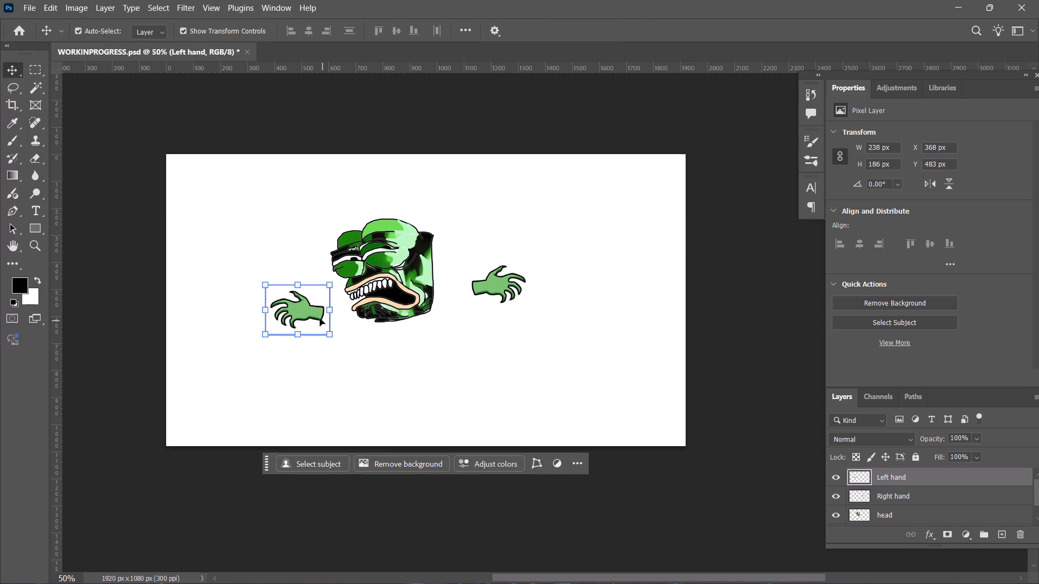
Move the Right hand layer slightly away from the head and downward, to about X 1157 px and Y 447 px.
click(317, 316)
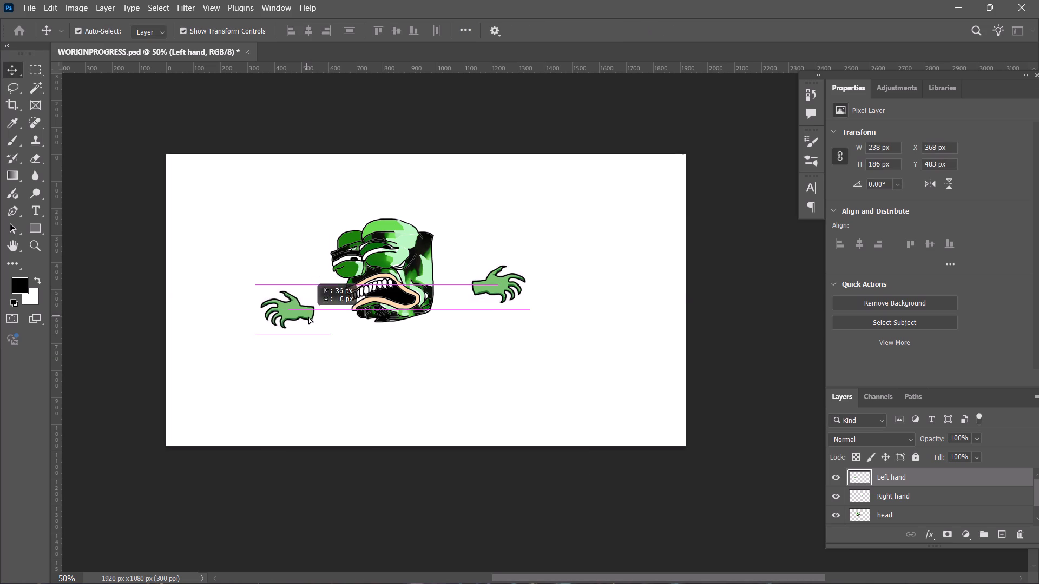
click(496, 289)
drag(498, 286, 511, 301)
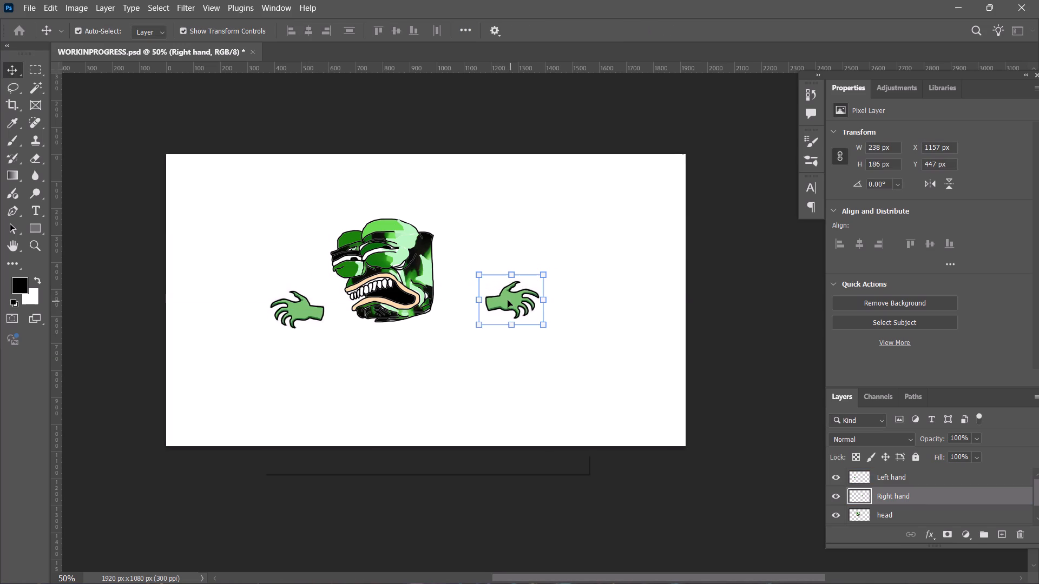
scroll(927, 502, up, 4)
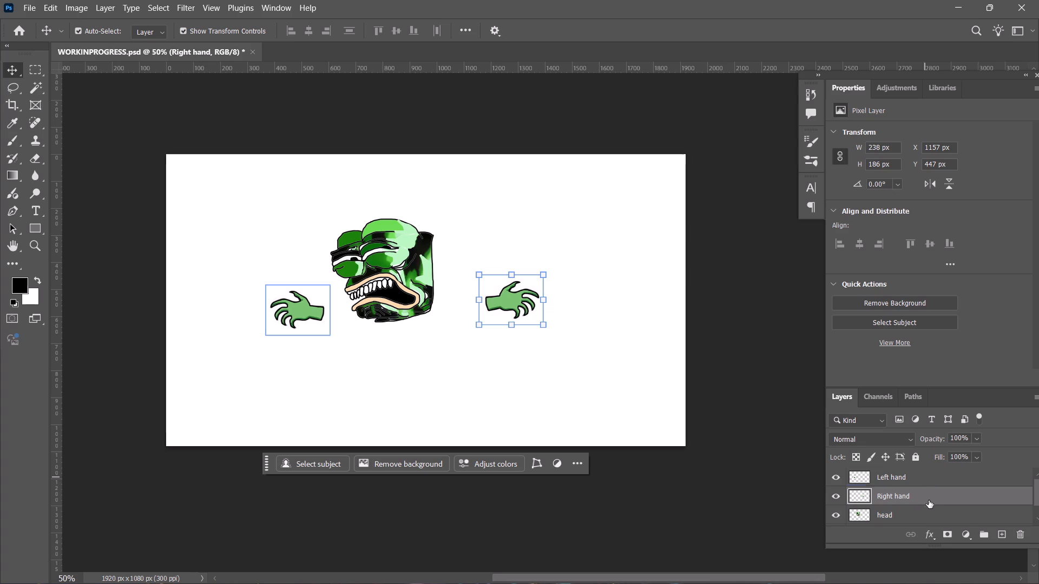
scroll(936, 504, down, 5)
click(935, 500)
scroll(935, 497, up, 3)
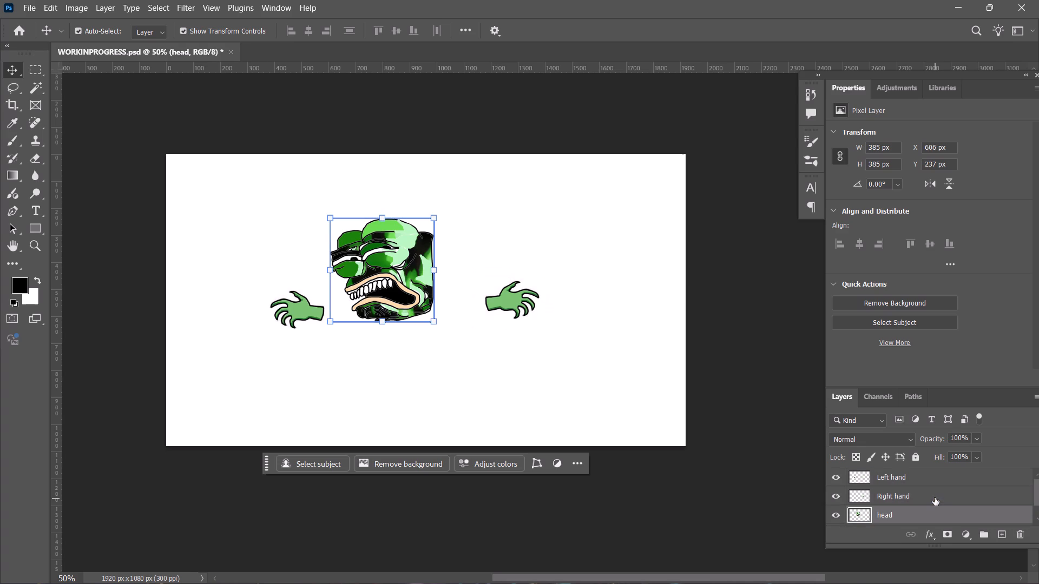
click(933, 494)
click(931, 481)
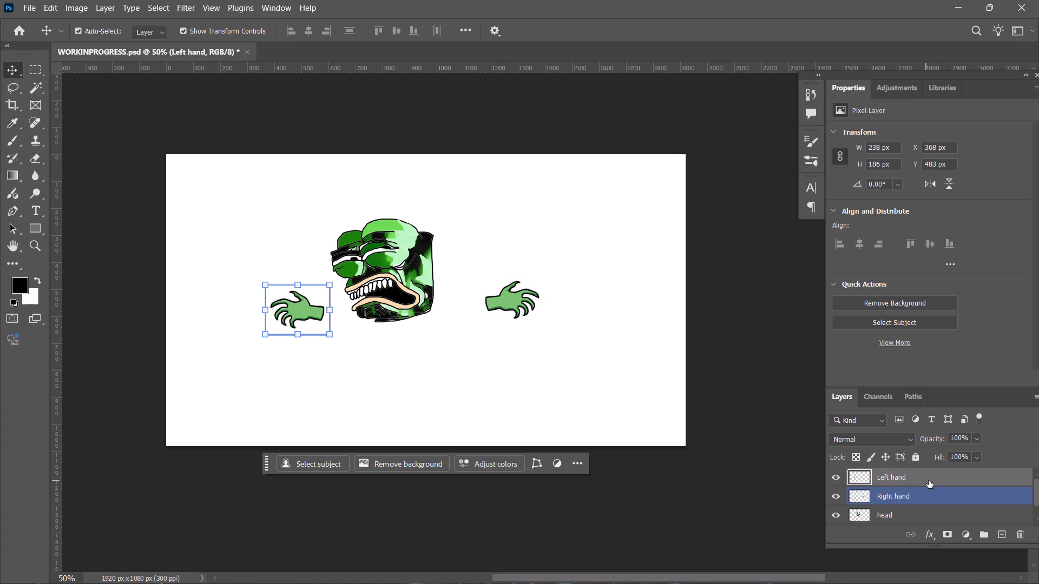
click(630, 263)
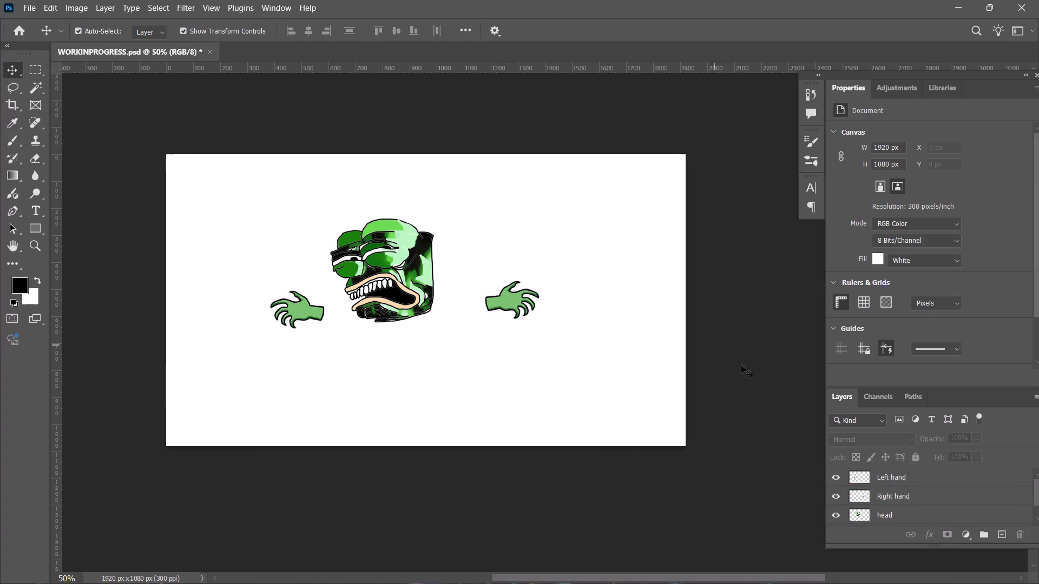
Create a new layer named trace above the Left hand layer and make it the active layer.
key(ctrl+n)
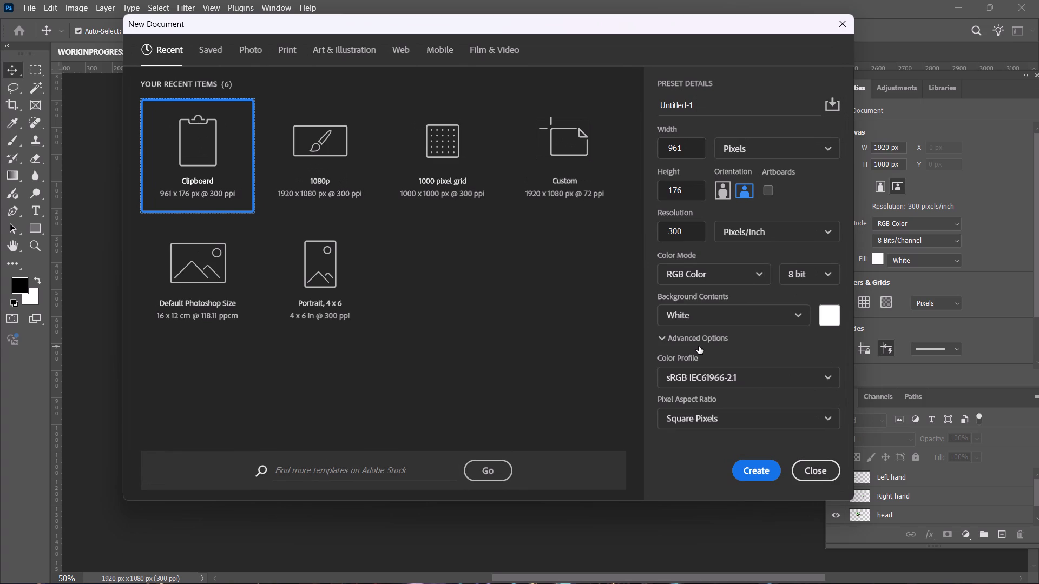
click(837, 25)
scroll(915, 489, up, 3)
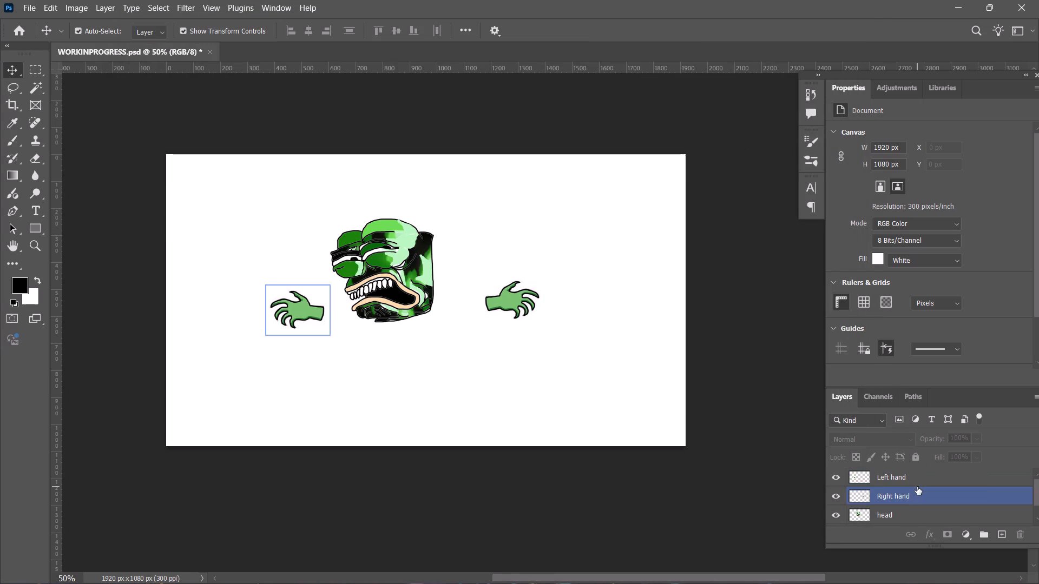
key(ctrl+shift+n)
key(BackSpace)
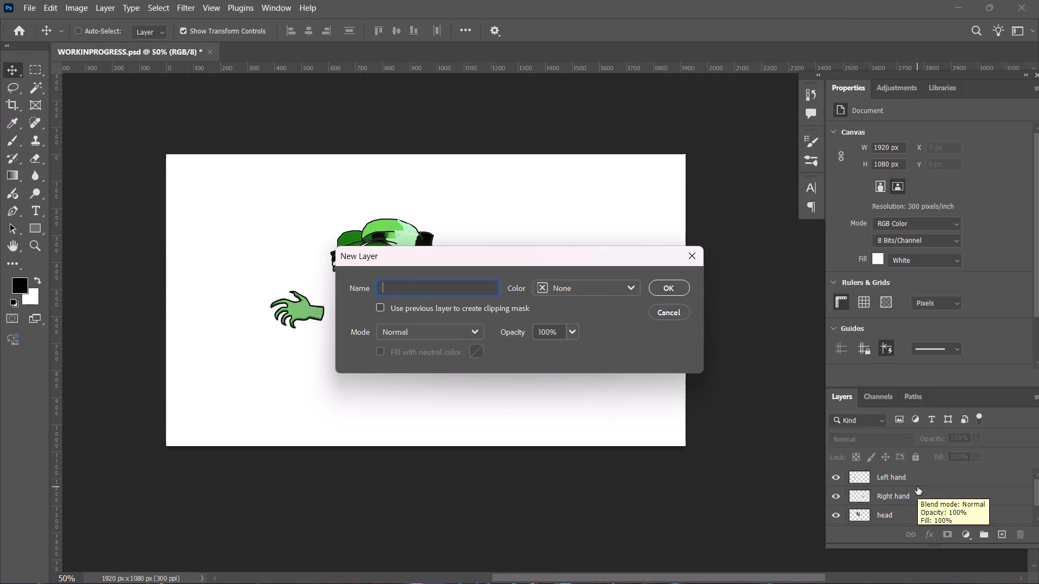
text(trace)
key(Return)
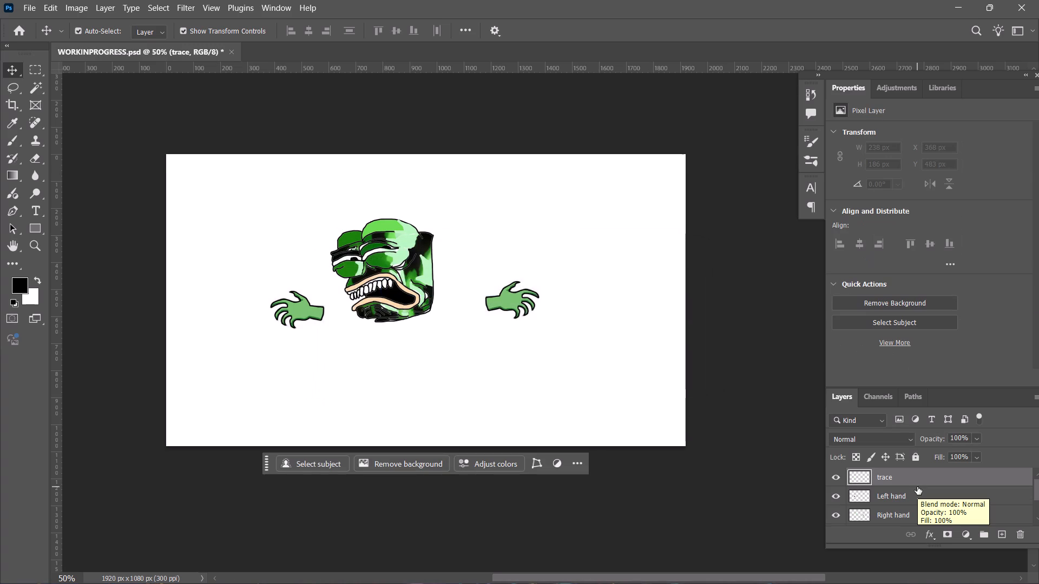
click(918, 489)
click(895, 476)
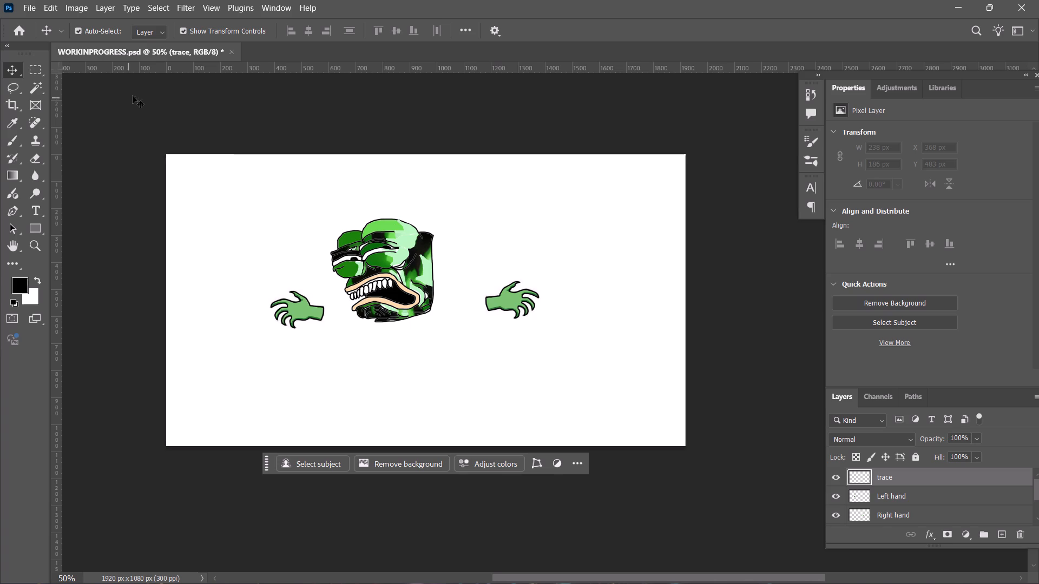
Place image_search_1793461959138.jpg from the vivo Office Kit folder as an embedded image in WORKINPROGRESS.psd.
click(28, 8)
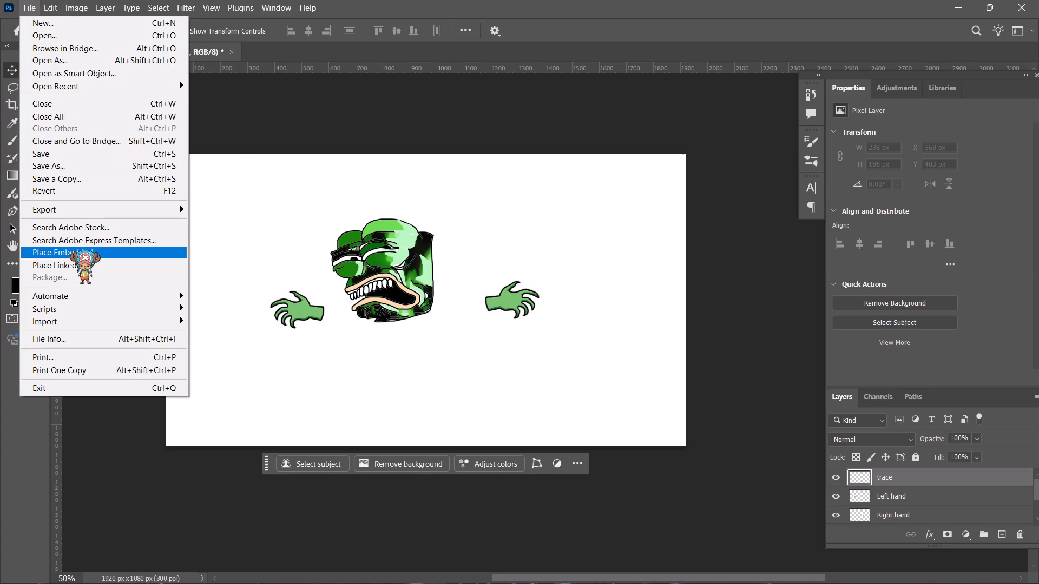
click(96, 251)
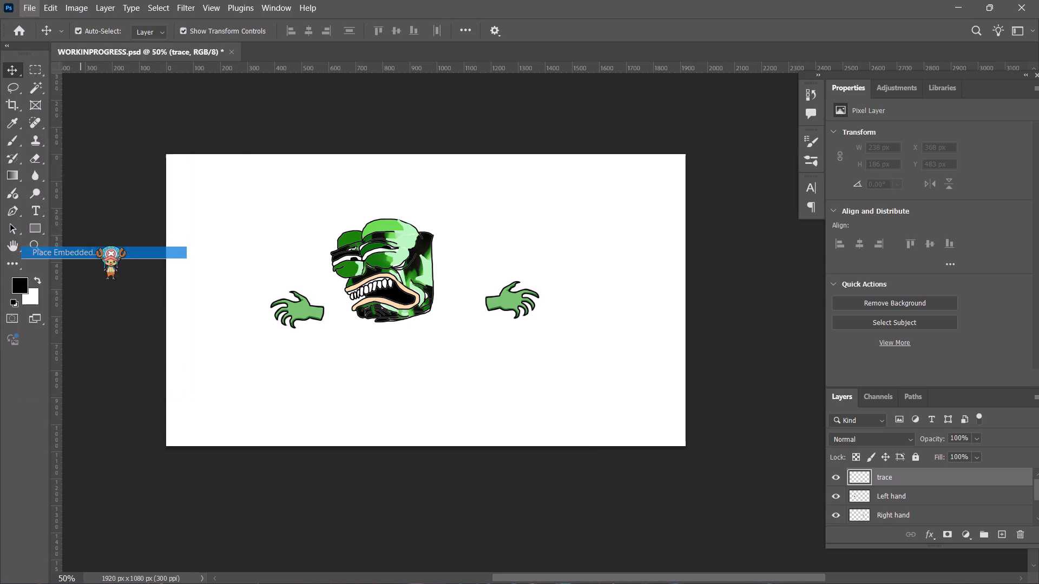
click(226, 126)
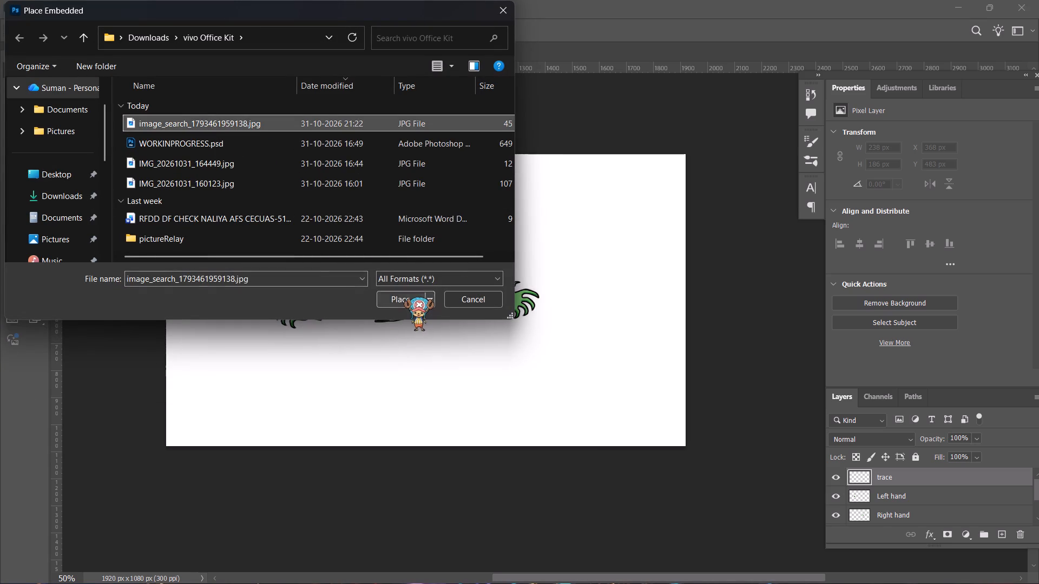
click(405, 302)
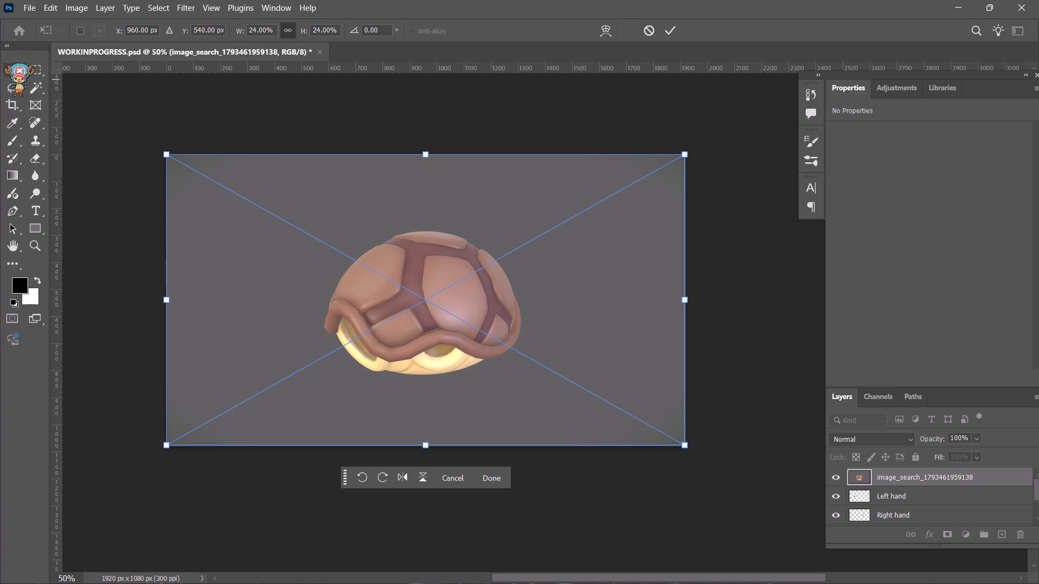
Crop the canvas closely around the placed turtle shell at the original ratio, to about 1062 x 597 px.
click(14, 105)
drag(167, 156, 239, 201)
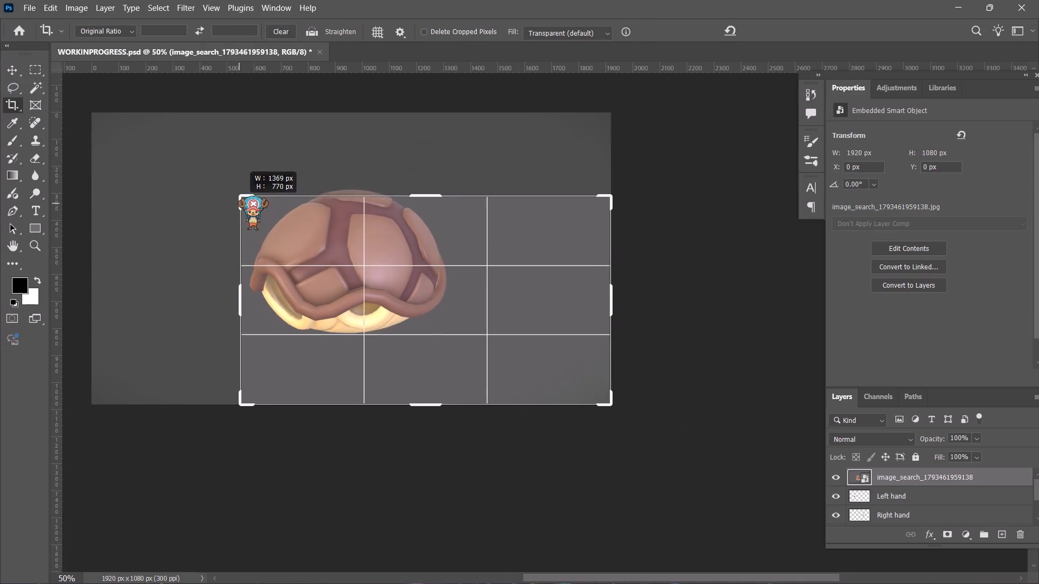
drag(239, 201, 241, 190)
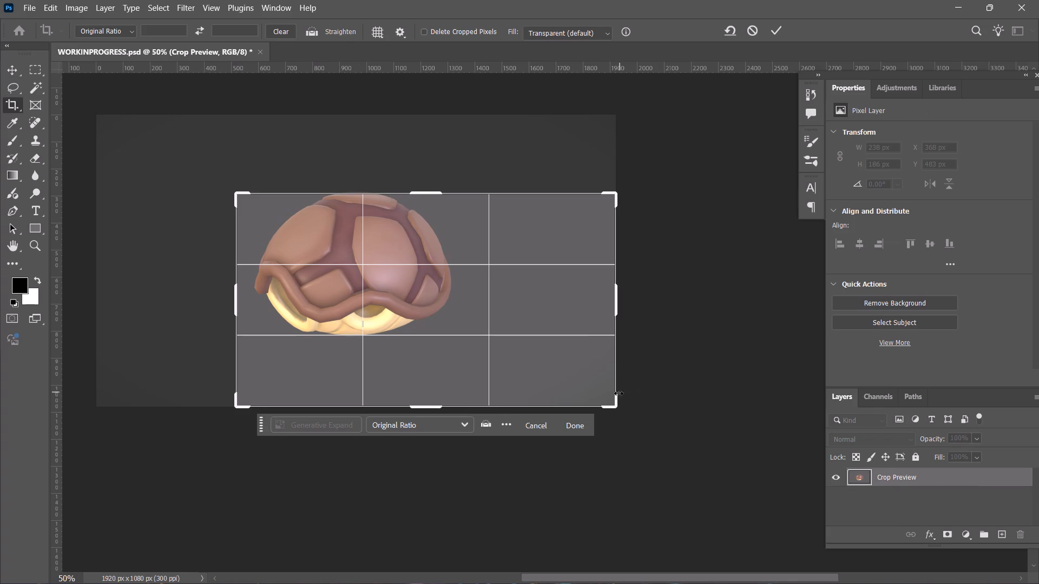
click(615, 397)
drag(615, 404, 544, 368)
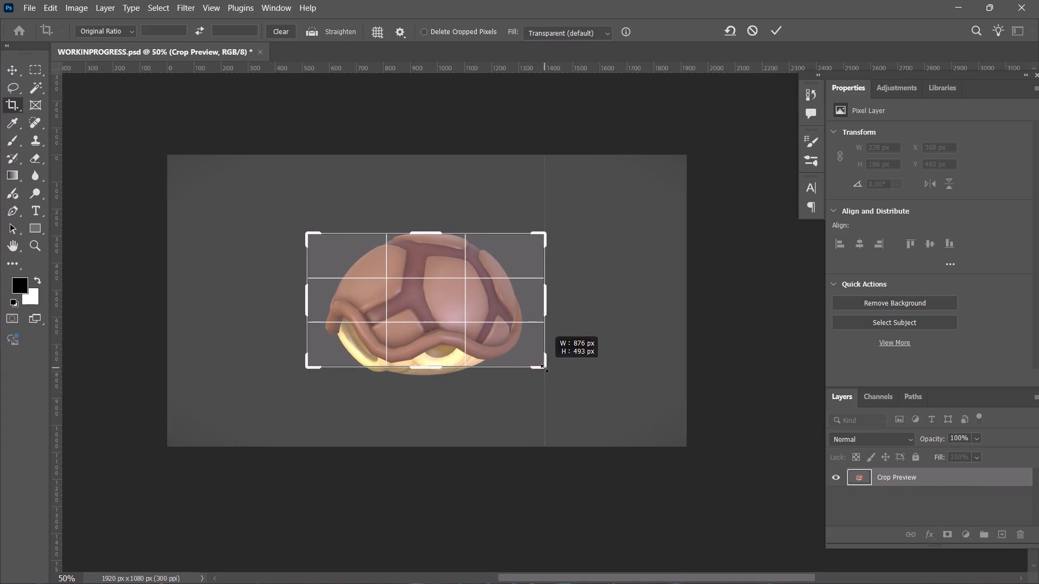
drag(544, 368, 553, 386)
click(428, 222)
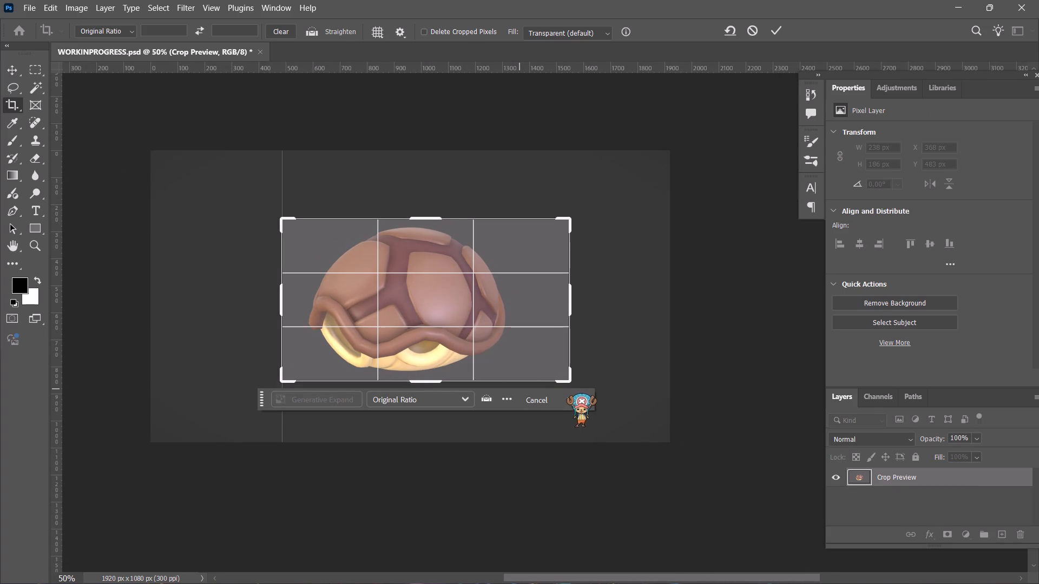
click(574, 400)
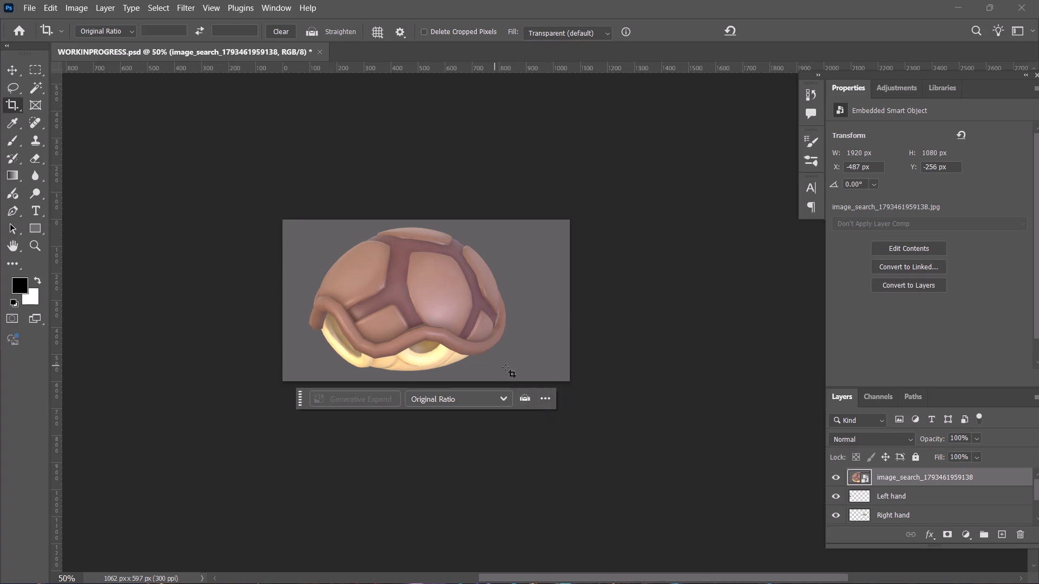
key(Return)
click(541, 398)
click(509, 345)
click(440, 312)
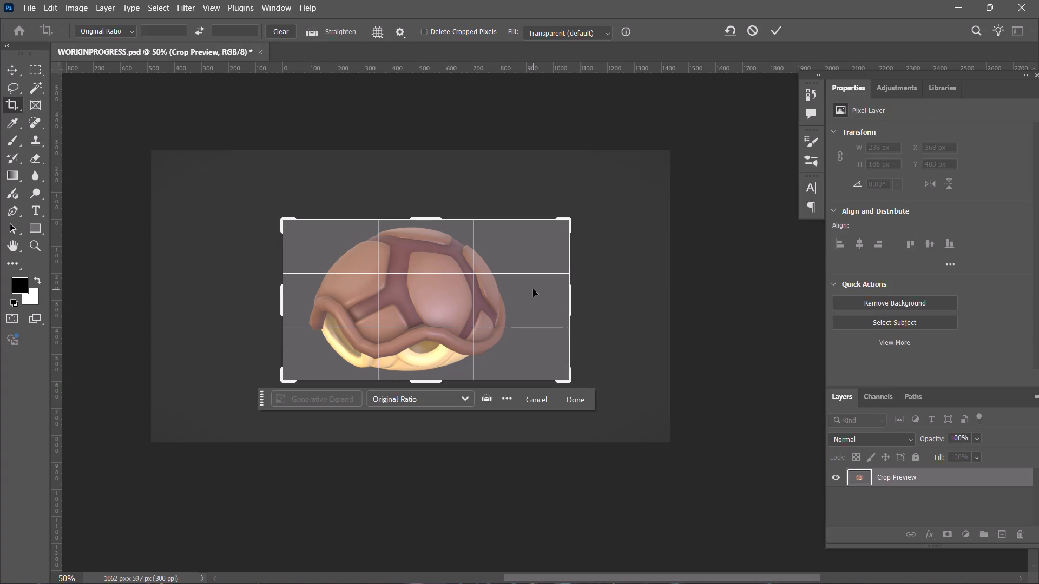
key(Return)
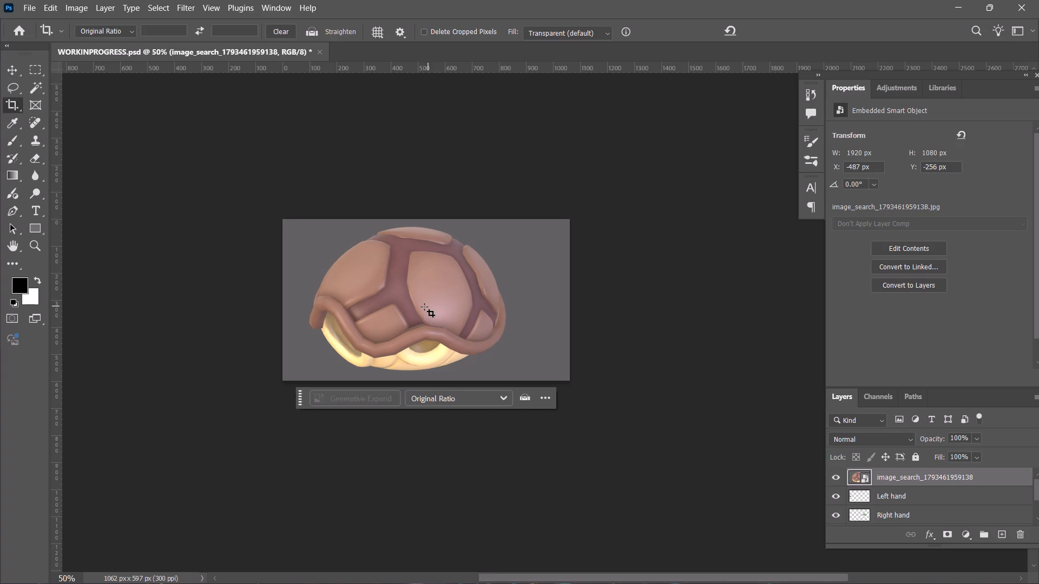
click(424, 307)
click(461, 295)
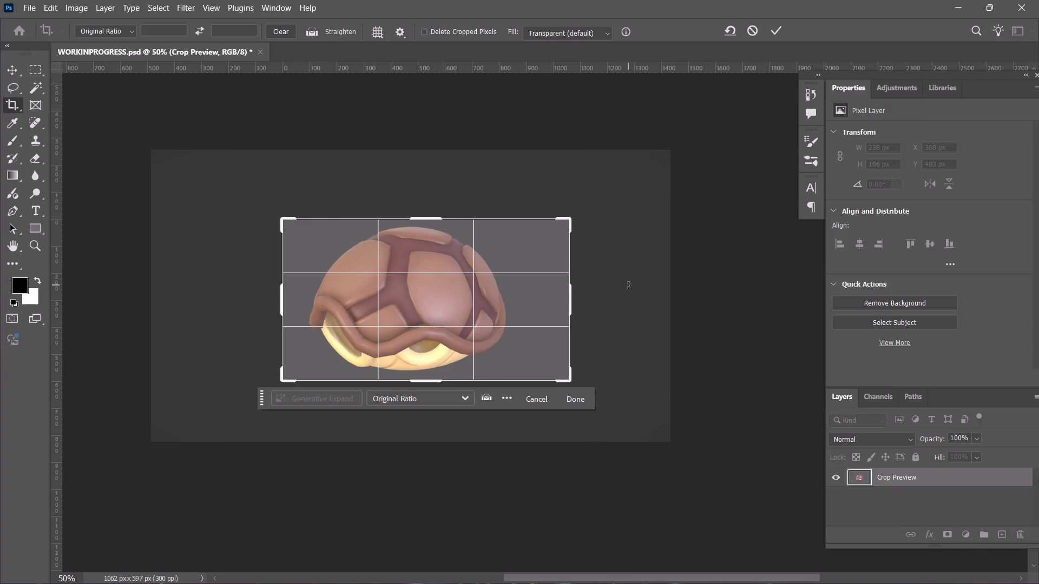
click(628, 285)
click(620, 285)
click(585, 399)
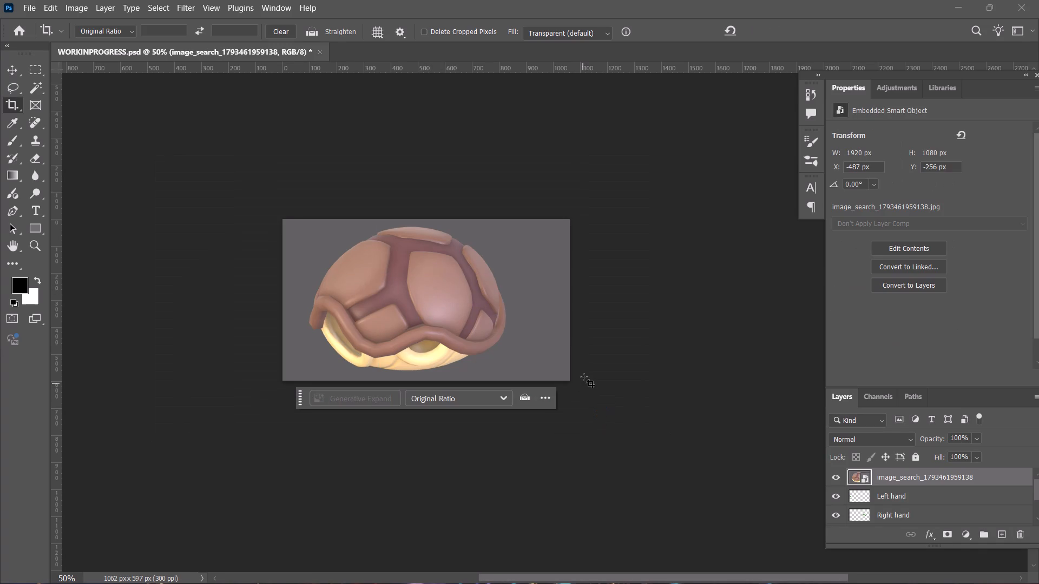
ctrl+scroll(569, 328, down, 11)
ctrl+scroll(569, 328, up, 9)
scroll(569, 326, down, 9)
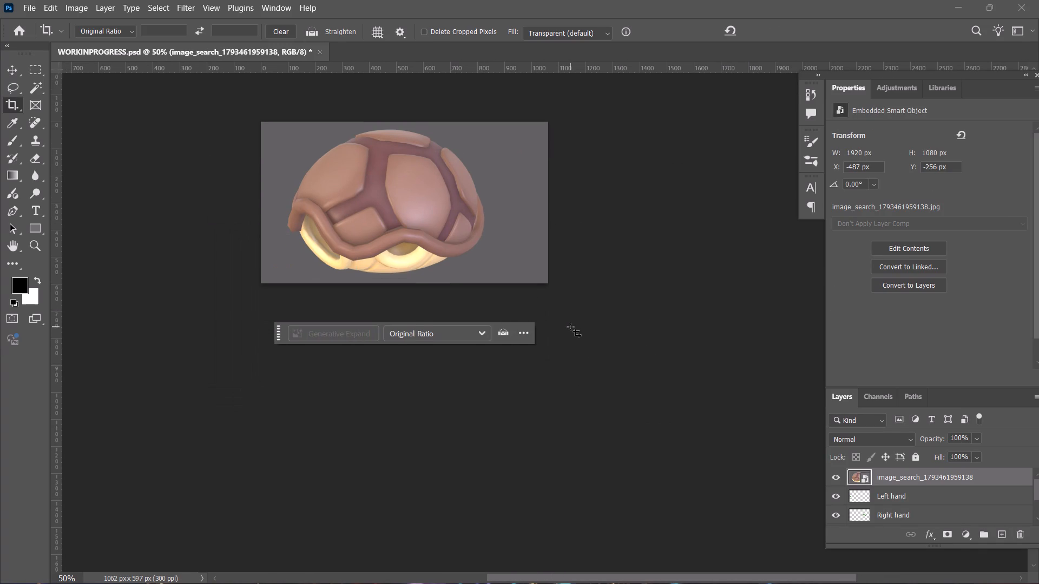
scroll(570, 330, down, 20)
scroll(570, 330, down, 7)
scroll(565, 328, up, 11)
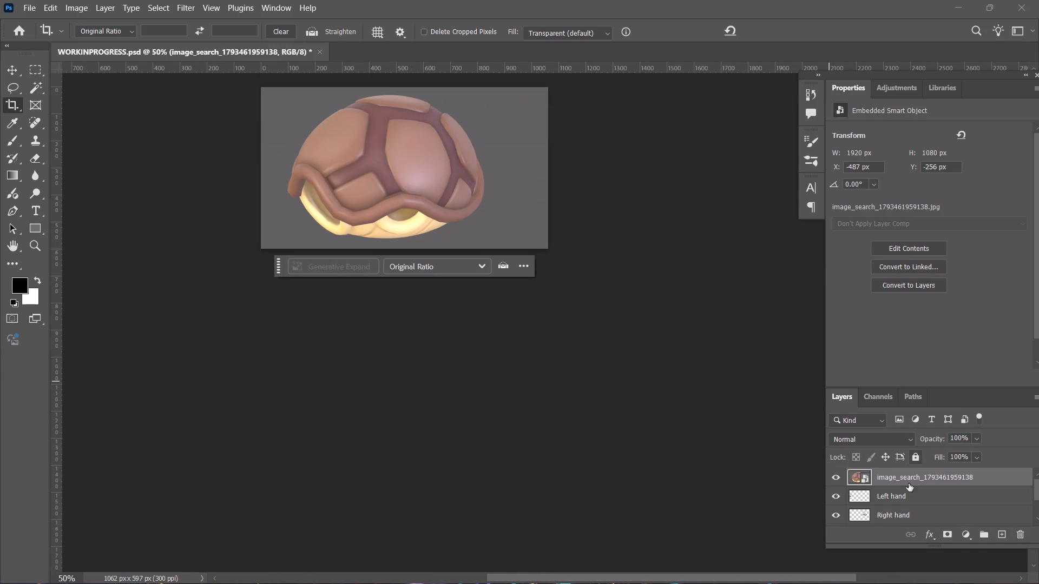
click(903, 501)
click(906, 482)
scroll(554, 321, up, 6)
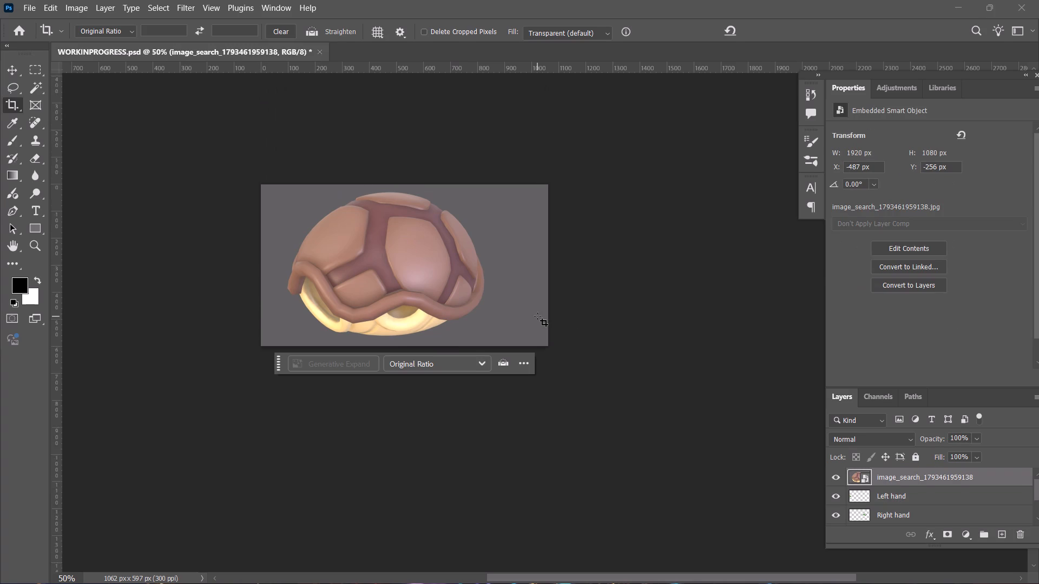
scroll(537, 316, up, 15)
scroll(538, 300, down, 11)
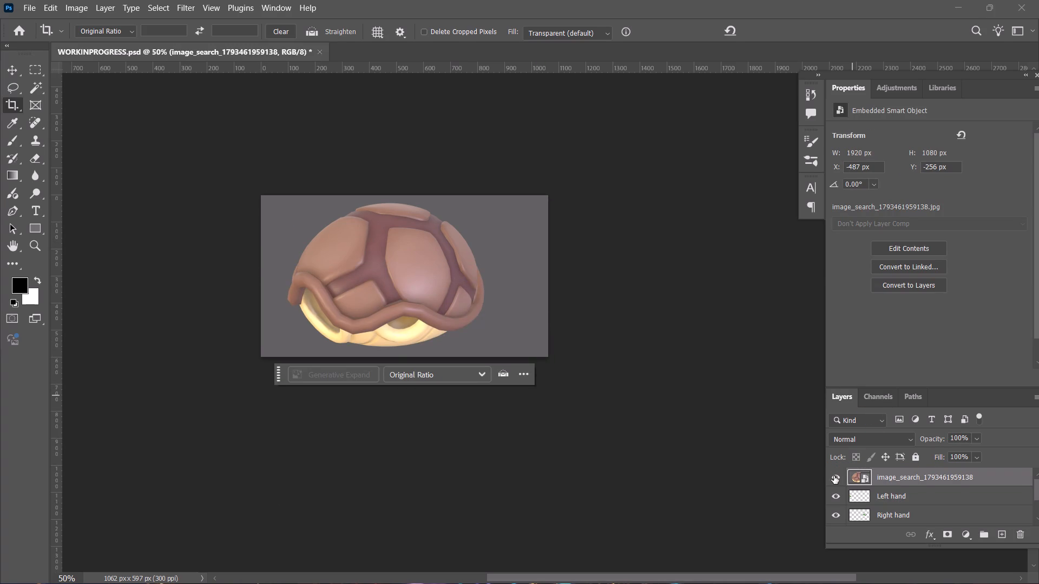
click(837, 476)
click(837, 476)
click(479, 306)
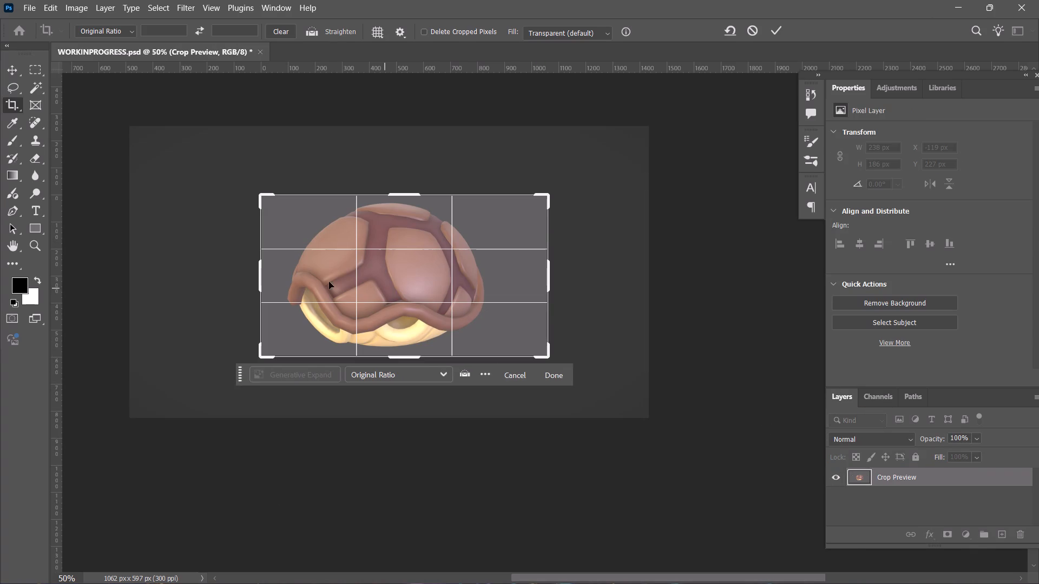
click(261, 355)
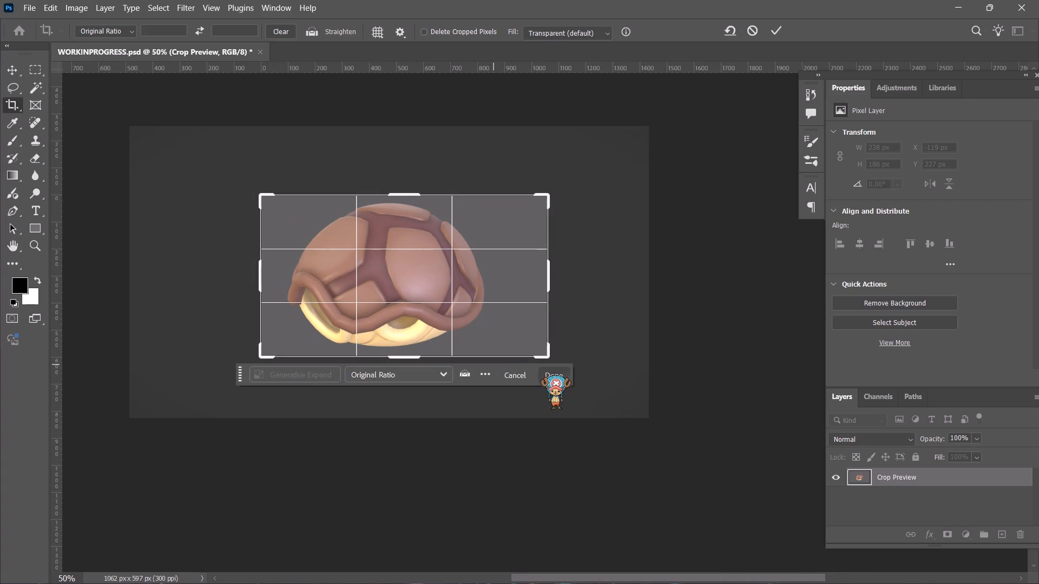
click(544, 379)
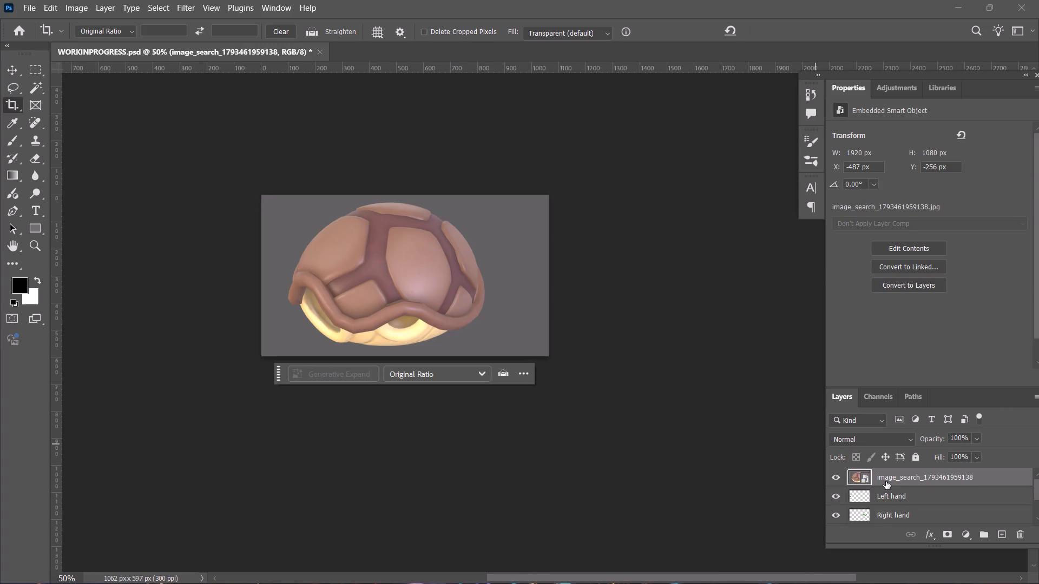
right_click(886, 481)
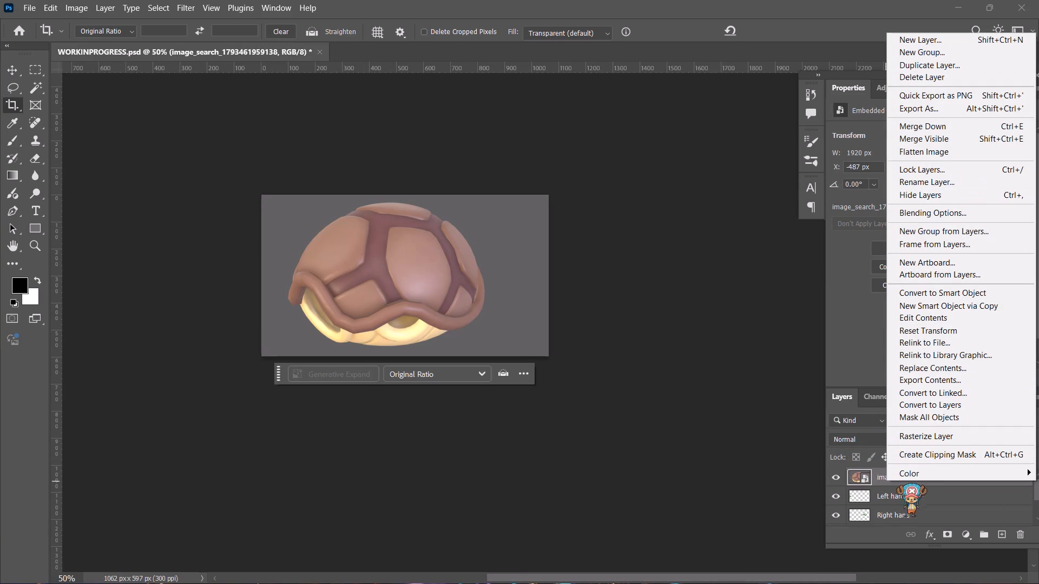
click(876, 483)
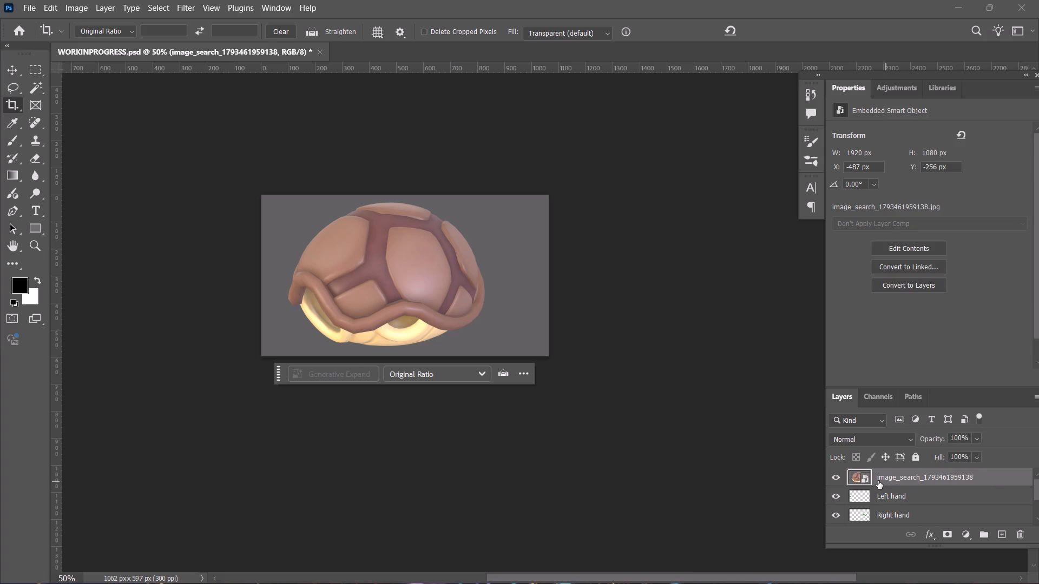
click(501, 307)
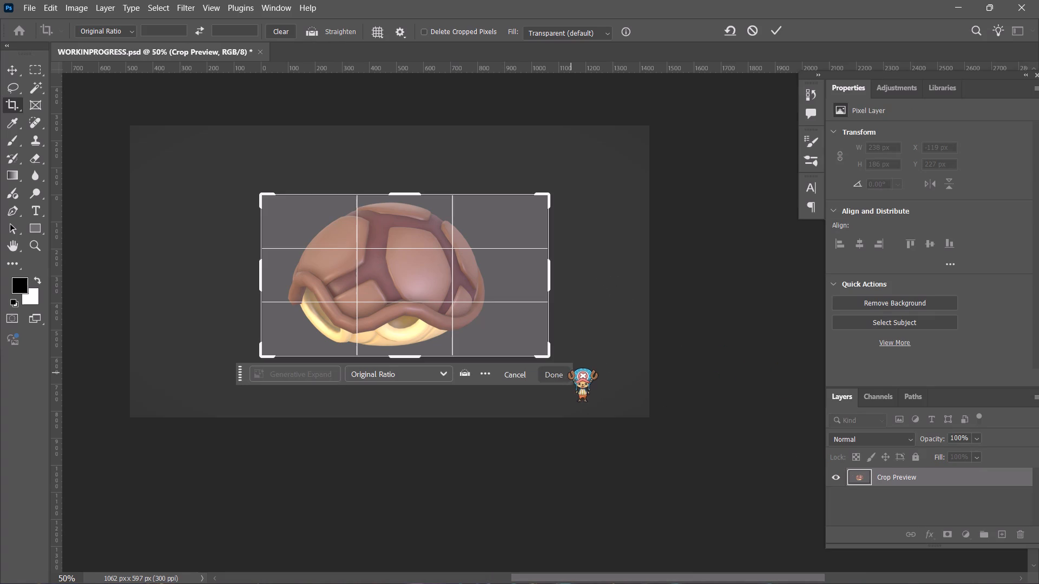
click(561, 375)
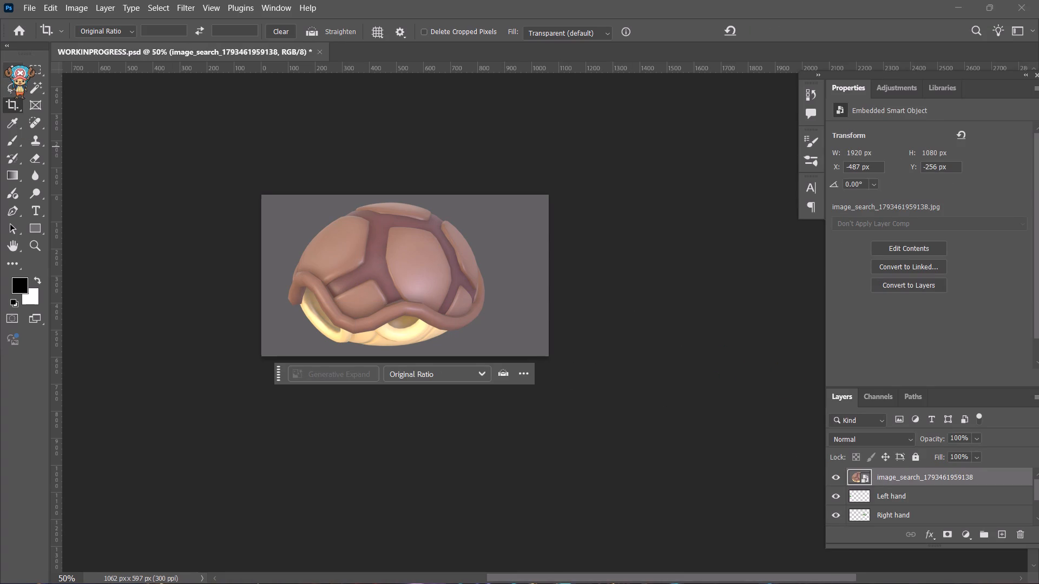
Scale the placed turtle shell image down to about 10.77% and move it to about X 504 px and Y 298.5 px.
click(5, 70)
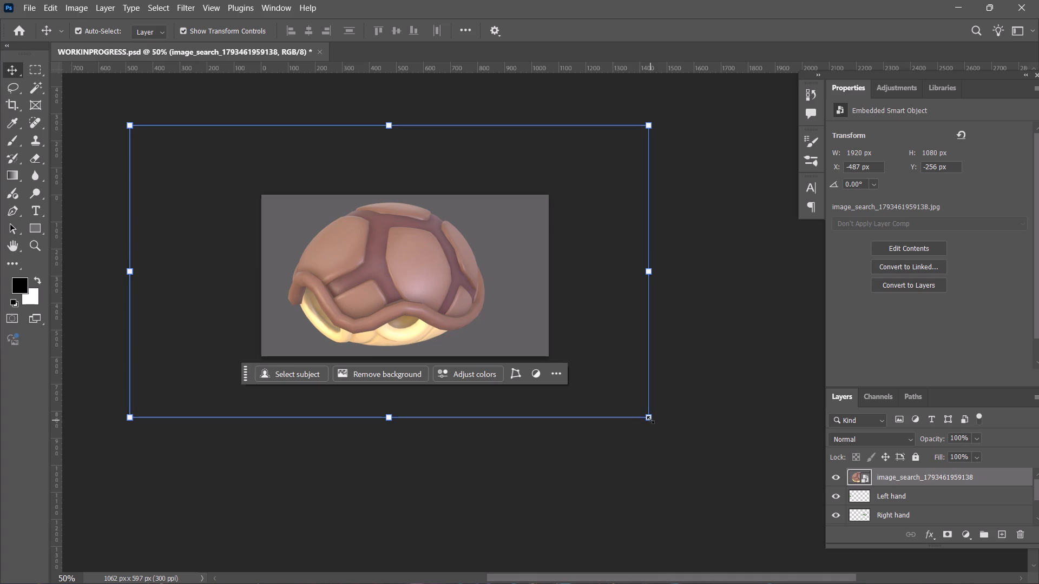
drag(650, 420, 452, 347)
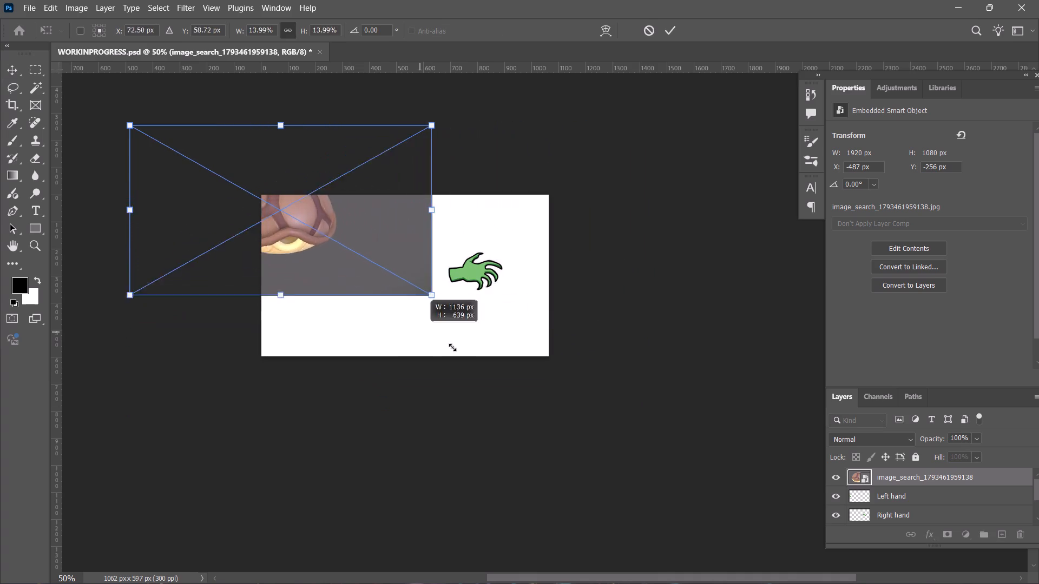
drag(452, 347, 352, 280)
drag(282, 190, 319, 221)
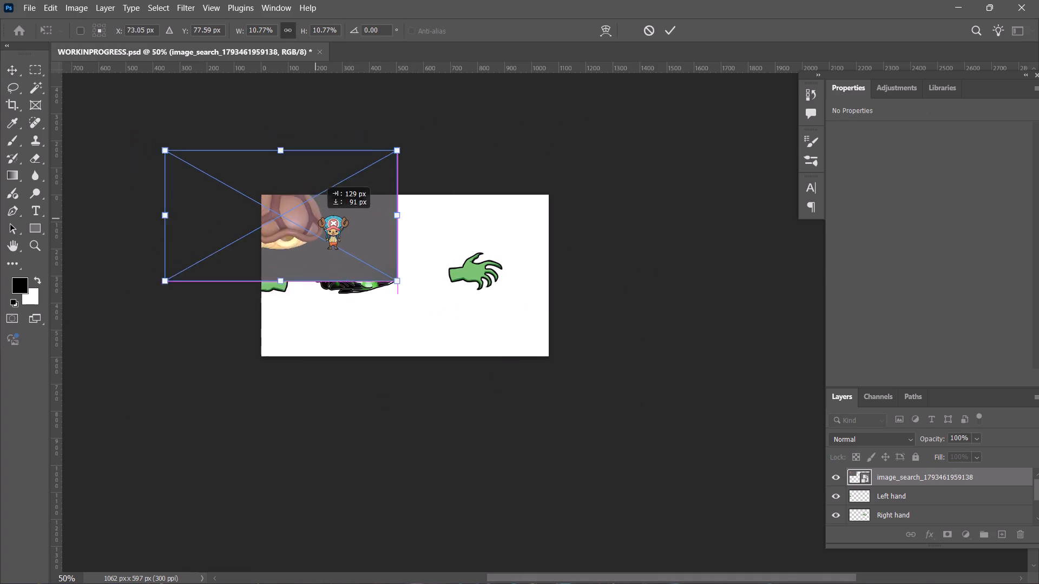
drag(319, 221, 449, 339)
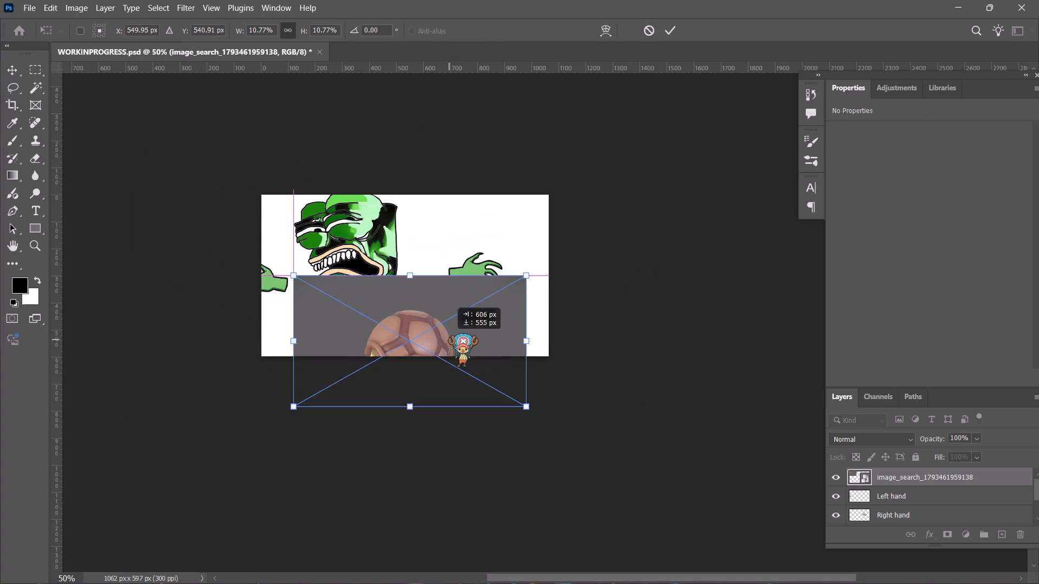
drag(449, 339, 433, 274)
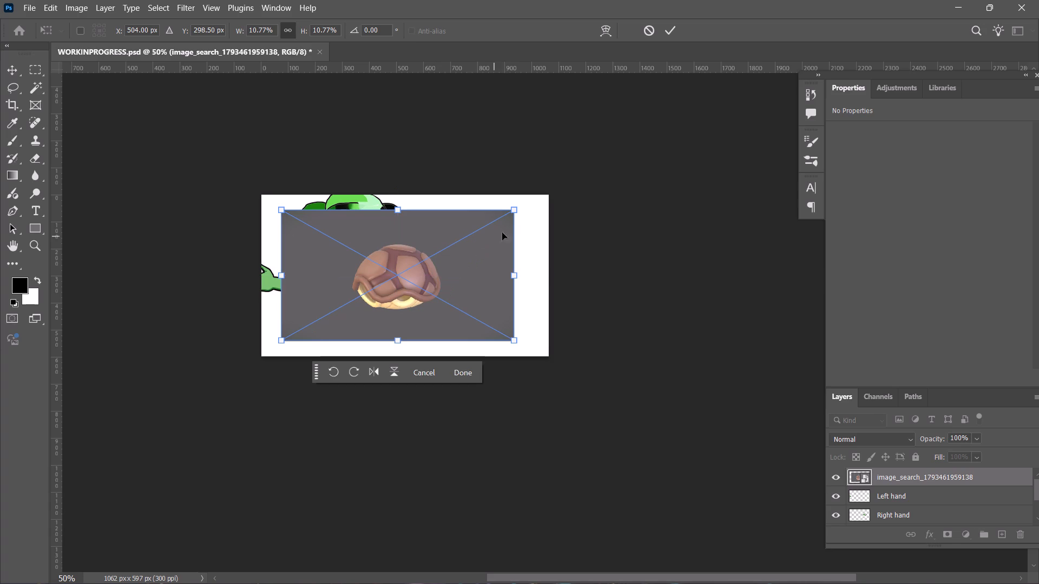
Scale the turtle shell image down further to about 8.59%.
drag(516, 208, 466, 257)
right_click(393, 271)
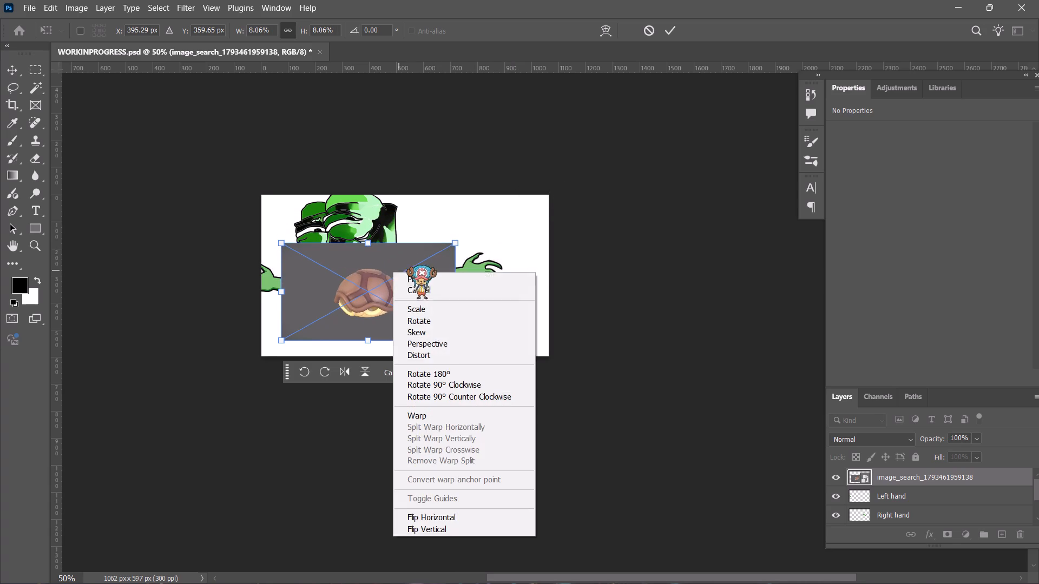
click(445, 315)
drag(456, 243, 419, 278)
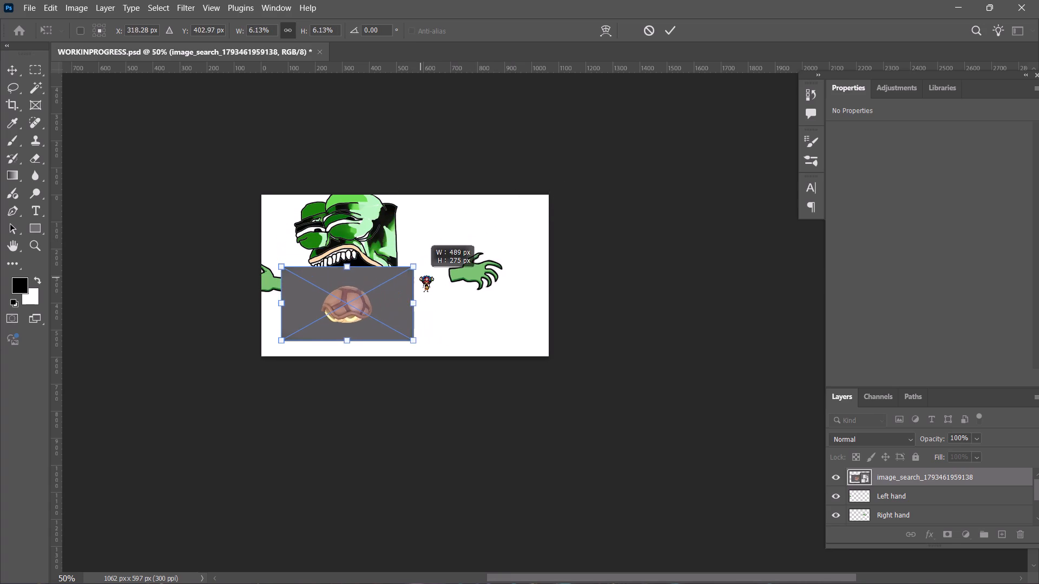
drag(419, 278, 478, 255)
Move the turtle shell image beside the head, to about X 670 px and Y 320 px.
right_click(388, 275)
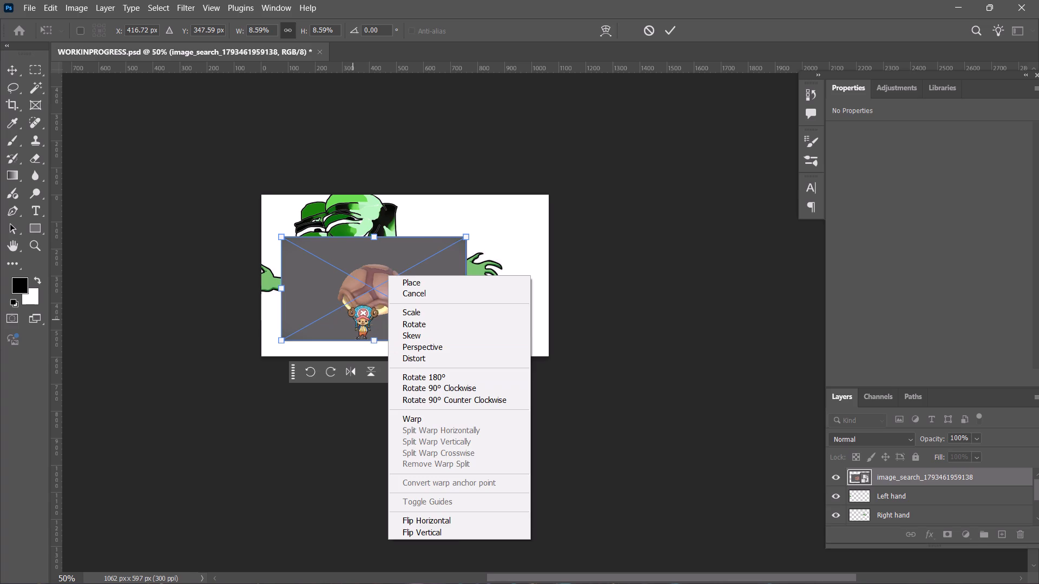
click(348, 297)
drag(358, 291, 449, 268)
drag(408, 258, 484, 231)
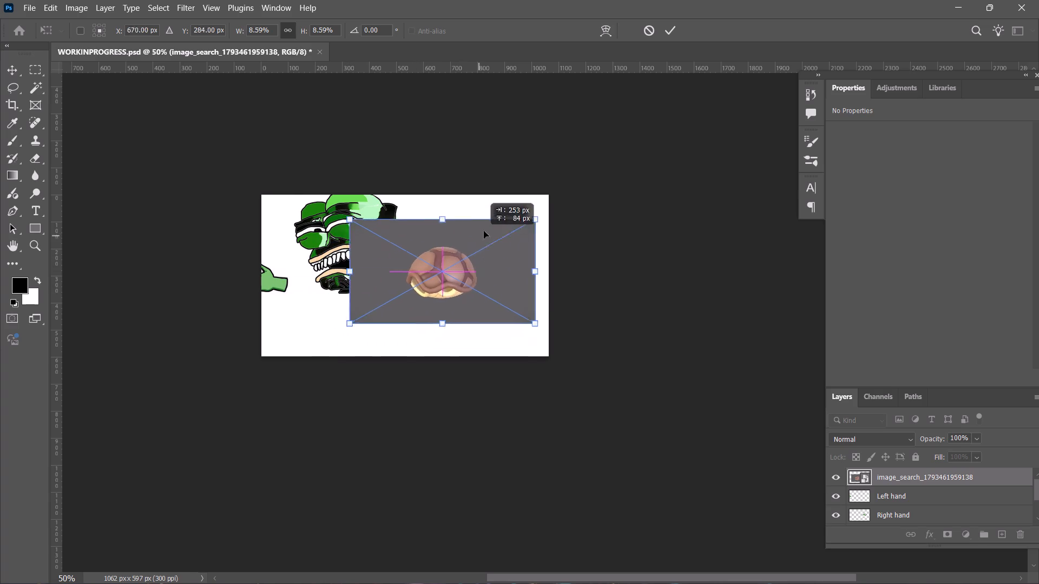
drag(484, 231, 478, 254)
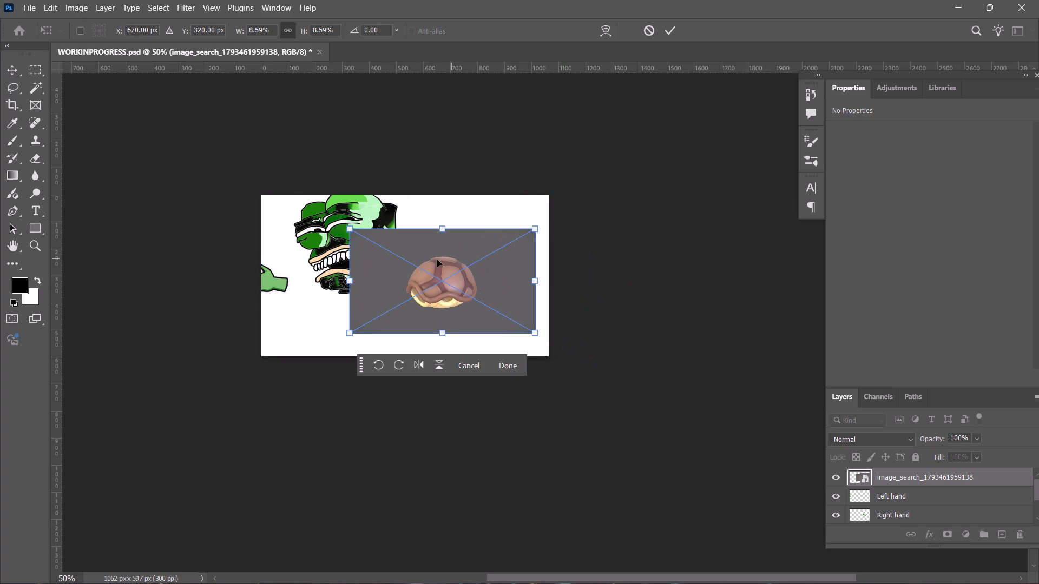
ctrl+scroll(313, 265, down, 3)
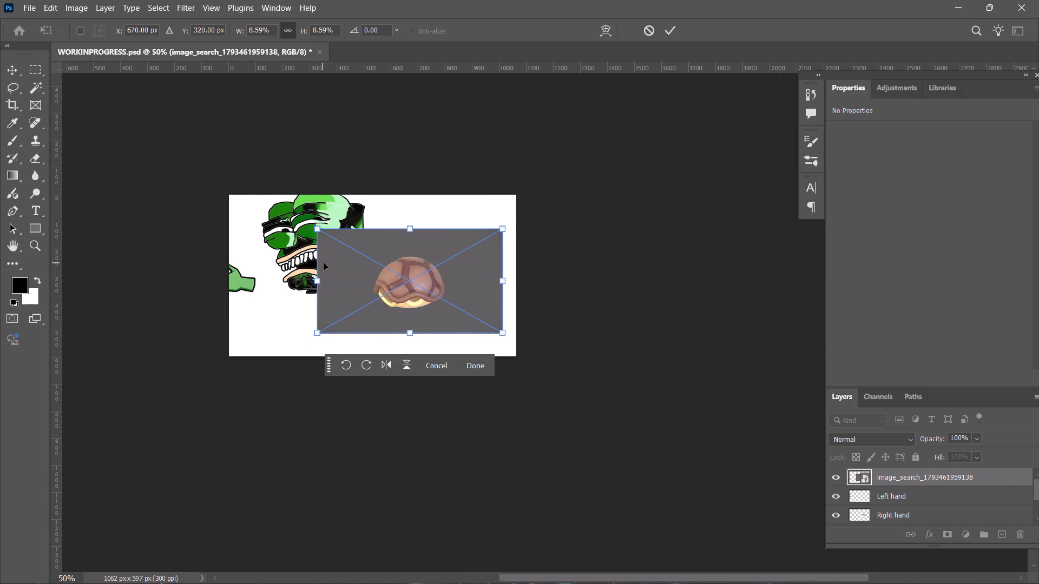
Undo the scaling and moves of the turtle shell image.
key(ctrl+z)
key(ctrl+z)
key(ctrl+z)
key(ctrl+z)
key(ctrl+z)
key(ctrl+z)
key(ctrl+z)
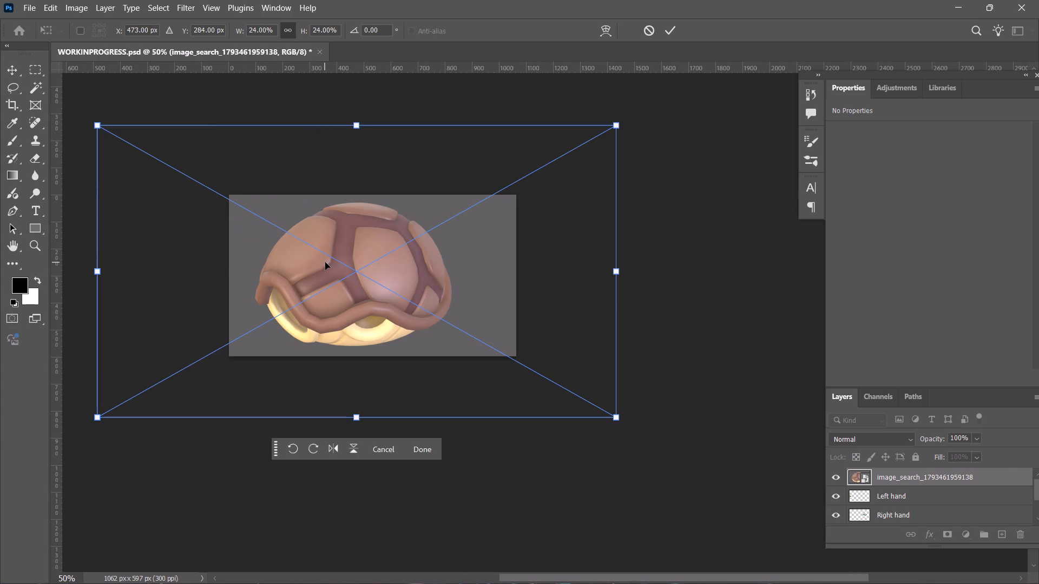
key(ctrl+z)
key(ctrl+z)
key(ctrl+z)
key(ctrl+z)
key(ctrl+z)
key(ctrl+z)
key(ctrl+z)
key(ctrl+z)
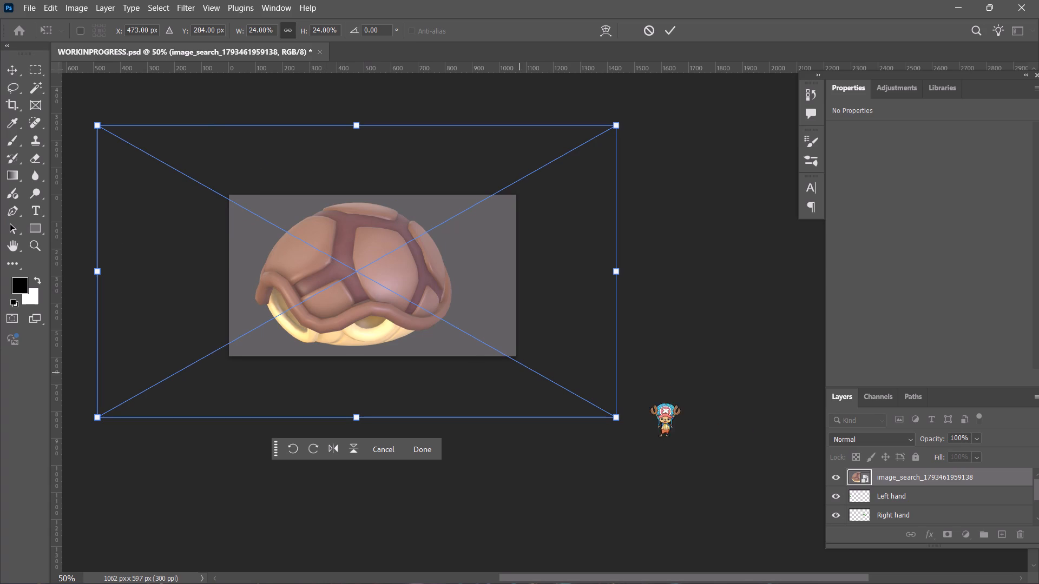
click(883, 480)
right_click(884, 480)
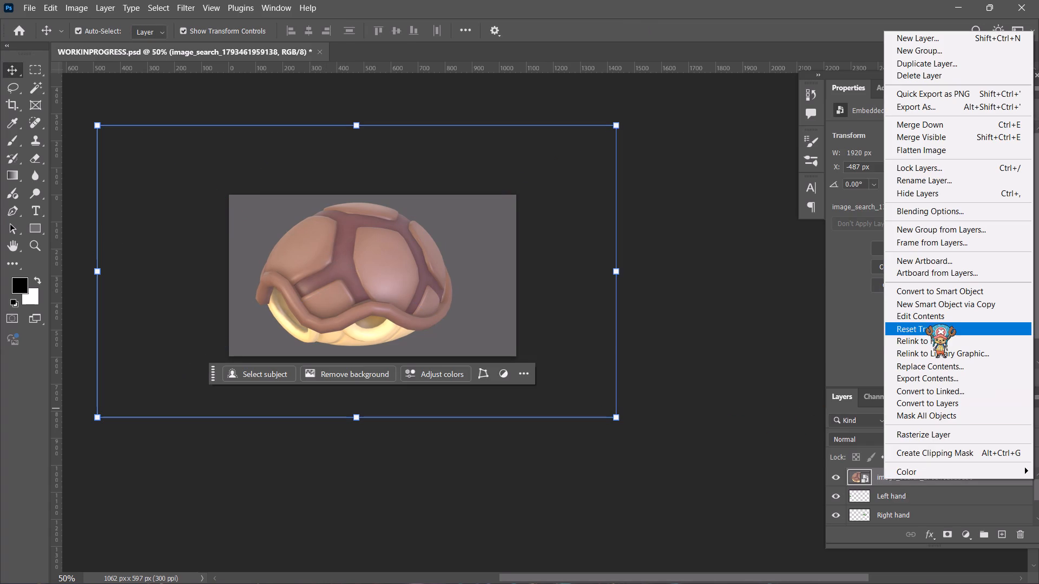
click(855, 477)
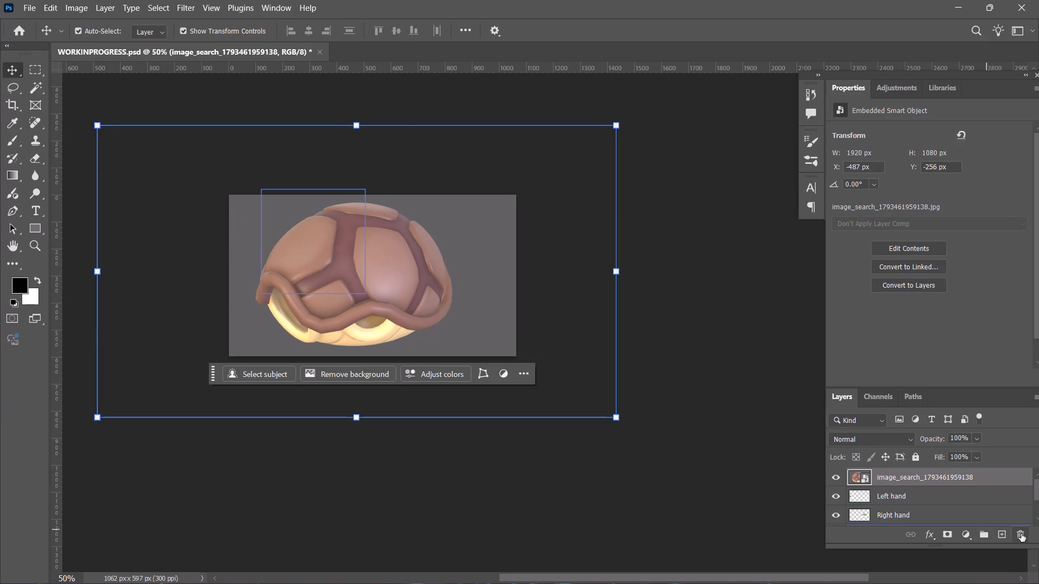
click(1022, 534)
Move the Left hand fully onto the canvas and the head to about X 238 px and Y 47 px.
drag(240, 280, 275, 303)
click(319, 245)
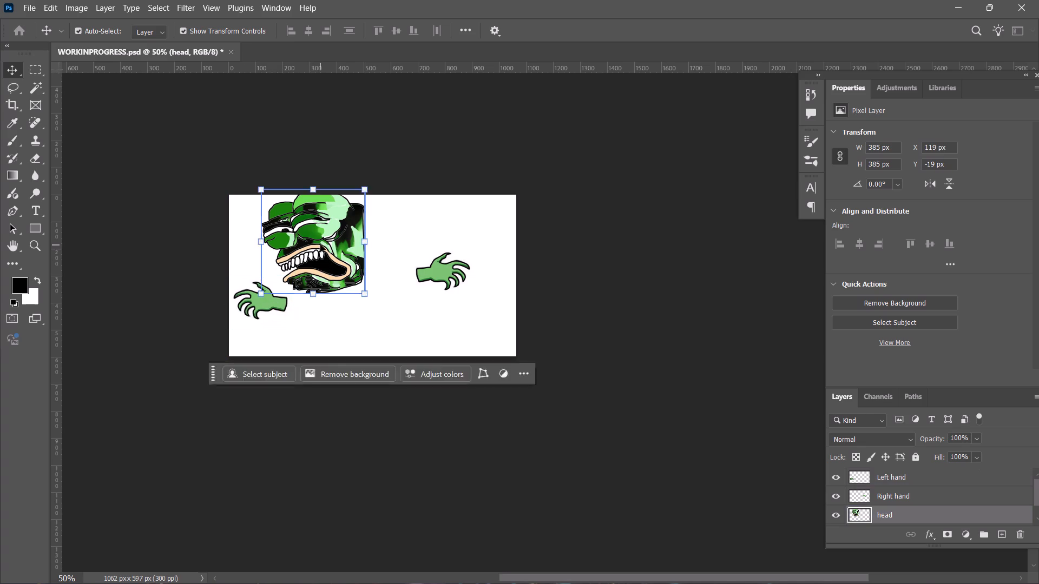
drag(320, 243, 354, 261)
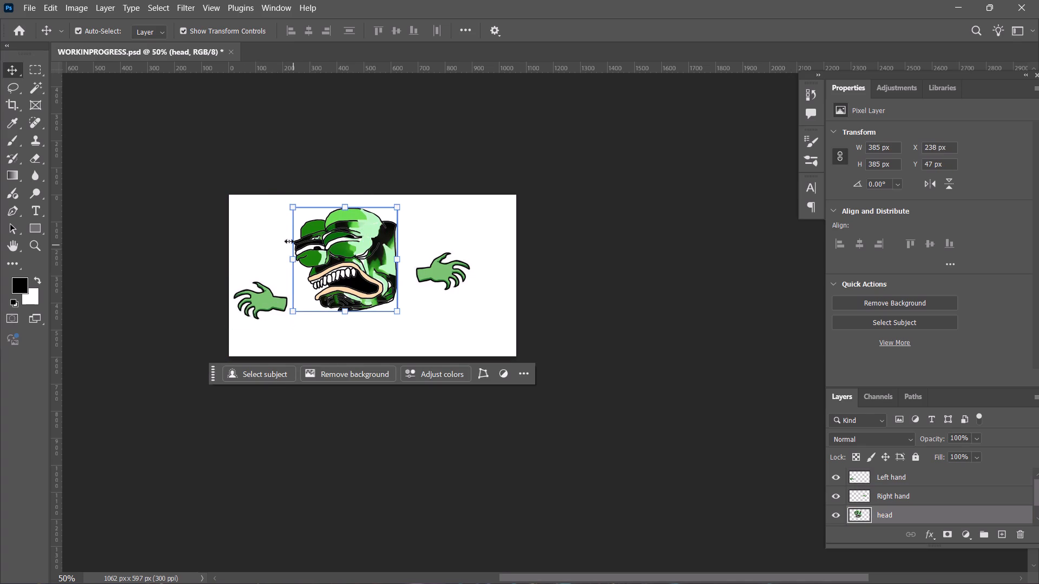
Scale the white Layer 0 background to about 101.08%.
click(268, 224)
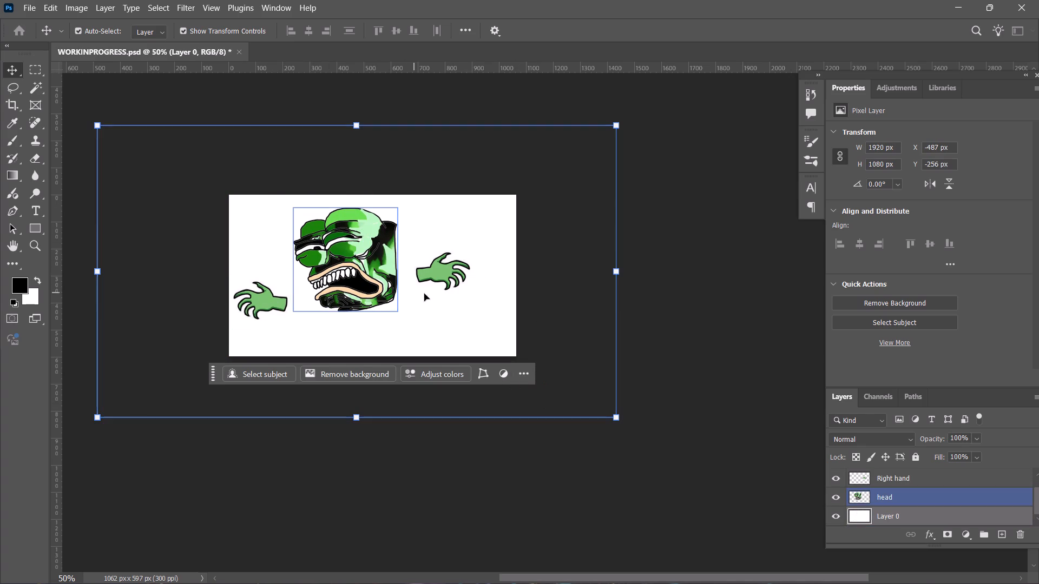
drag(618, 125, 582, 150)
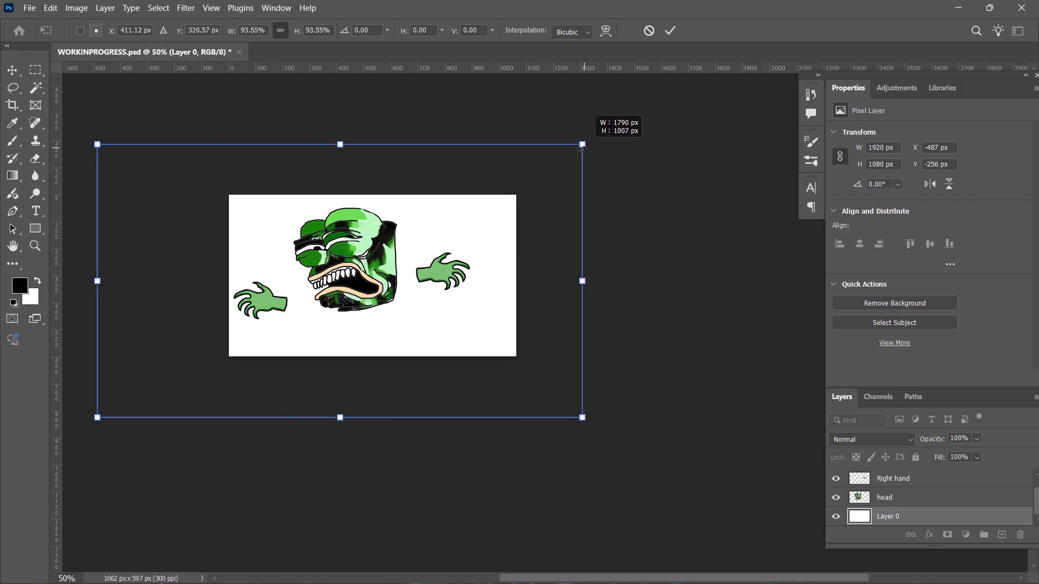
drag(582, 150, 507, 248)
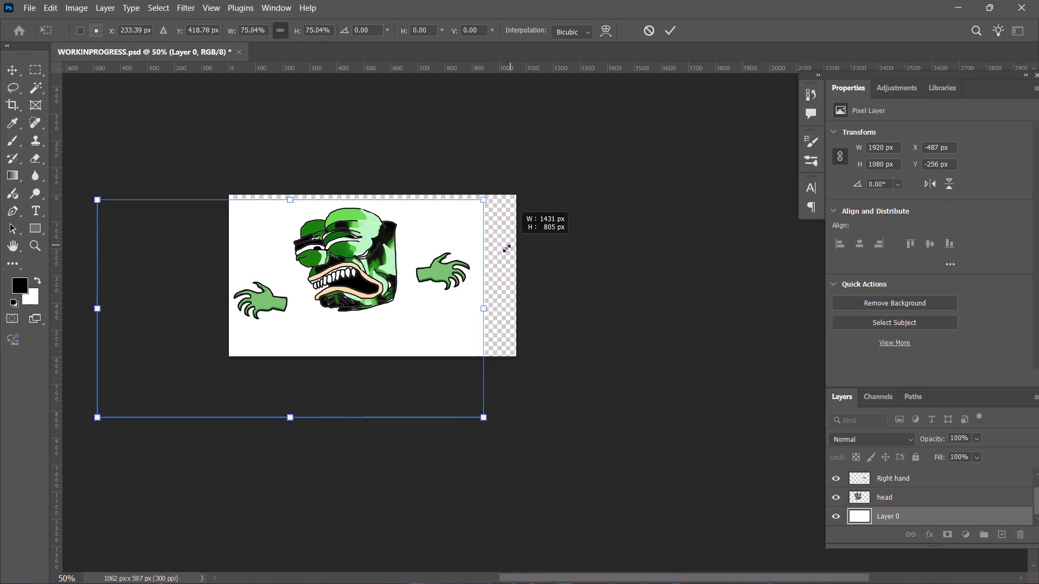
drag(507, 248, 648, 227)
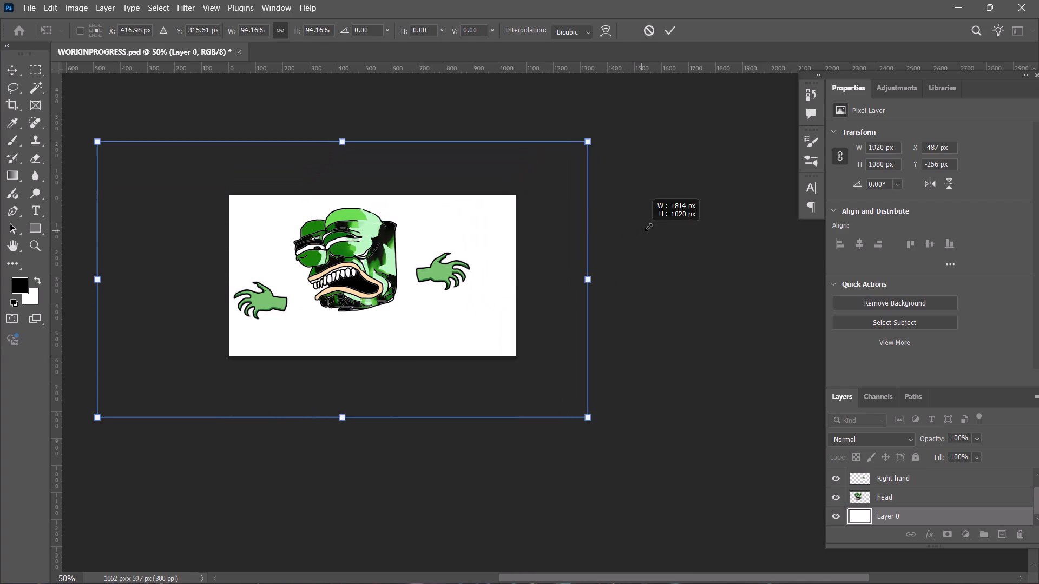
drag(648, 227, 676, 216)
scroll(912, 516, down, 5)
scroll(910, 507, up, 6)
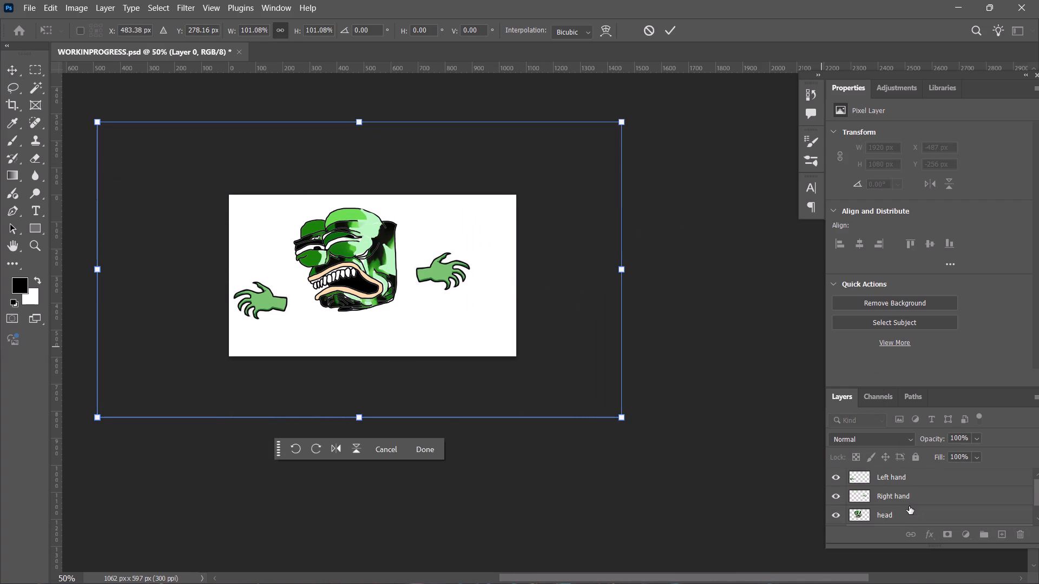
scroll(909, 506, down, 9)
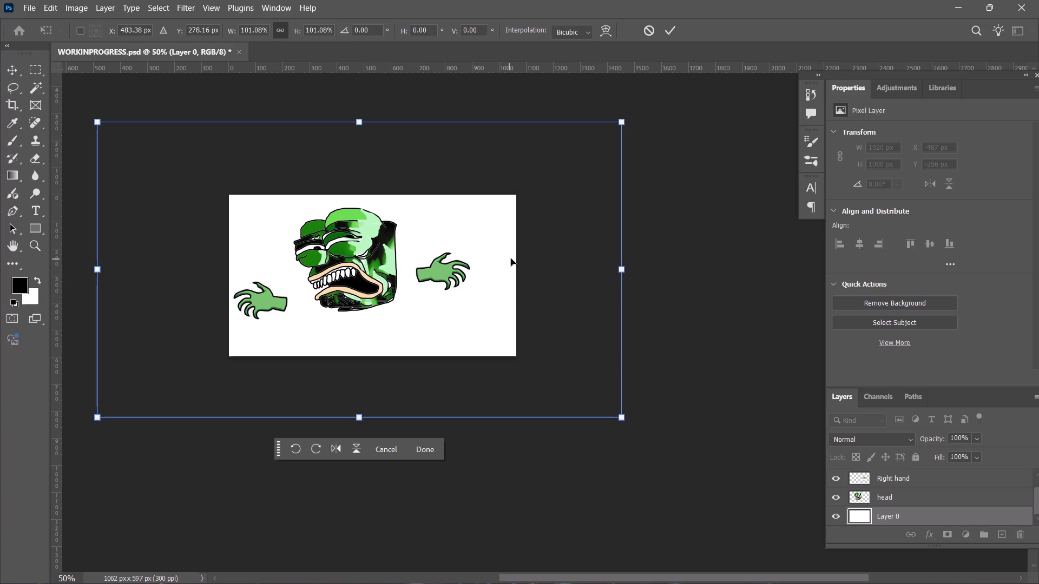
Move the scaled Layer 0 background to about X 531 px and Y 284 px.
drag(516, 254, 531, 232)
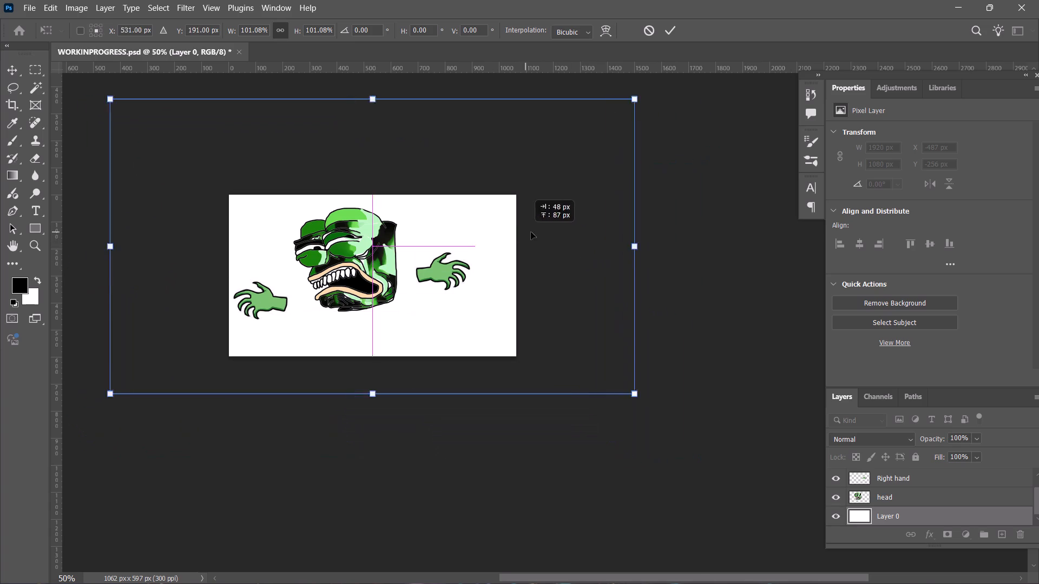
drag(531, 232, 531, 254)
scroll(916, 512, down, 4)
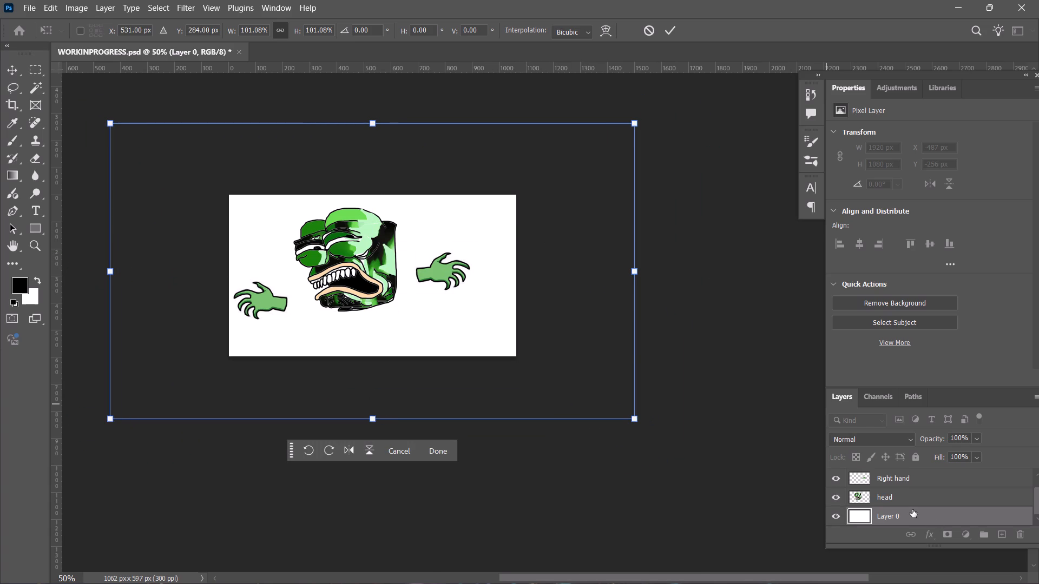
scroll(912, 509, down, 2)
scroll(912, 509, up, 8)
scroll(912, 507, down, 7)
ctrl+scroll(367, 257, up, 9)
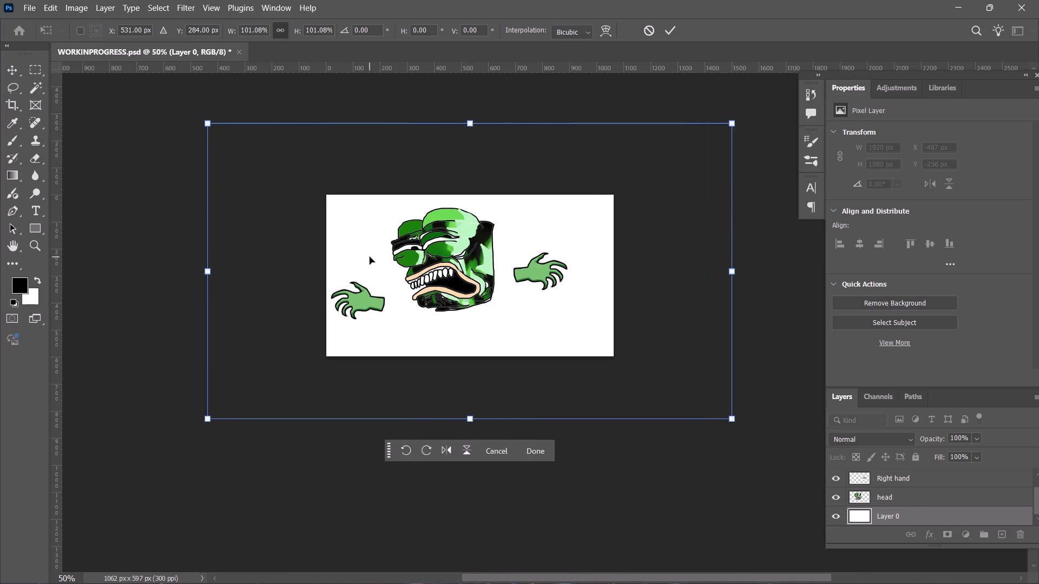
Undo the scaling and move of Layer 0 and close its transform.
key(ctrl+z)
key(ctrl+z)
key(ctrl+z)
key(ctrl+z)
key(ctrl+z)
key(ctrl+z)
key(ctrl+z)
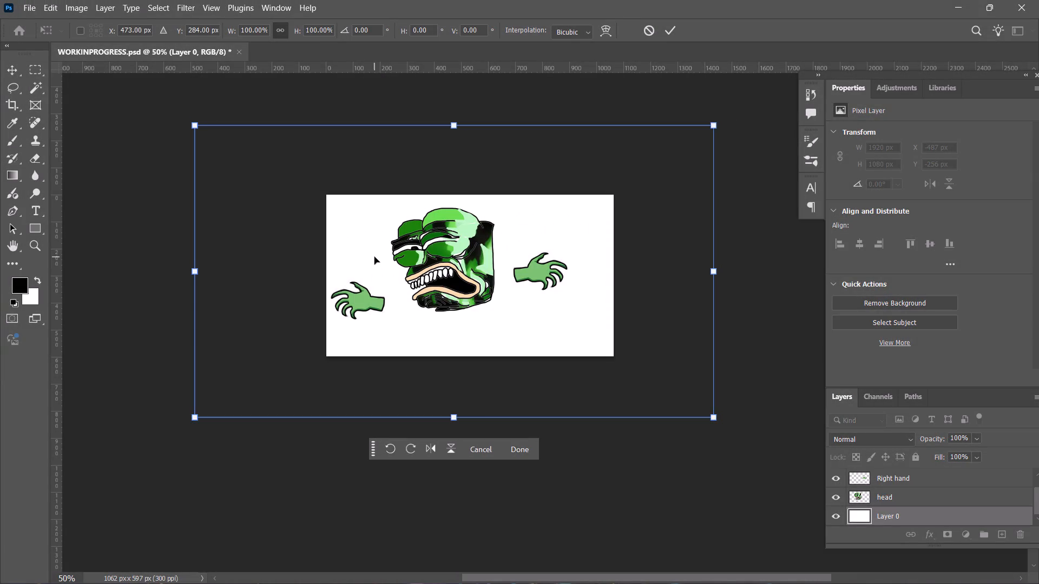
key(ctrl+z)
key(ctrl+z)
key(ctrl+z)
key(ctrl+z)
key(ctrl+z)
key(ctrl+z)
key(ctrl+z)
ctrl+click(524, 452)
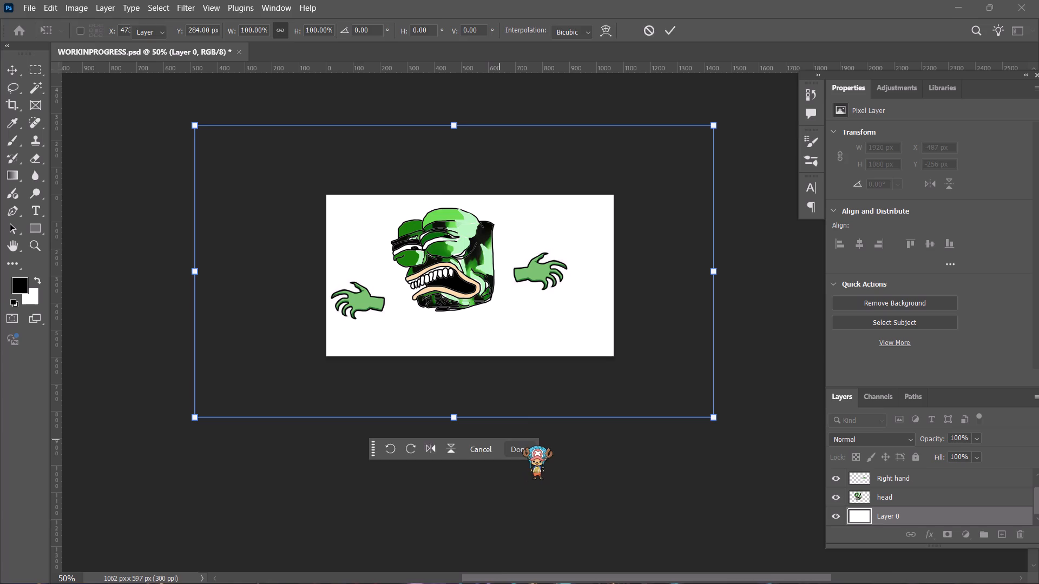
Undo the edits back to the 1920 x 1080 px canvas with the trace layer, before the turtle shell image was placed.
key(ctrl+z)
key(ctrl+z)
key(ctrl+z)
key(ctrl+z)
key(ctrl+z)
key(ctrl+z)
key(ctrl+z)
key(ctrl+z)
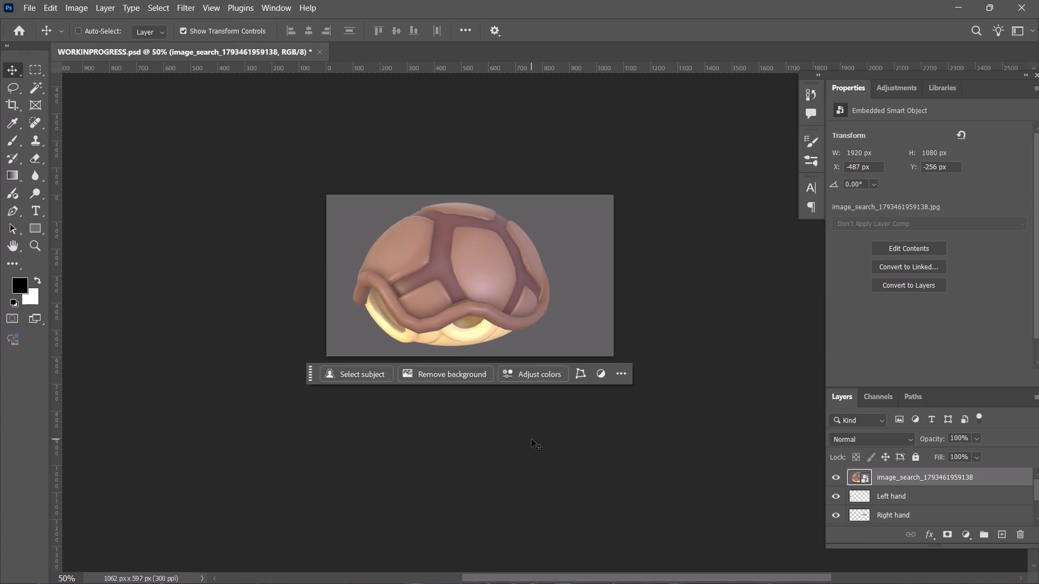
key(ctrl+z)
key(ctrl+z)
key(ctrl+z)
key(ctrl+z)
key(ctrl+z)
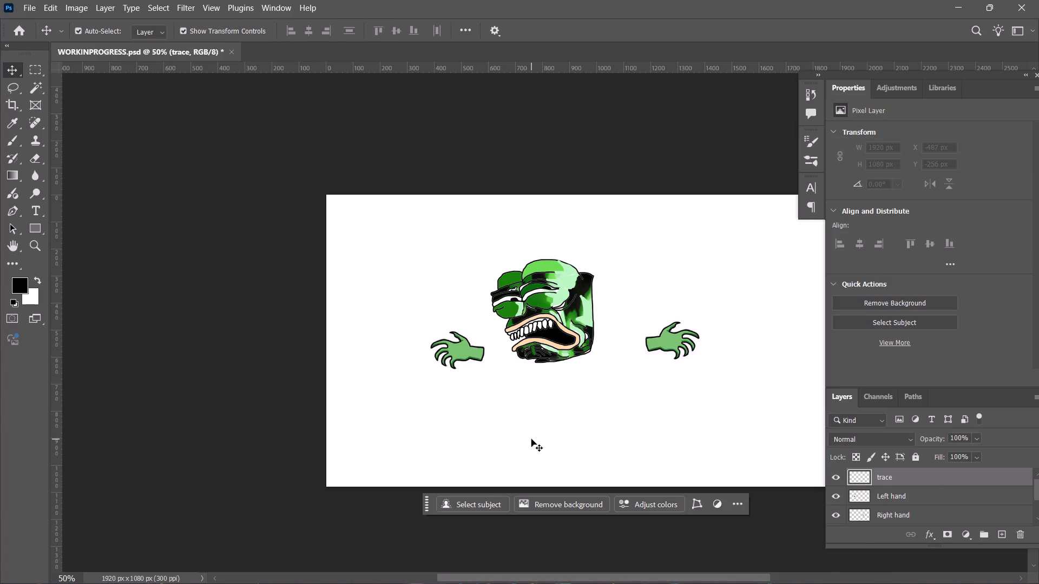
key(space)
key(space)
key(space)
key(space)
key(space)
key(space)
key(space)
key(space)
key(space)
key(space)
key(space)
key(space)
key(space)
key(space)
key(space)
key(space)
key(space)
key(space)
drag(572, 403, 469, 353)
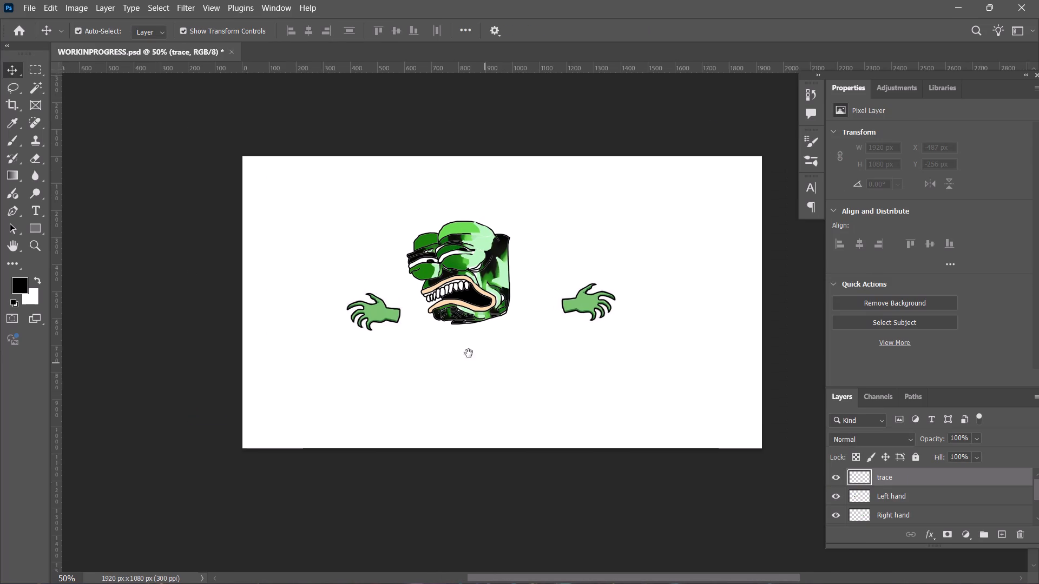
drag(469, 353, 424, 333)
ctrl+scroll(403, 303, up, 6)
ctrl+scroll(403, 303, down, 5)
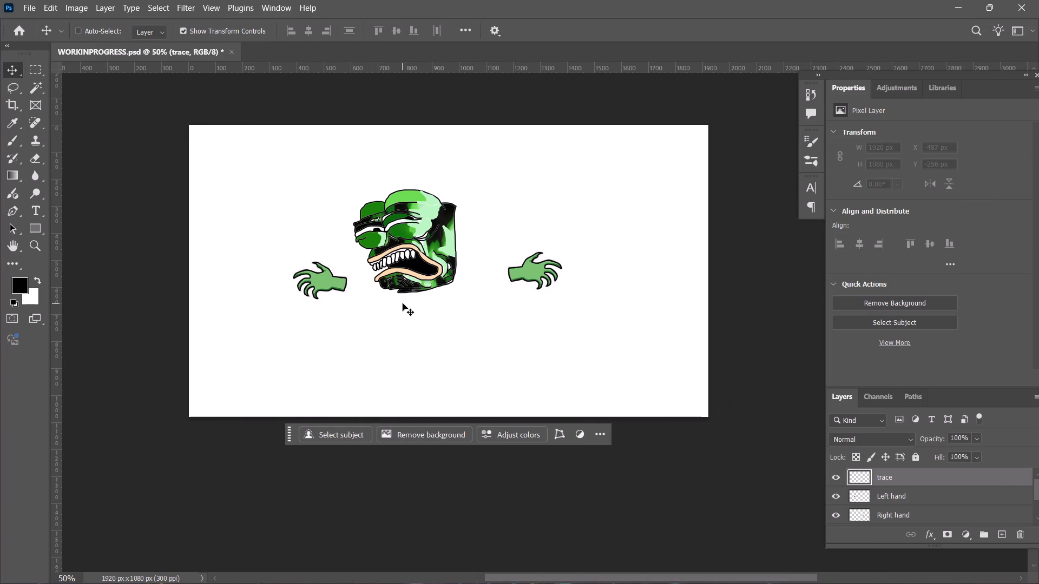
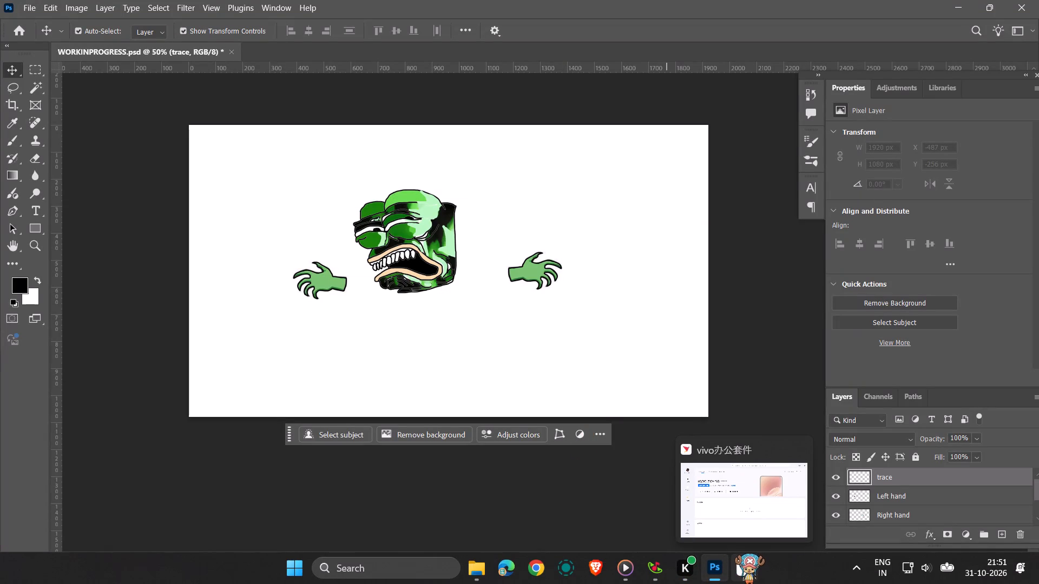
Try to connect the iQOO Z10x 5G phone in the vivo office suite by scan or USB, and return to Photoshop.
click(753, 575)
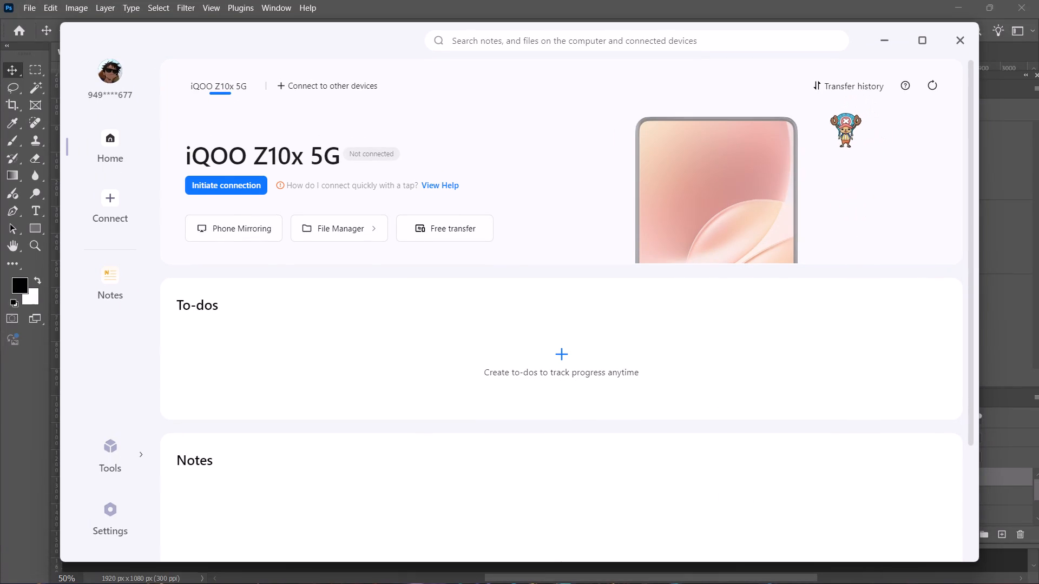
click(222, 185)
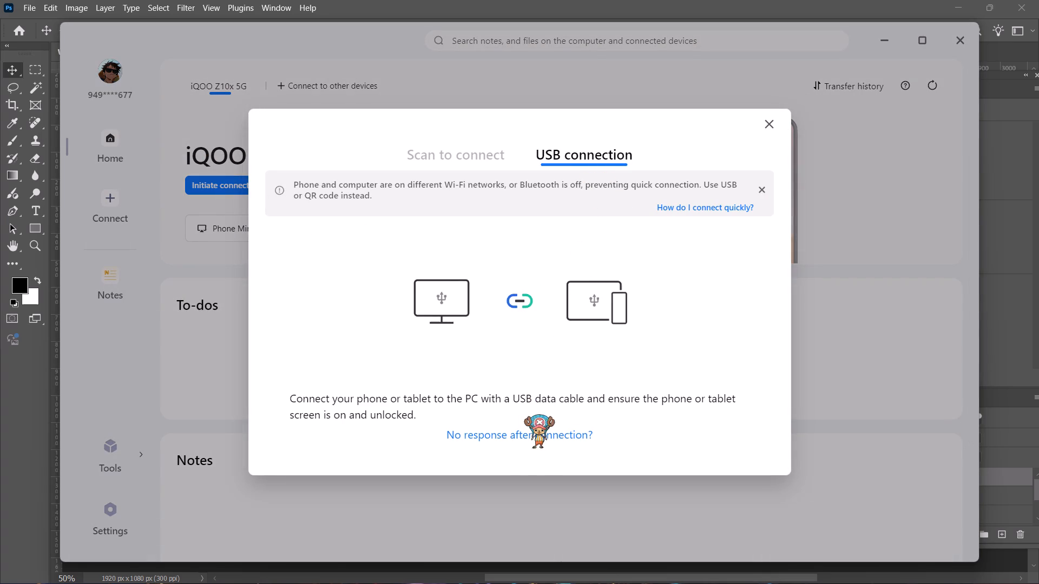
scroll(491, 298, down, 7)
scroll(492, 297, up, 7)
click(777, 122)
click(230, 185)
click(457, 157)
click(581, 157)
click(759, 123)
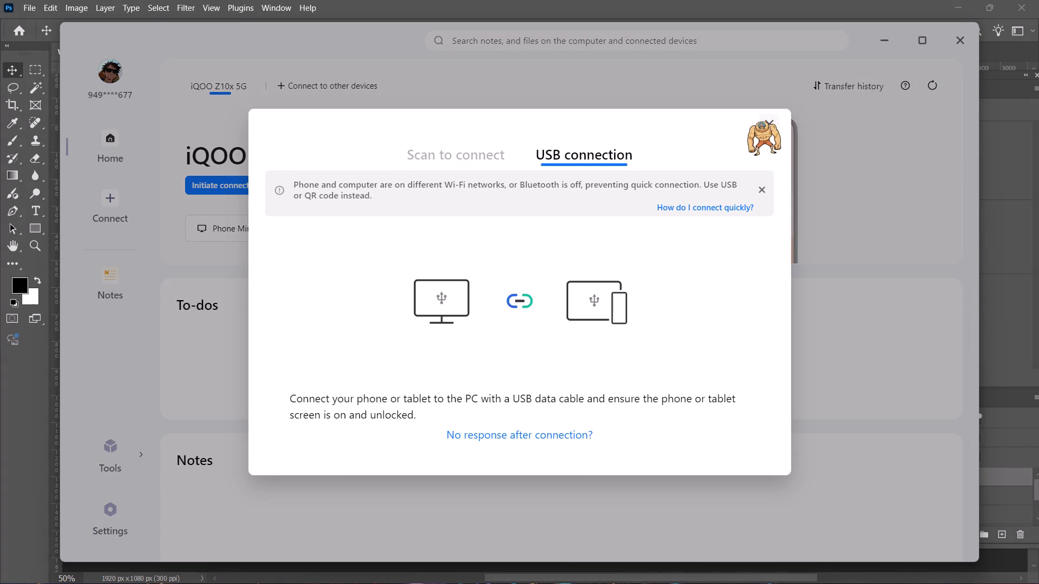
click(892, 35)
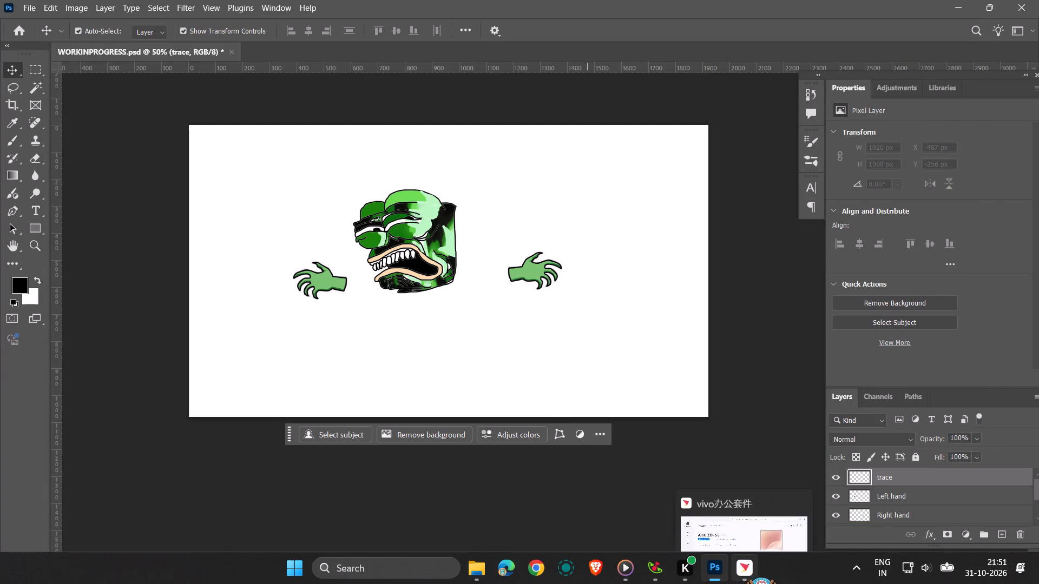
Switch to vivo Office Kit, connect the iQOO Z10x 5G with Scan to connect, and receive the closer turtle shell image from it.
click(747, 582)
click(956, 41)
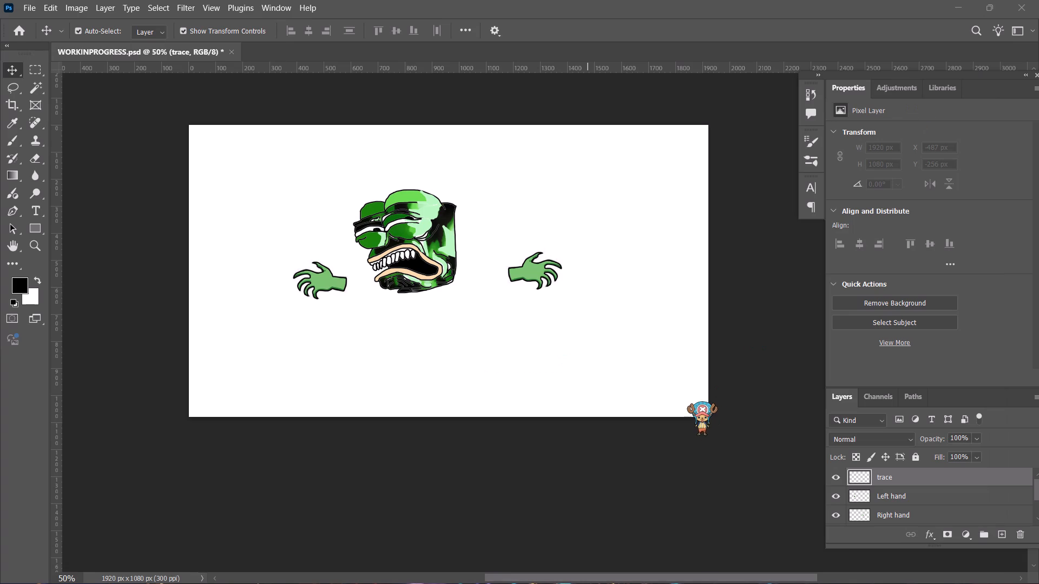
text(vivo)
key(Return)
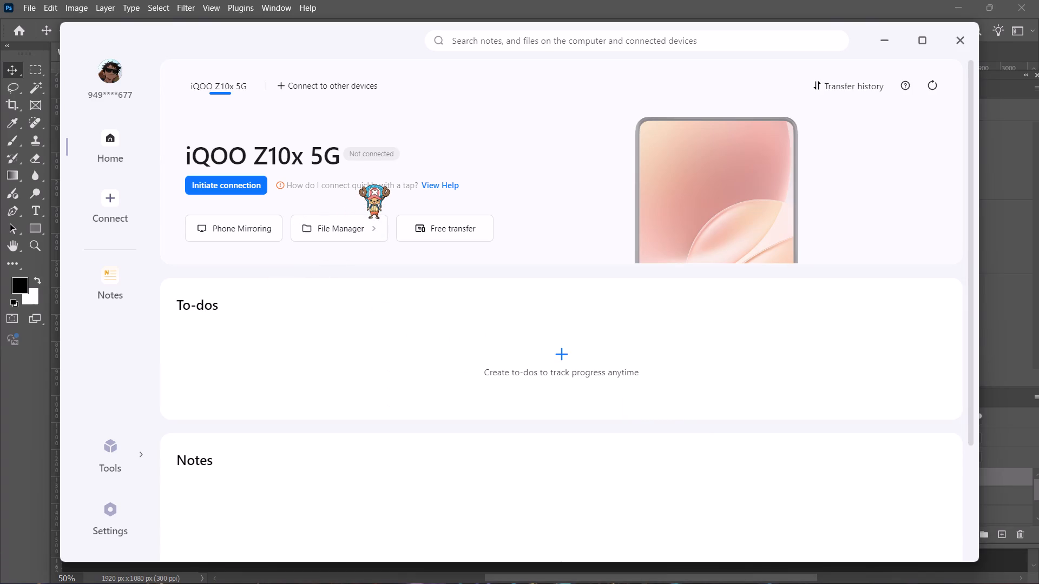
click(372, 157)
click(237, 179)
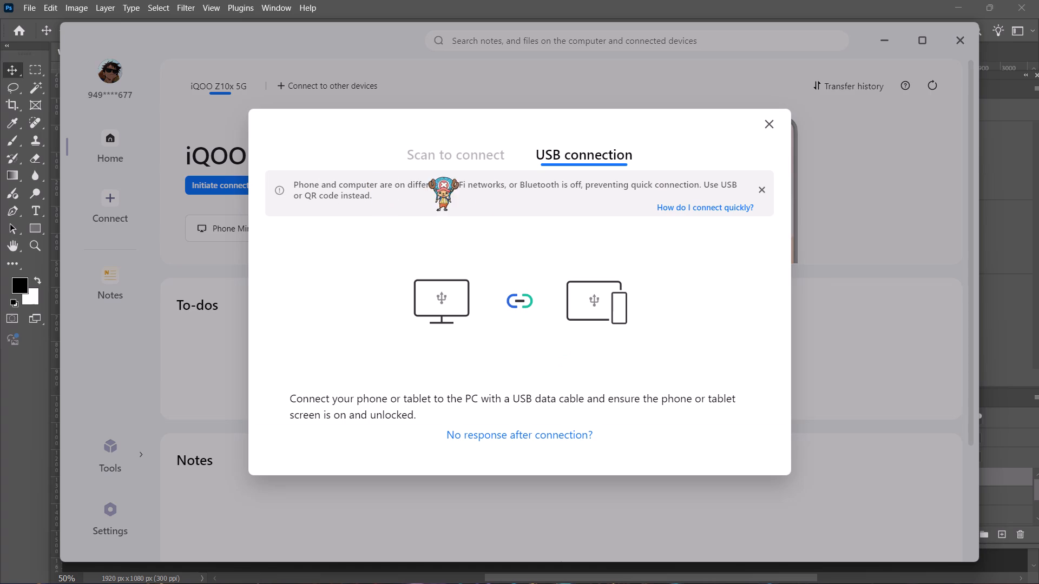
click(465, 158)
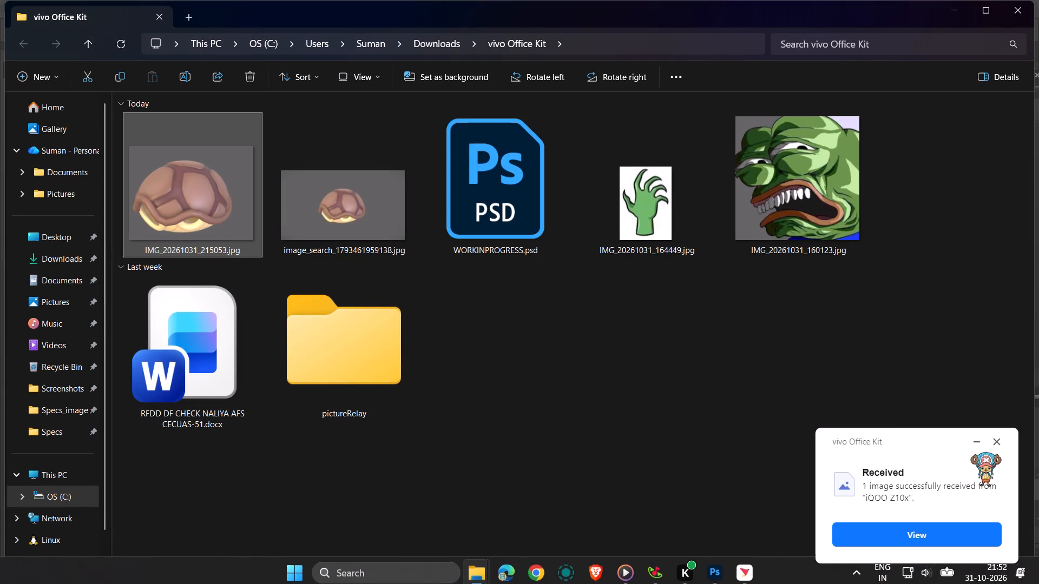
click(998, 448)
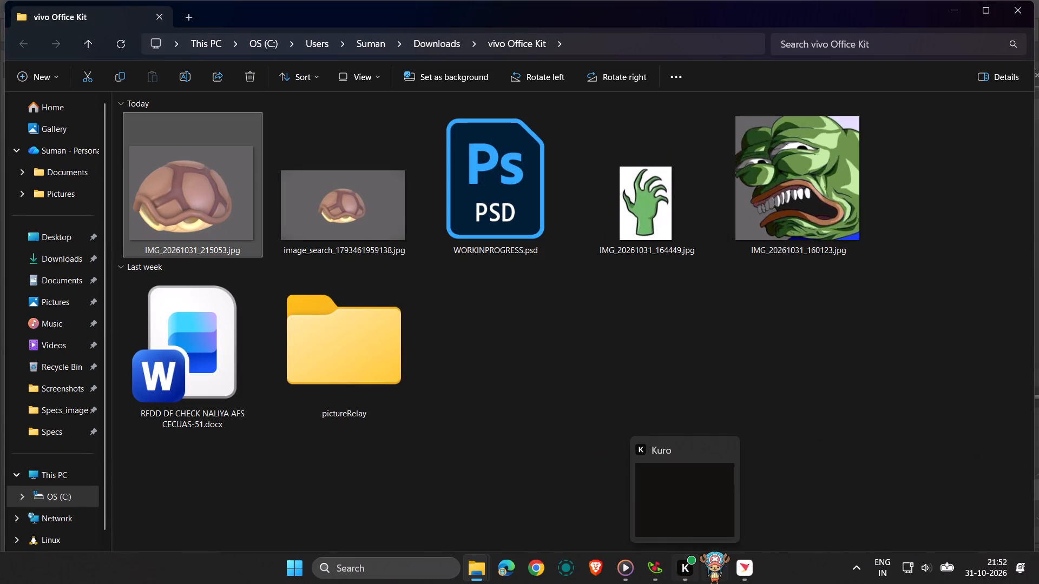
Delete image_search_1793461959138.jpg from the vivo Office Kit downloads folder.
click(354, 216)
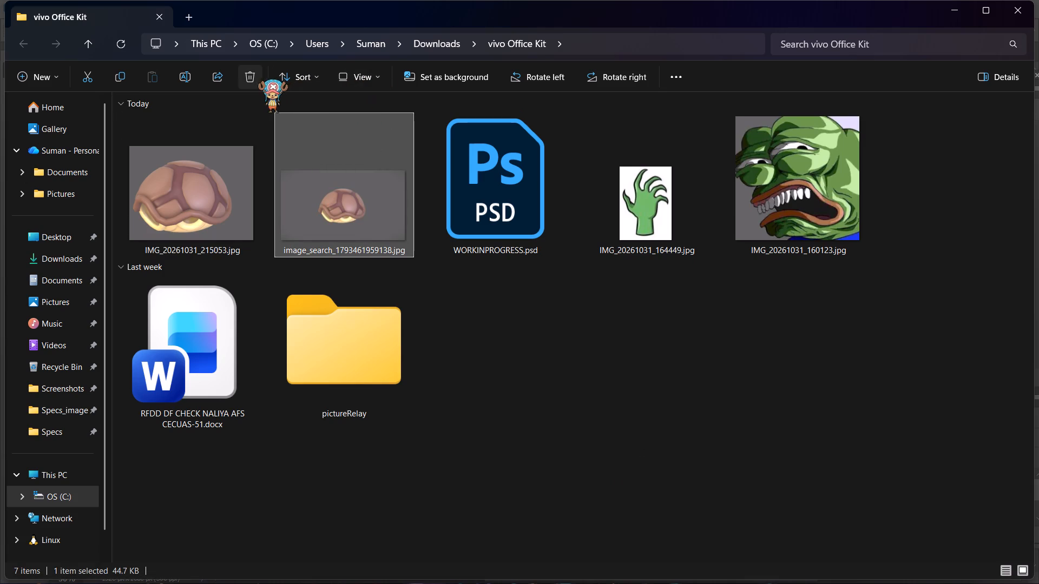
click(252, 81)
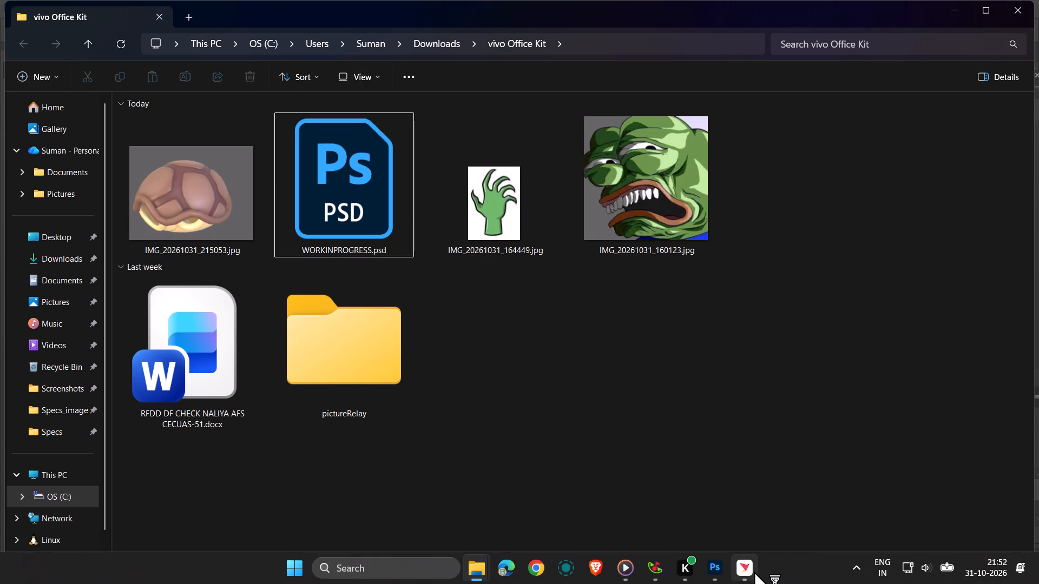
Return to Photoshop and save WORKINPROGRESS.psd.
click(753, 569)
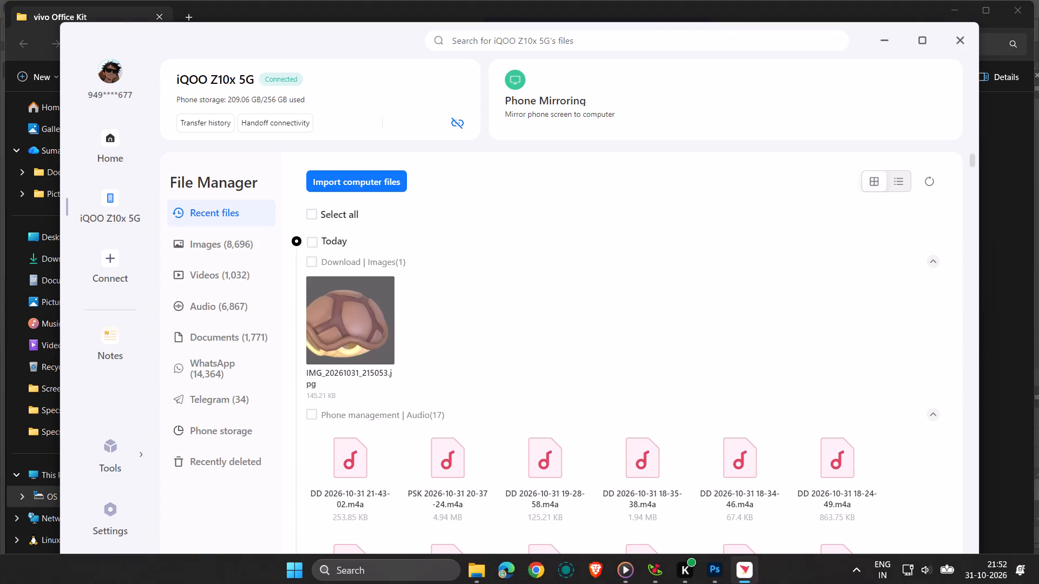
click(717, 573)
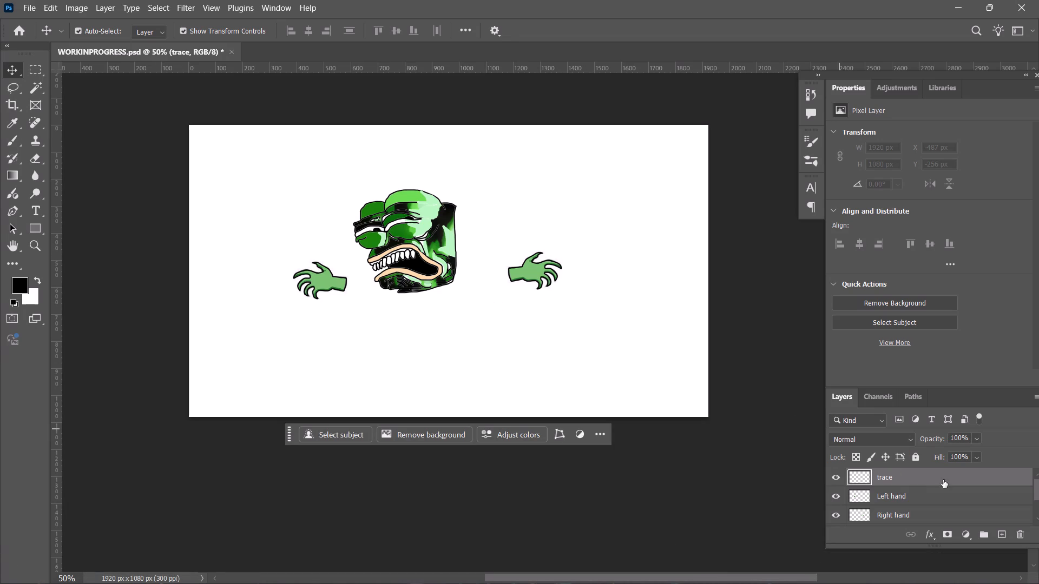
scroll(898, 499, down, 7)
scroll(925, 493, up, 5)
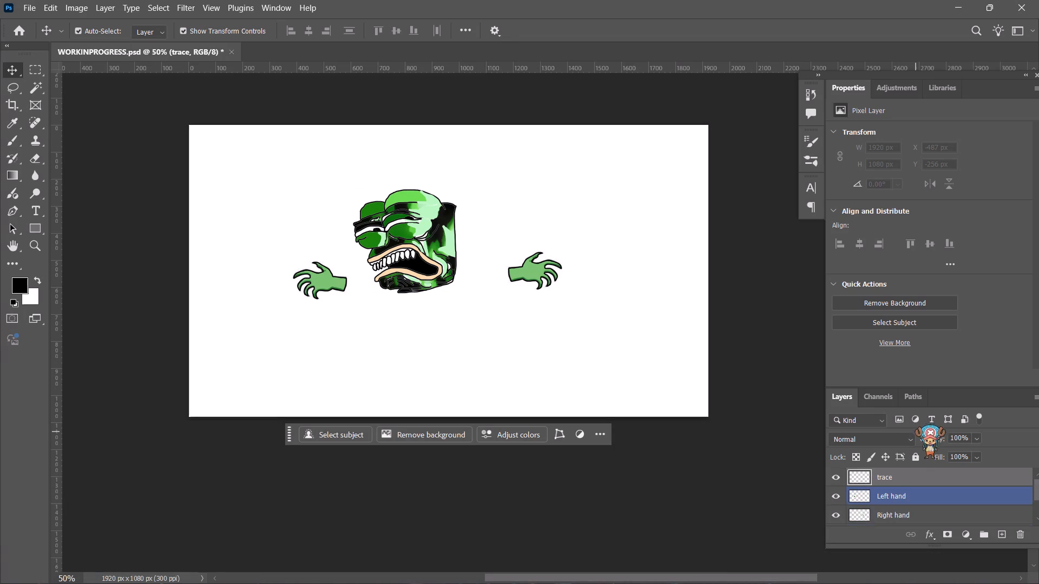
key(ctrl+s)
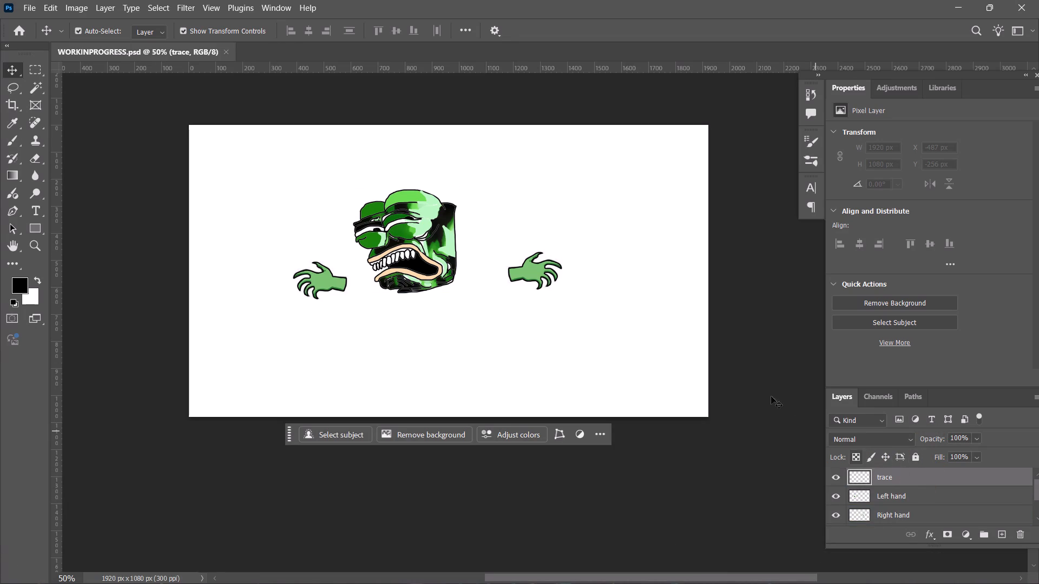
key(ctrl+s)
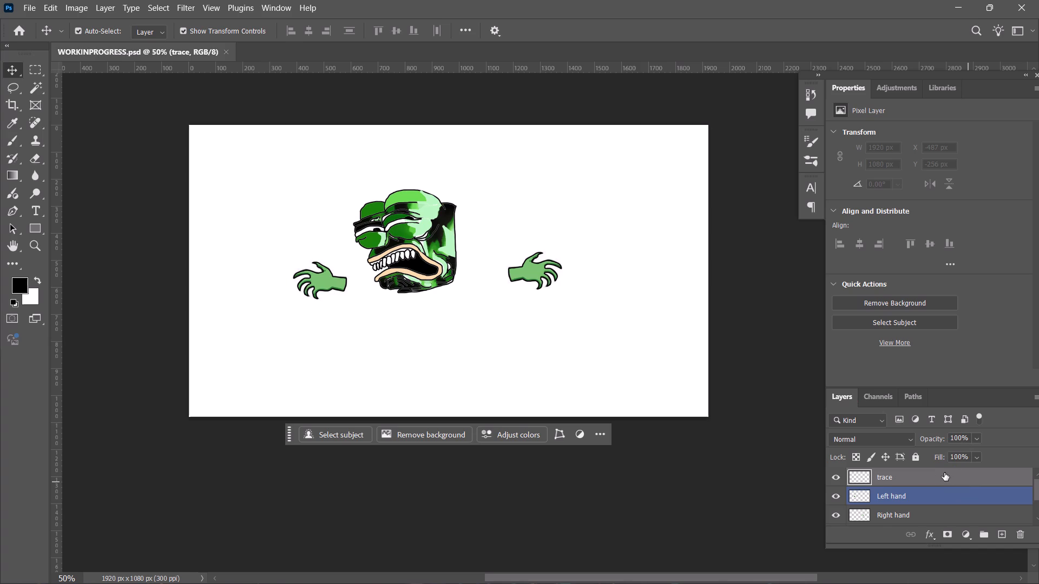
Place IMG_20261031_215053.jpg, the turtle shell image, as an embedded object on the trace layer.
scroll(900, 493, up, 4)
click(896, 476)
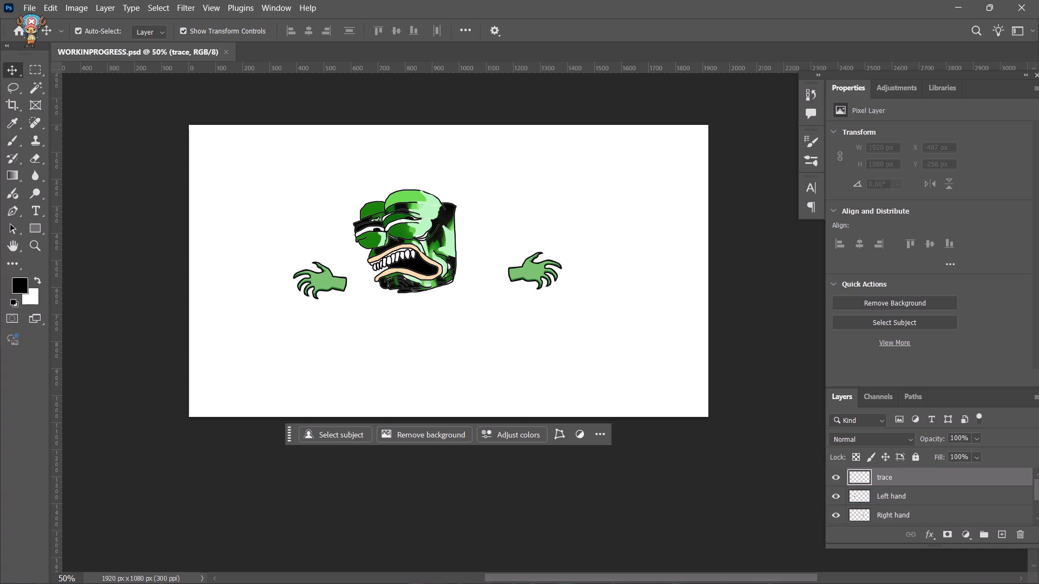
click(26, 12)
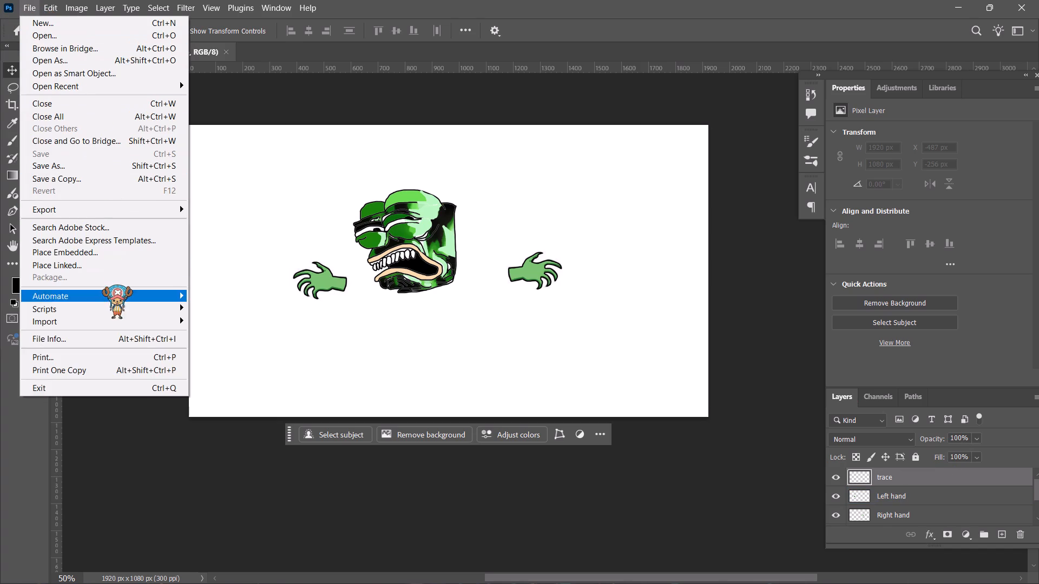
click(104, 255)
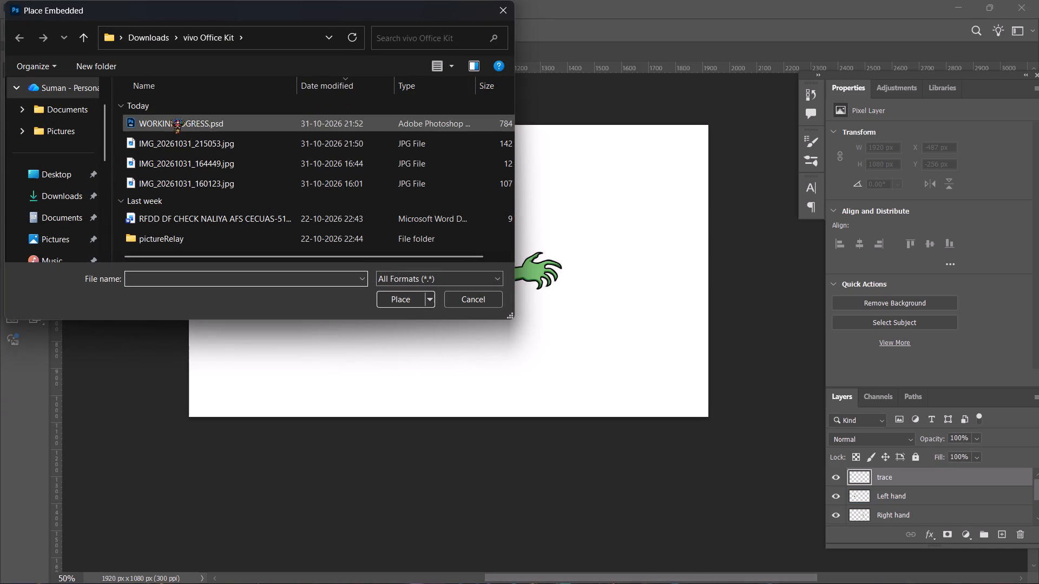
scroll(220, 161, up, 4)
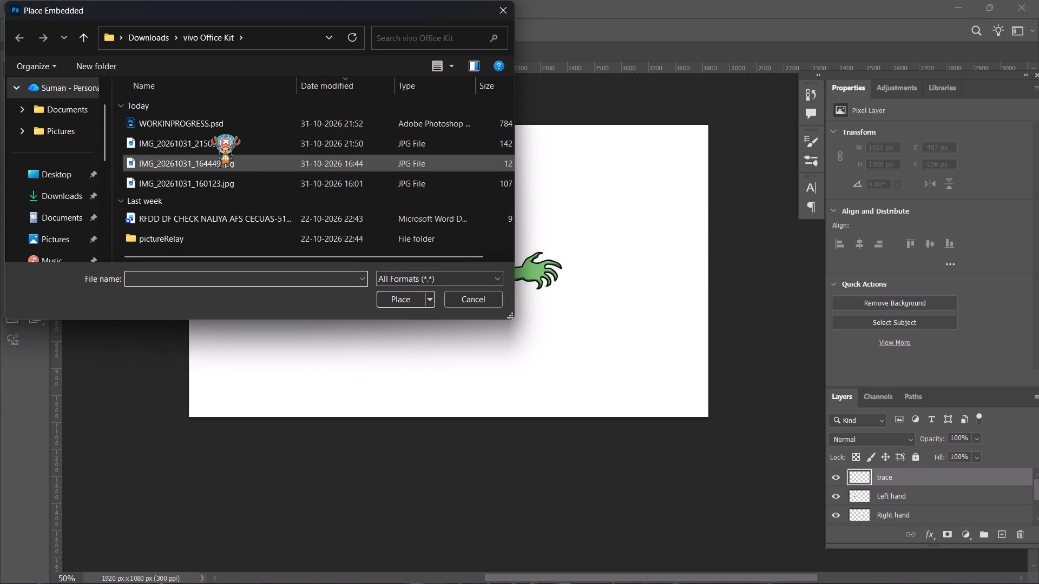
click(211, 139)
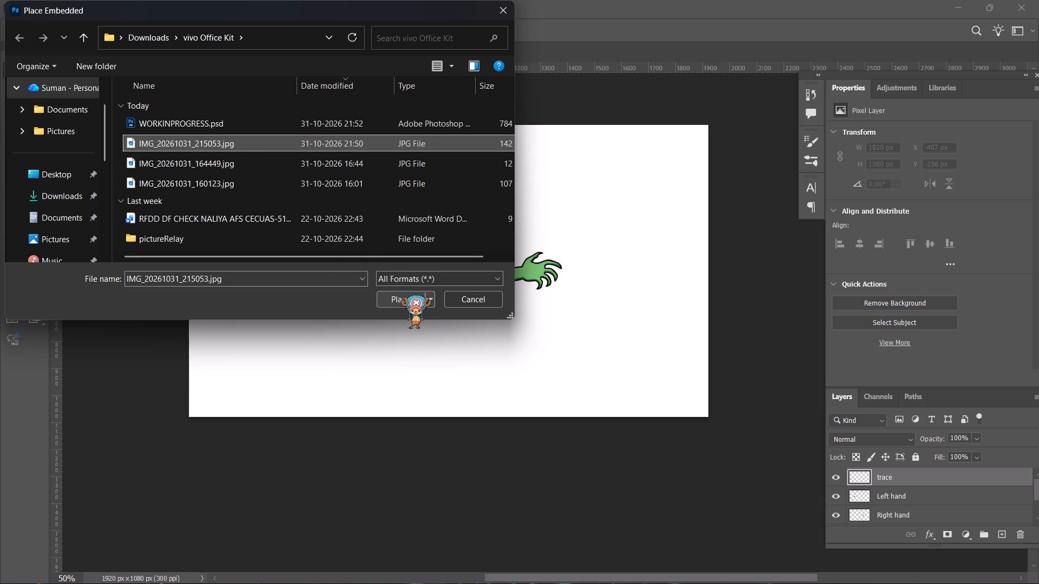
click(400, 302)
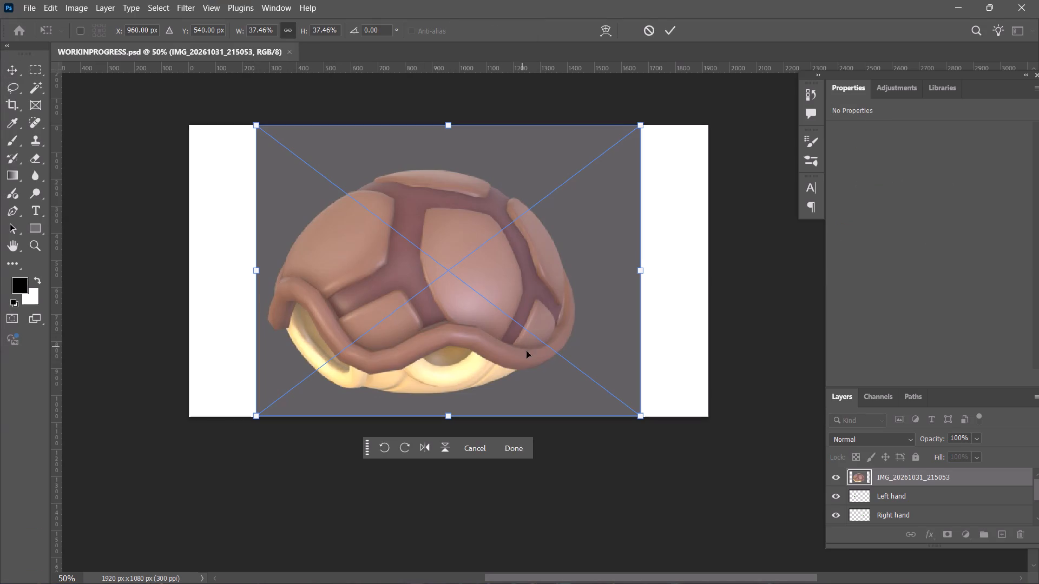
Scale the placed turtle shell image to about 22.29% and move it over the character at about X 911 px, Y 540 px.
drag(638, 415, 613, 391)
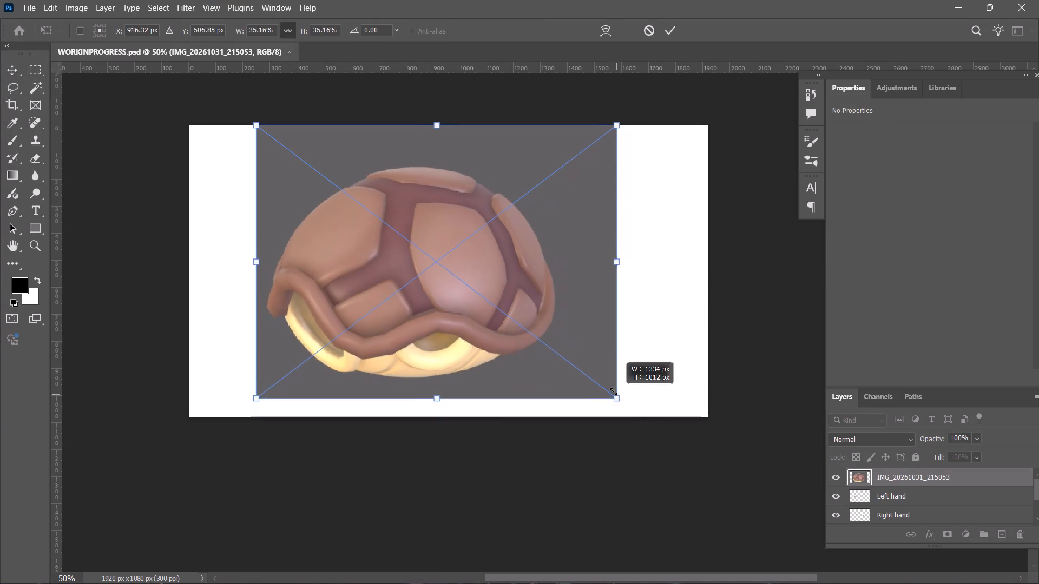
drag(613, 391, 471, 312)
drag(358, 226, 465, 307)
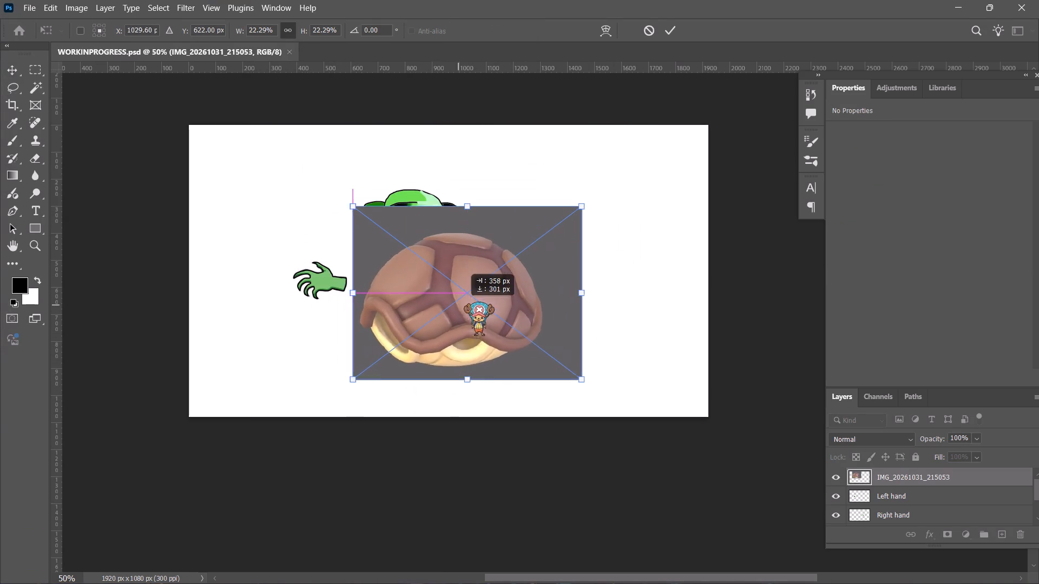
drag(465, 307, 420, 284)
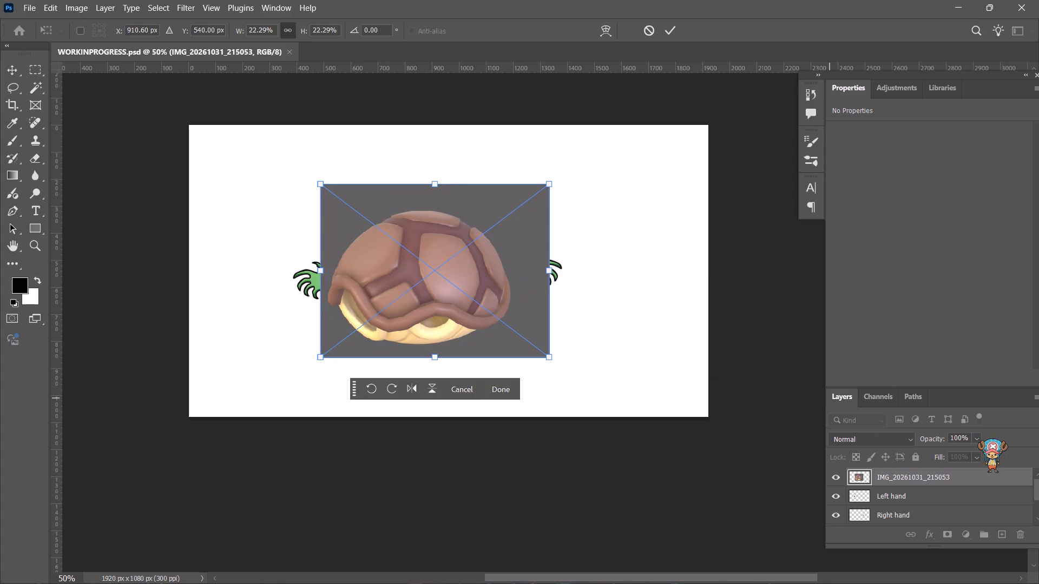
Lower the turtle shell image's opacity to 36%.
click(978, 442)
click(951, 453)
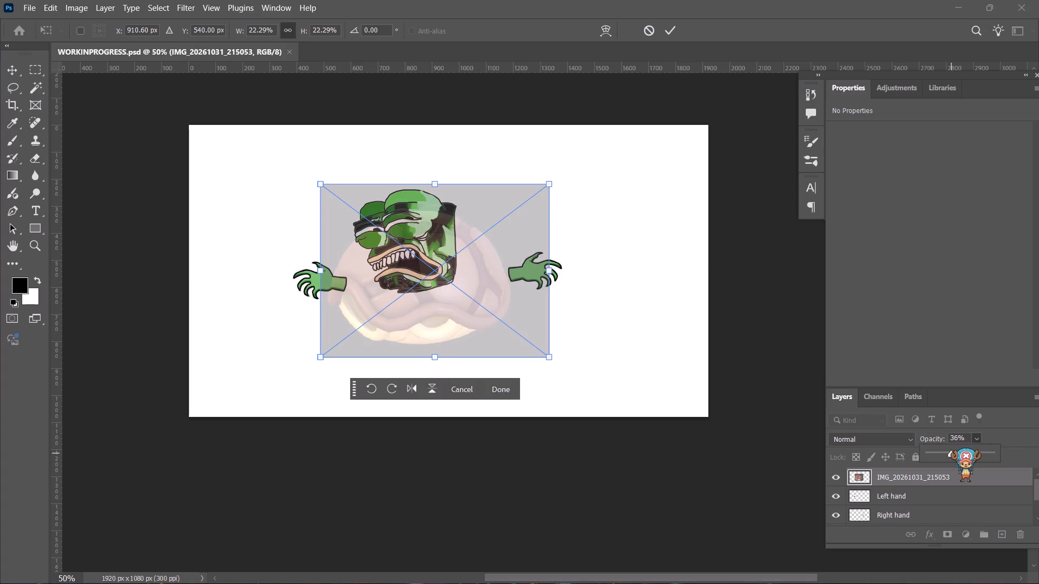
Reposition the translucent shell image behind the head, centred at about X 1065 px and Y 506 px.
drag(440, 273, 441, 296)
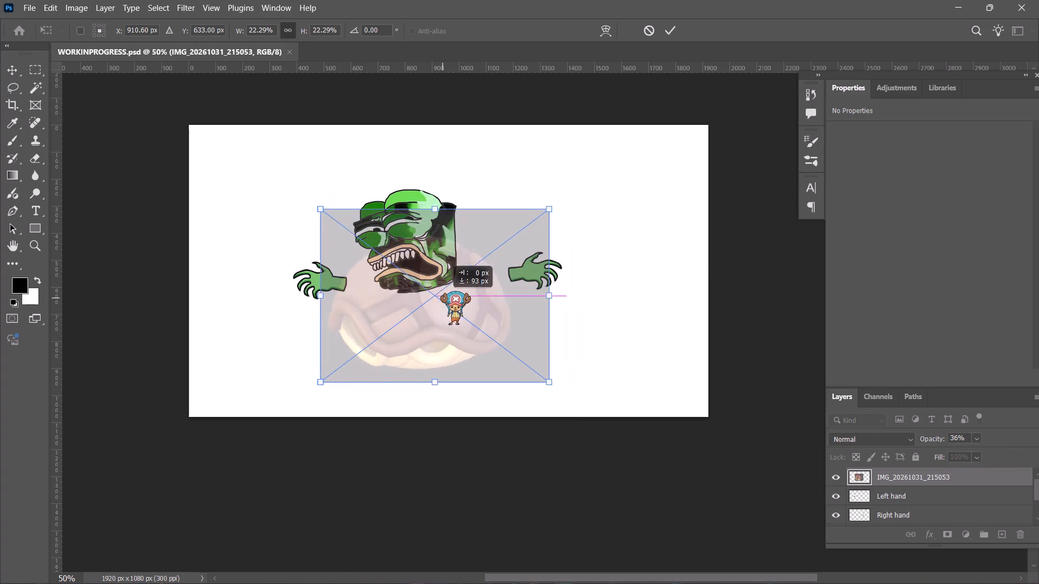
drag(441, 296, 455, 238)
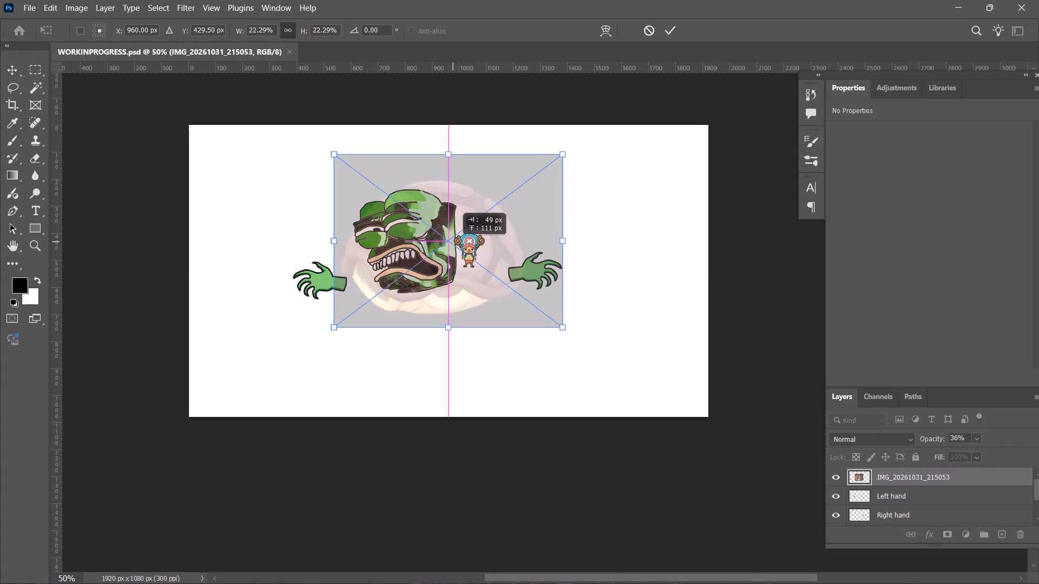
drag(455, 238, 462, 255)
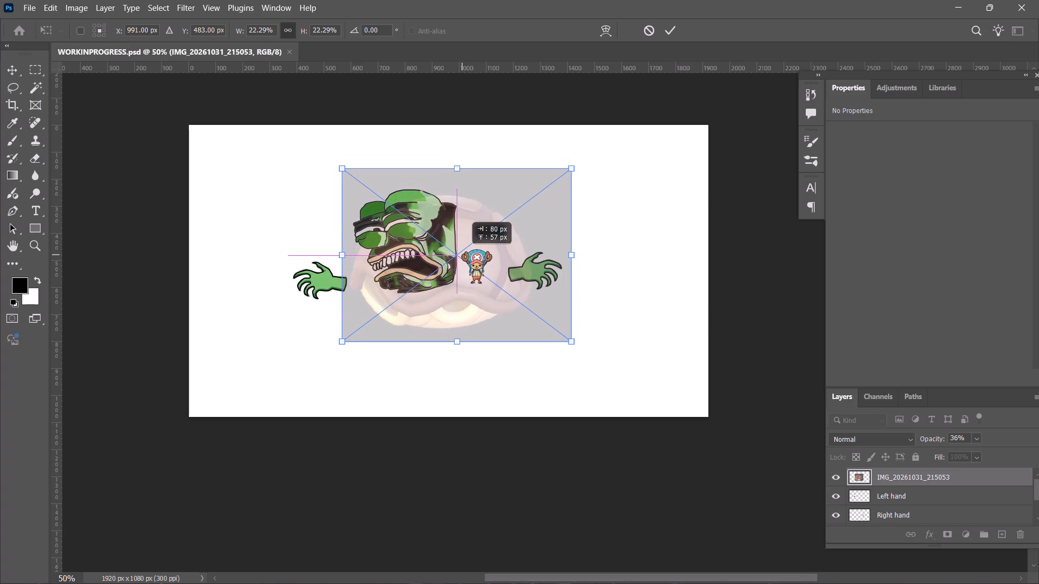
drag(462, 255, 486, 263)
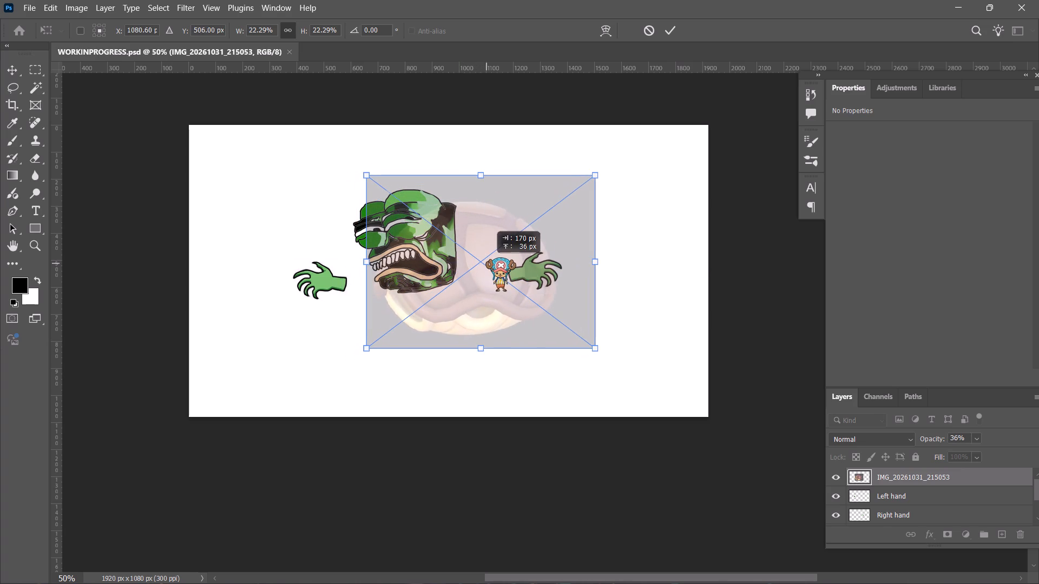
drag(486, 263, 482, 263)
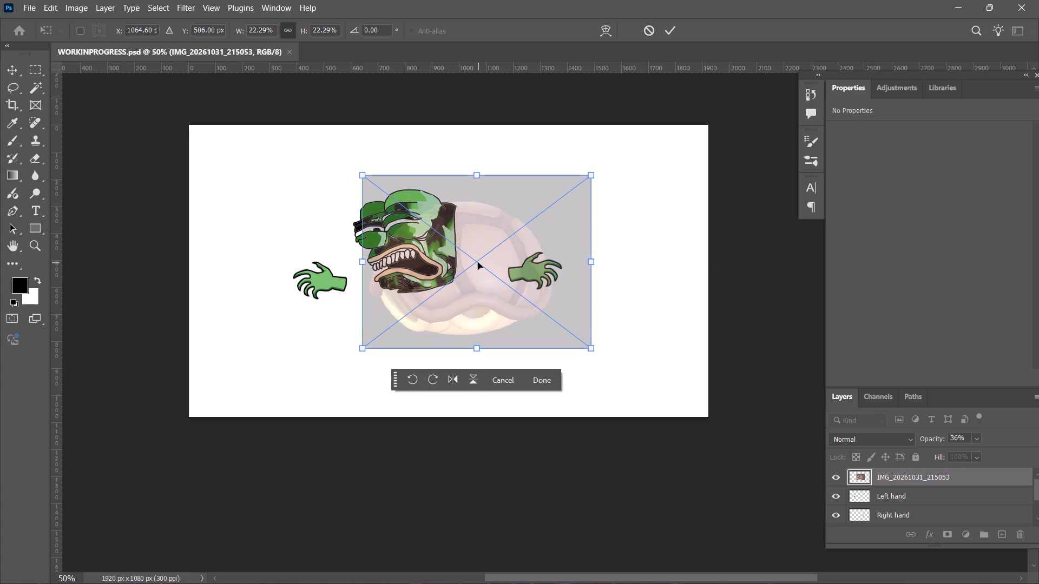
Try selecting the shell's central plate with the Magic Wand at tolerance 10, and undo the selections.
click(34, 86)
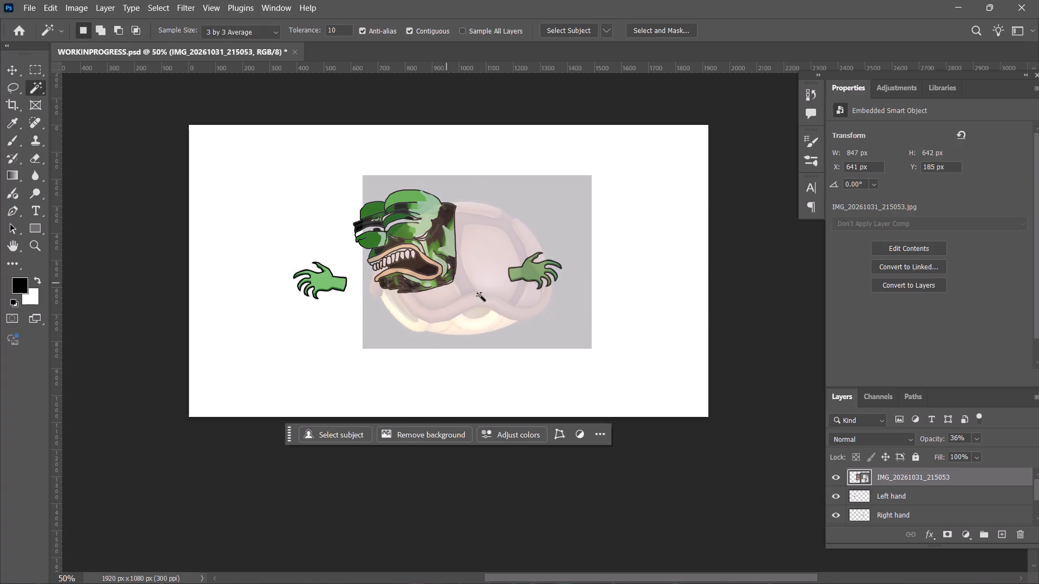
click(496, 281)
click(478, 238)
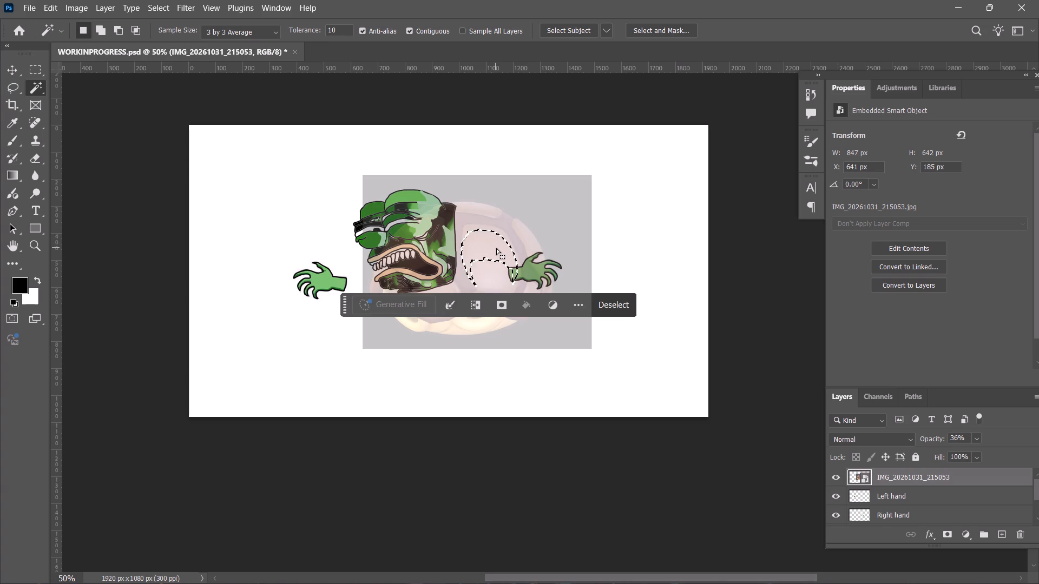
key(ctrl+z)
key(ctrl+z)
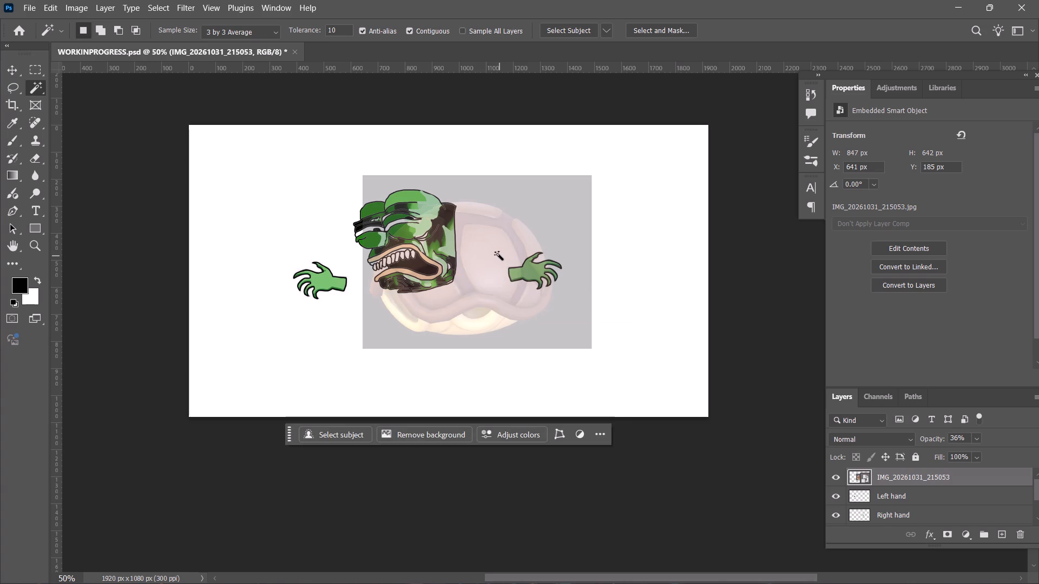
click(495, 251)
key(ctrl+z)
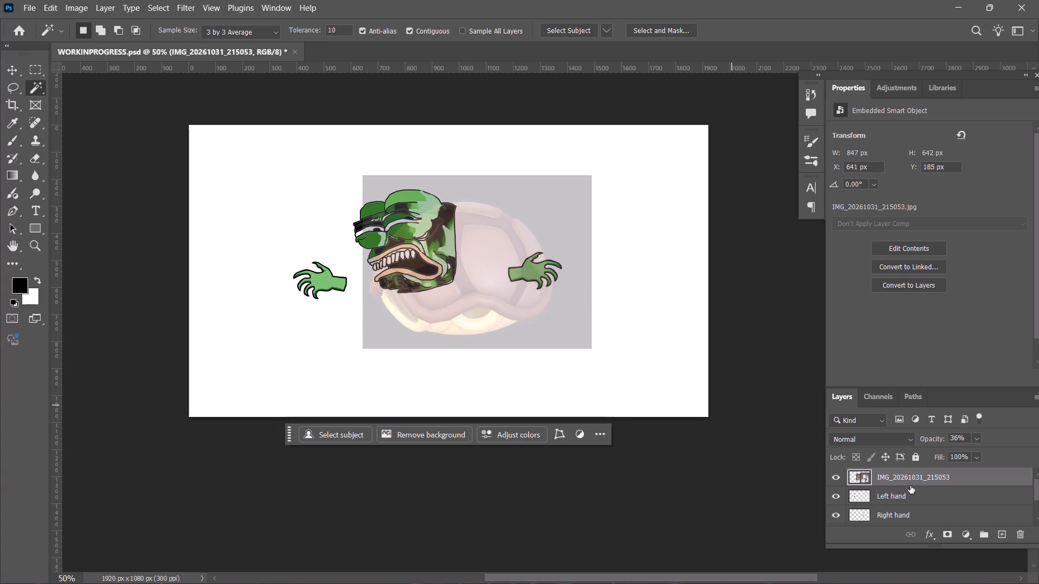
Move the translucent turtle shell image to about X 568 px, Y 193 px so it sits further behind the head.
scroll(907, 496, up, 3)
click(914, 479)
click(8, 68)
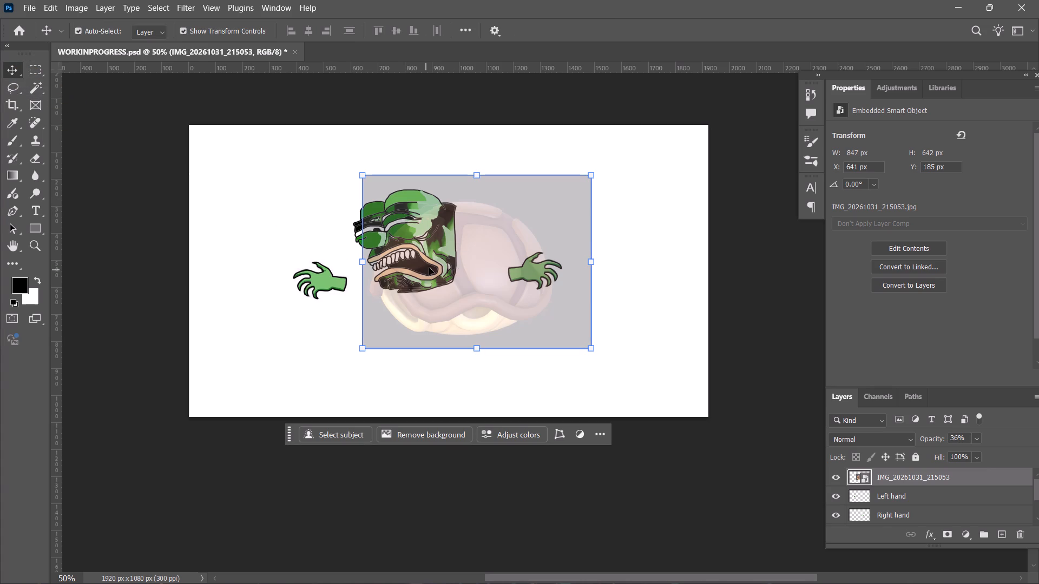
drag(487, 241, 472, 243)
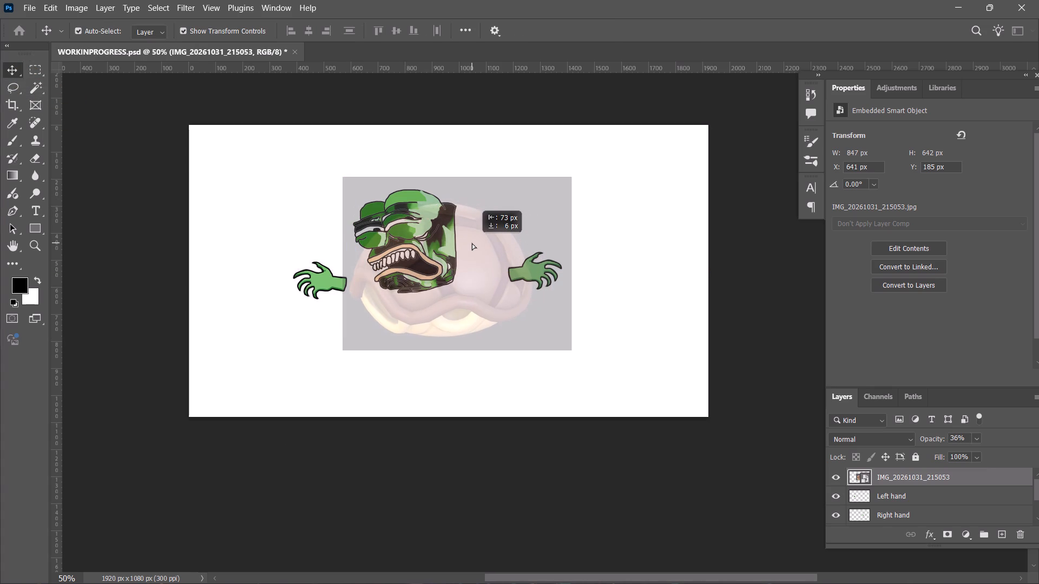
drag(472, 243, 472, 243)
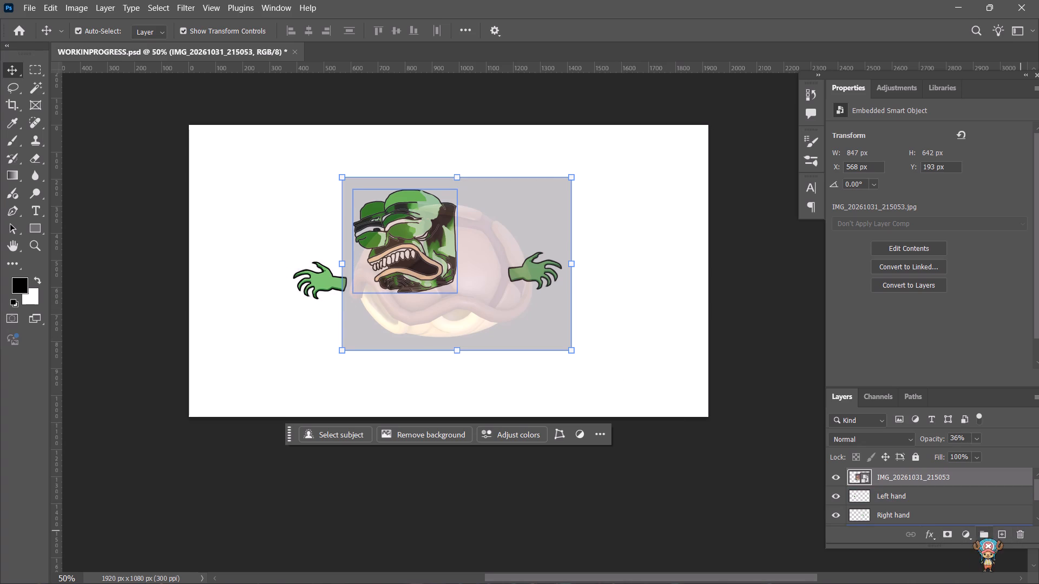
Lock all attributes of the turtle shell image layer.
click(912, 455)
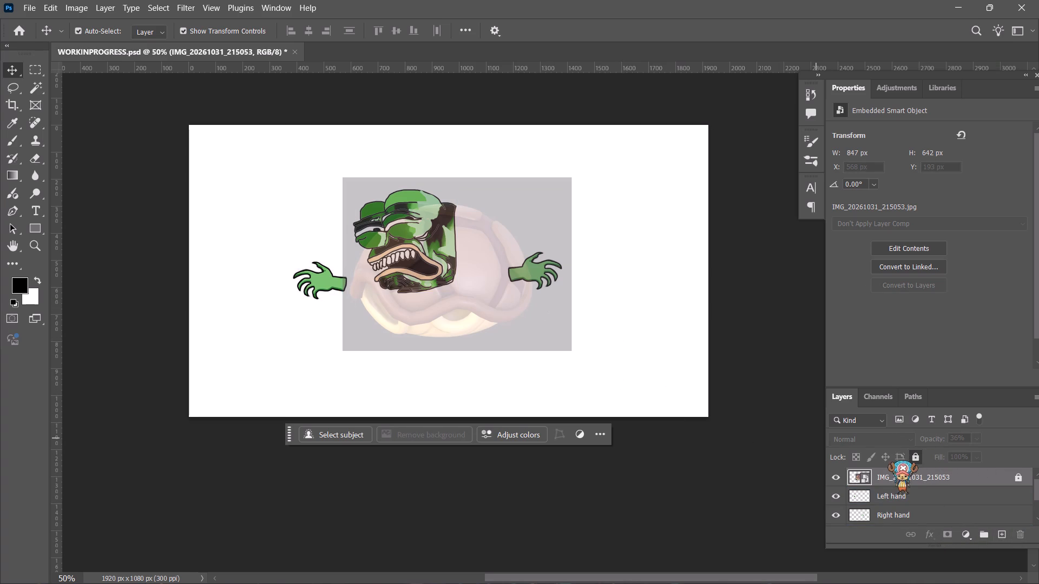
scroll(892, 485, up, 3)
scroll(898, 502, down, 2)
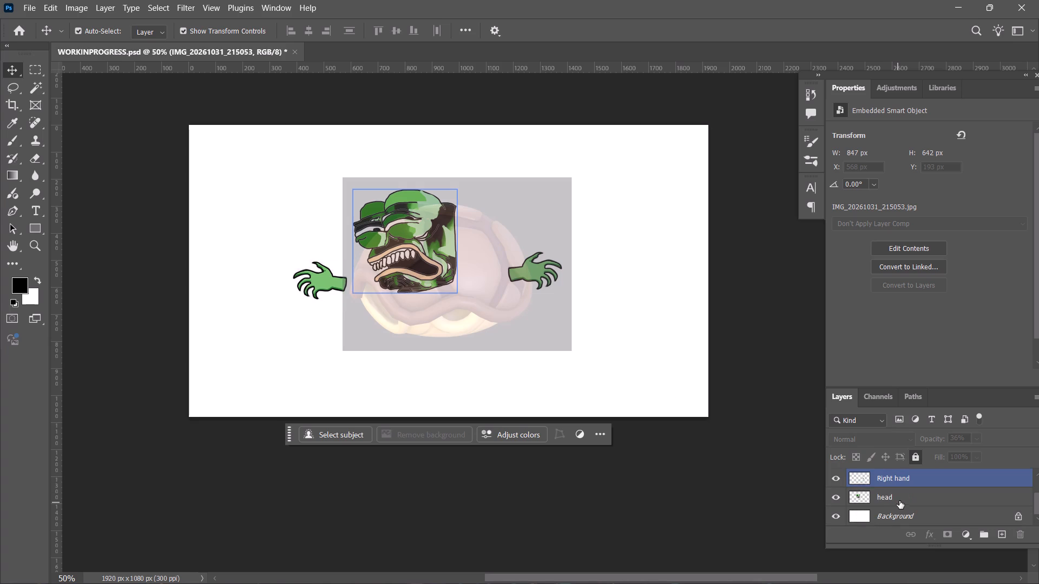
scroll(867, 485, up, 3)
Move the left hand to about X 487 px, Y 567 px and the right hand to about X 960 px, Y 567 px.
click(320, 282)
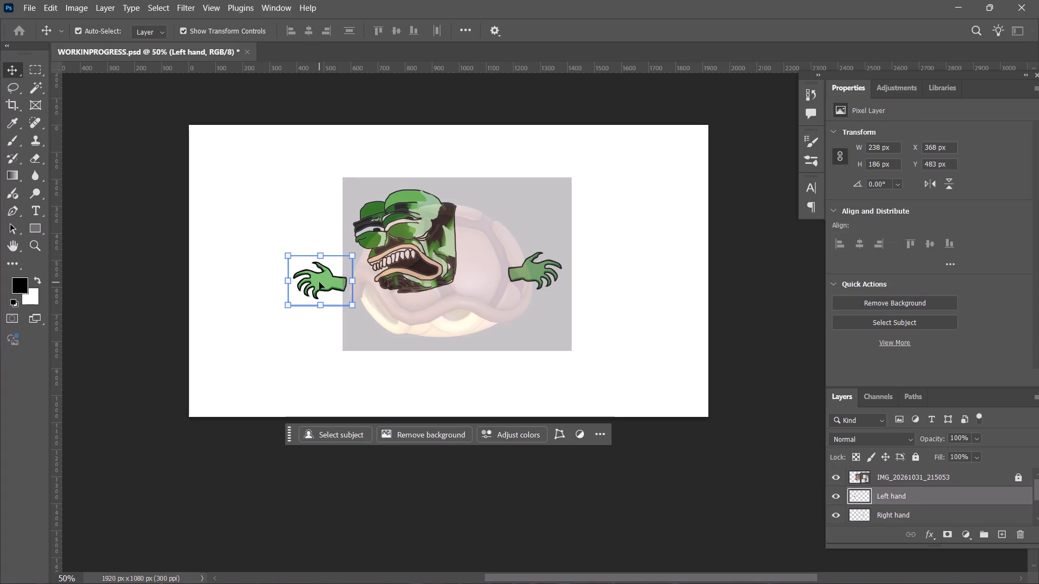
drag(319, 282, 352, 307)
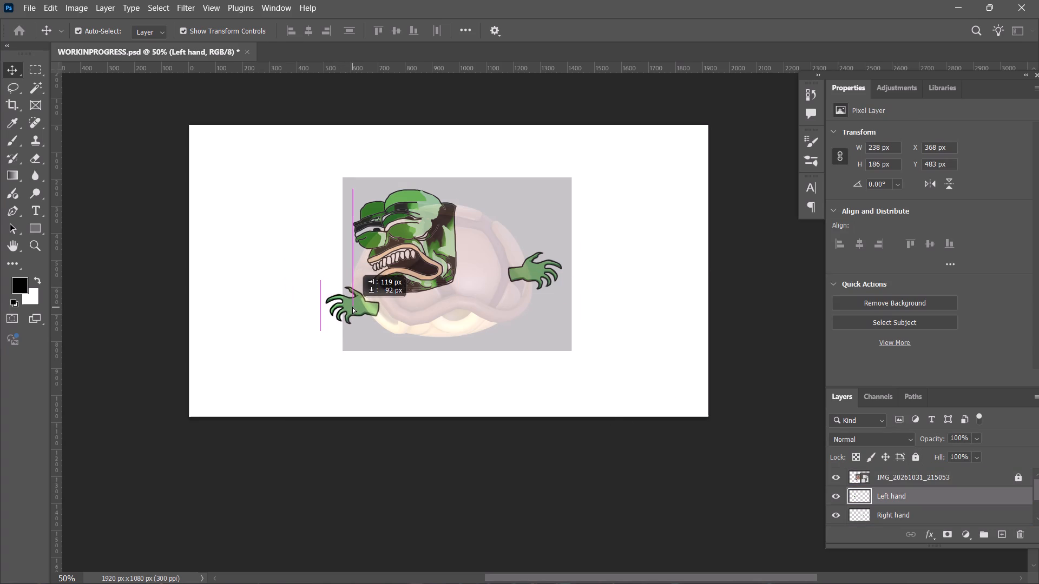
drag(352, 307, 352, 305)
click(553, 262)
drag(545, 266, 482, 311)
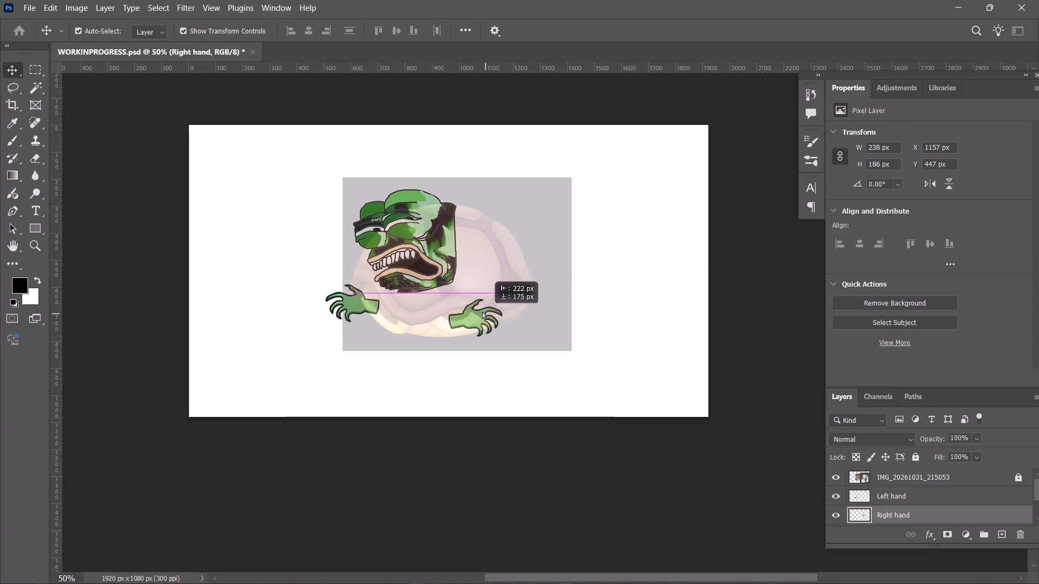
drag(482, 311, 491, 301)
click(372, 304)
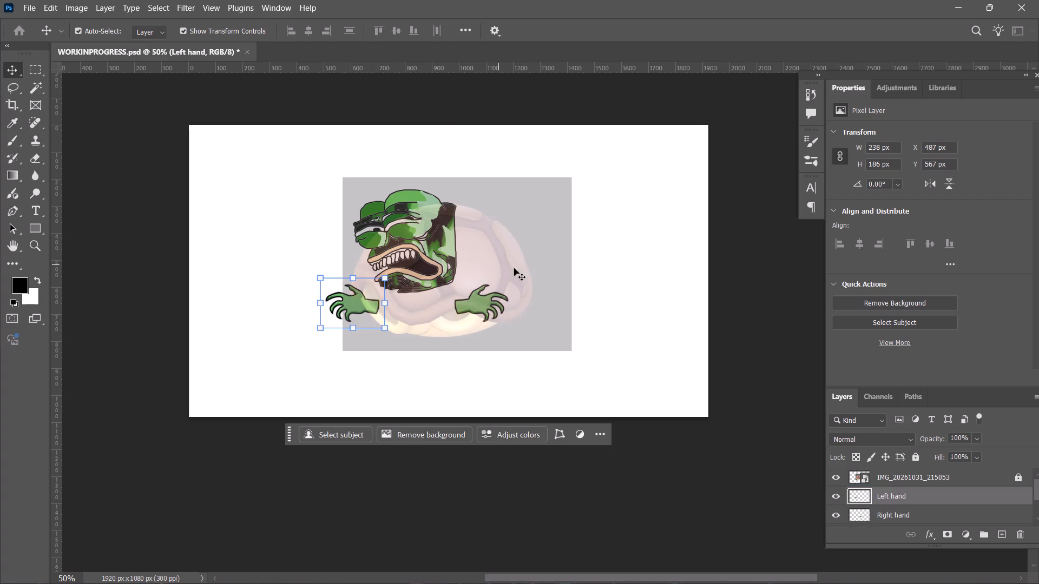
click(605, 275)
Fine-tune both hands over the shell, left hand at about X 506 px, Y 581 px, right hand at about X 960 px, Y 583 px.
key(ctrl+plus)
key(ctrl+plus)
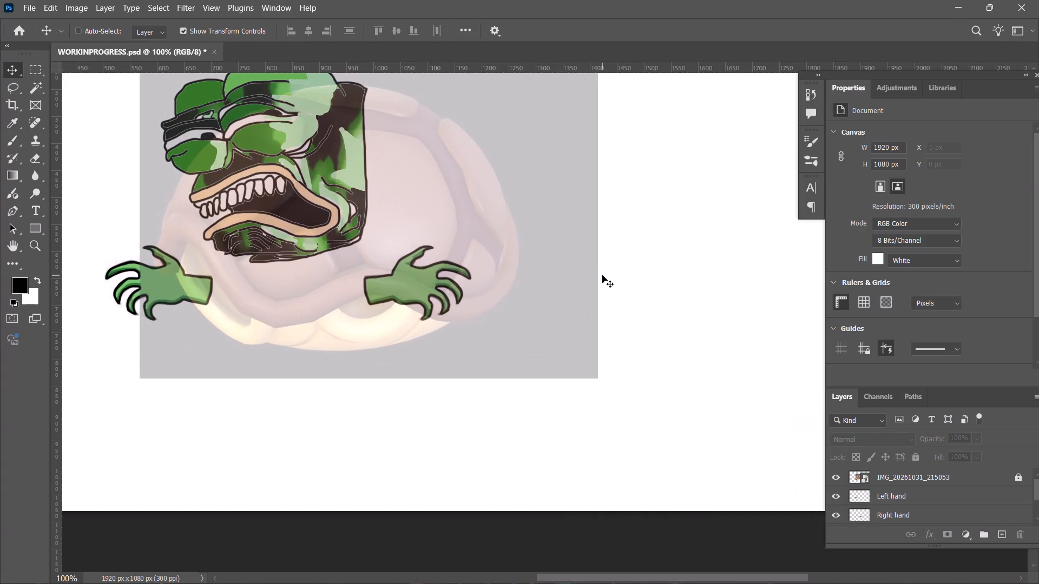
key(ctrl+plus)
key(ctrl+minus)
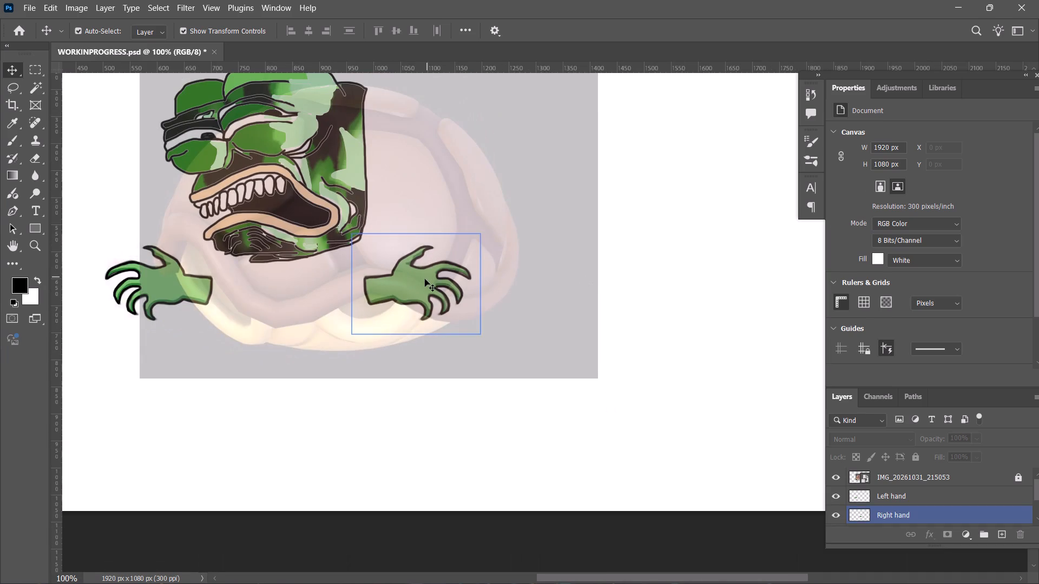
click(425, 279)
drag(424, 280, 412, 294)
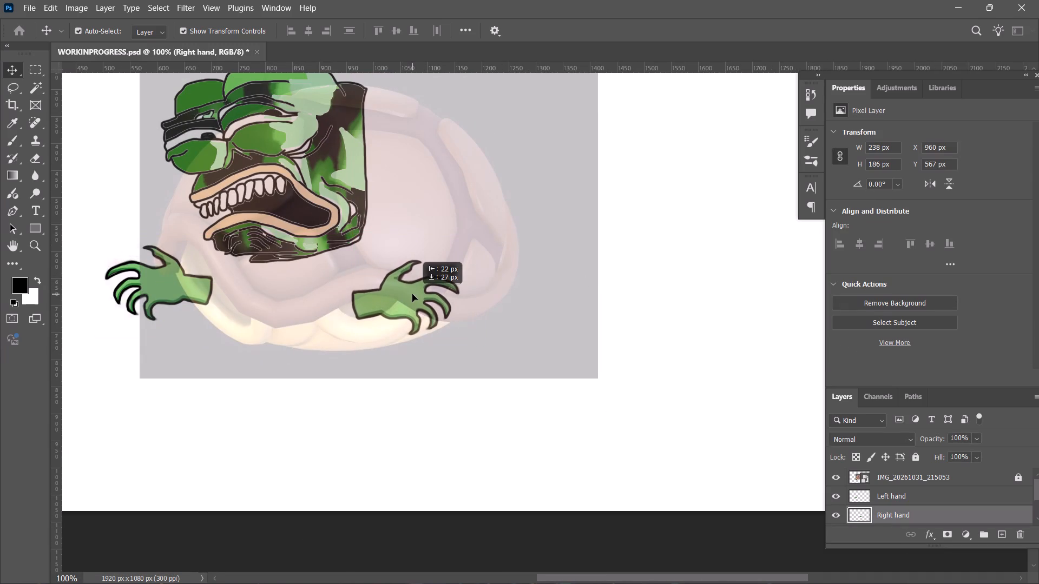
drag(412, 294, 415, 295)
drag(172, 289, 185, 301)
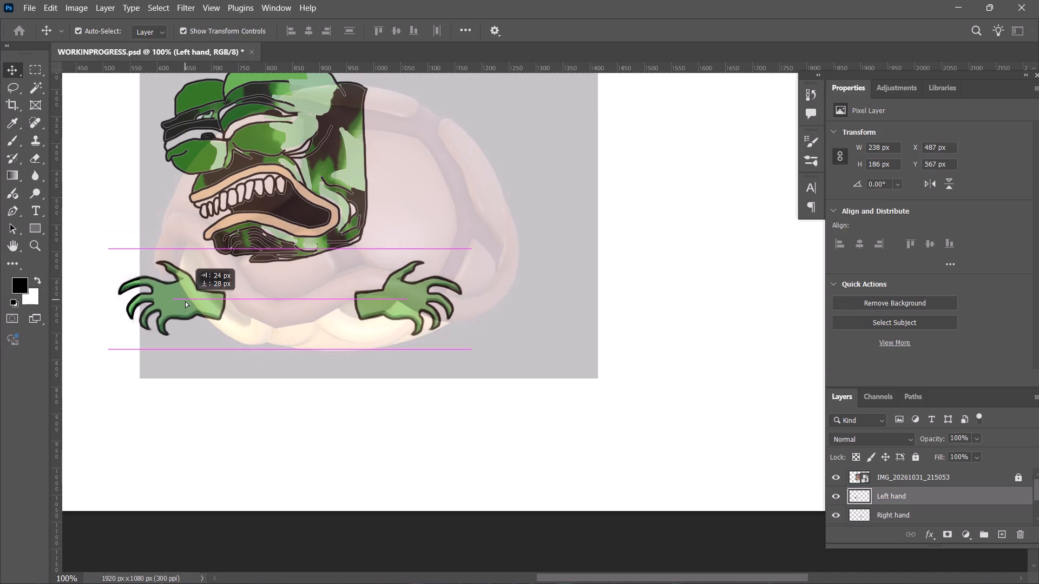
drag(185, 301, 182, 296)
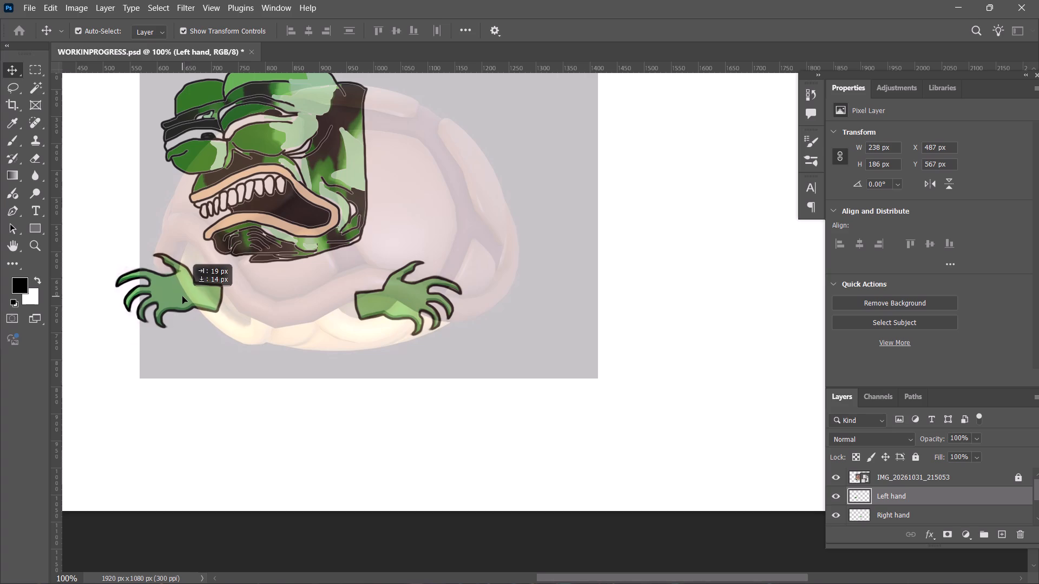
drag(182, 296, 182, 296)
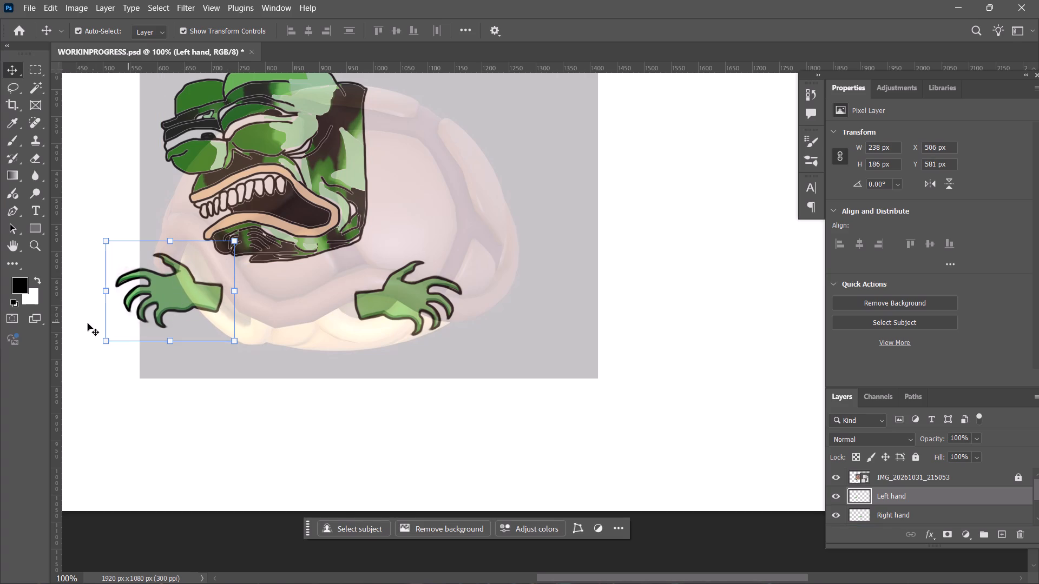
click(159, 304)
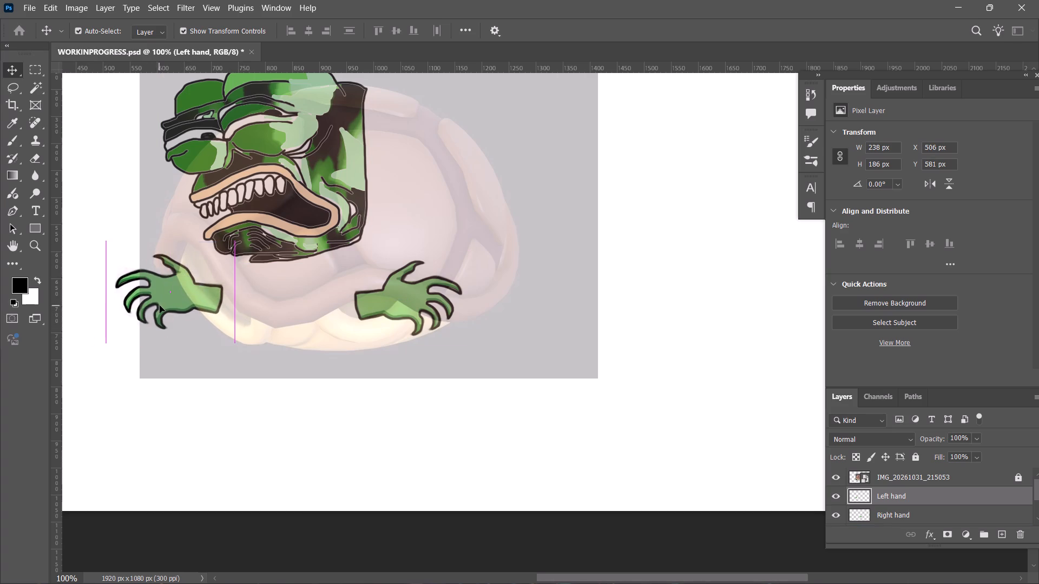
drag(398, 295, 406, 293)
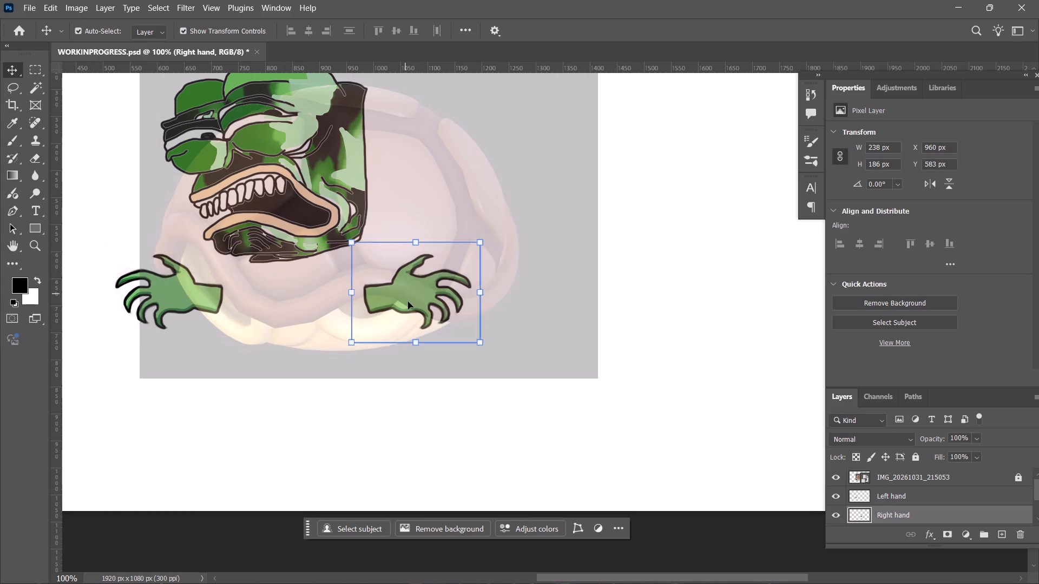
Create a new layer named MainBOdy directly above the turtle shell image layer.
scroll(336, 286, up, 2)
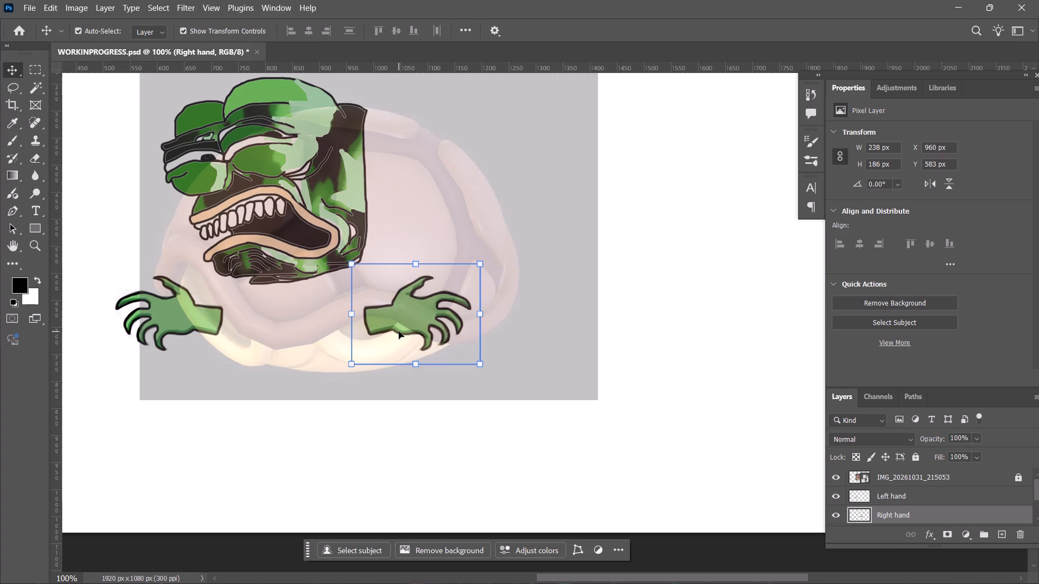
scroll(910, 501, up, 4)
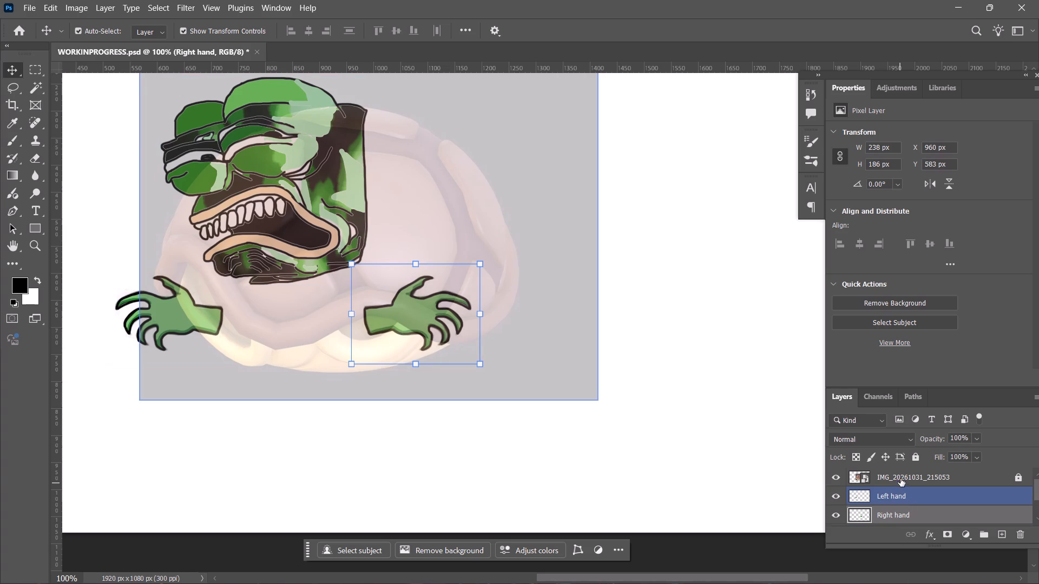
click(900, 479)
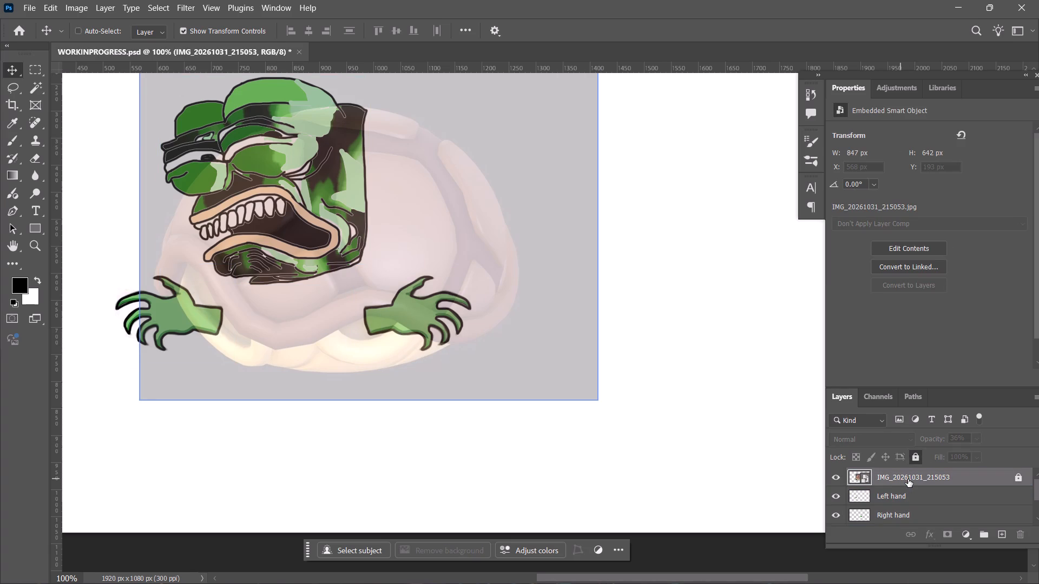
key(ctrl+shift+n)
key(BackSpace)
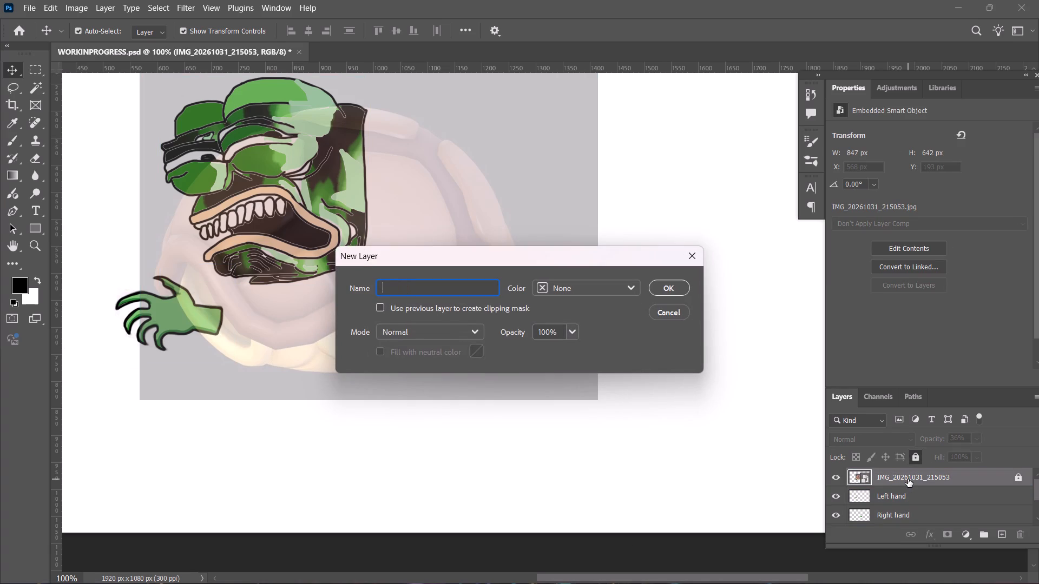
text(MainBO)
text(dy)
key(Return)
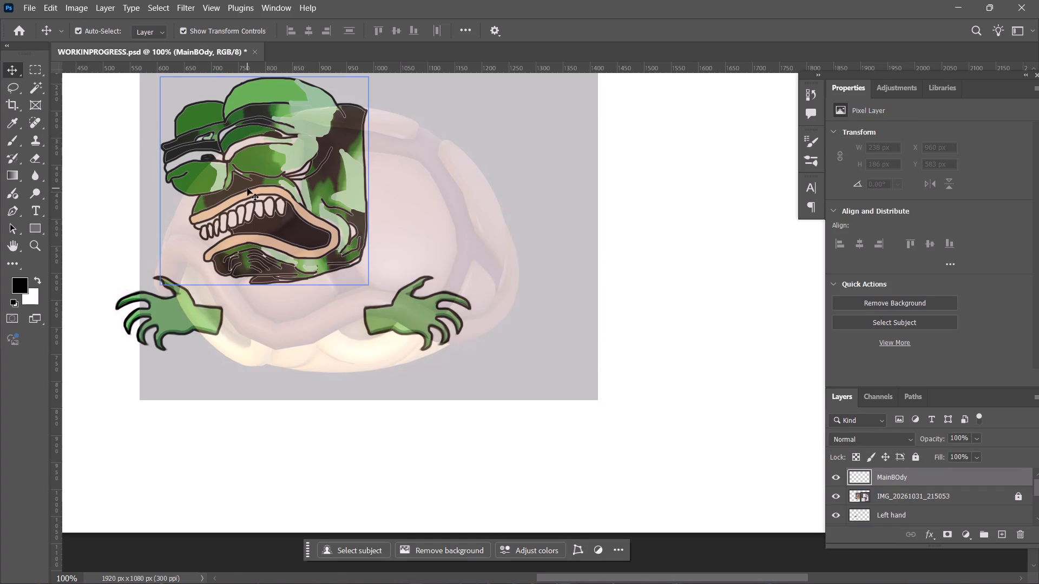
Trace the shell's upper-right outline from the back of the head with a size 4 black brush, about 285 by 272 px.
key(b)
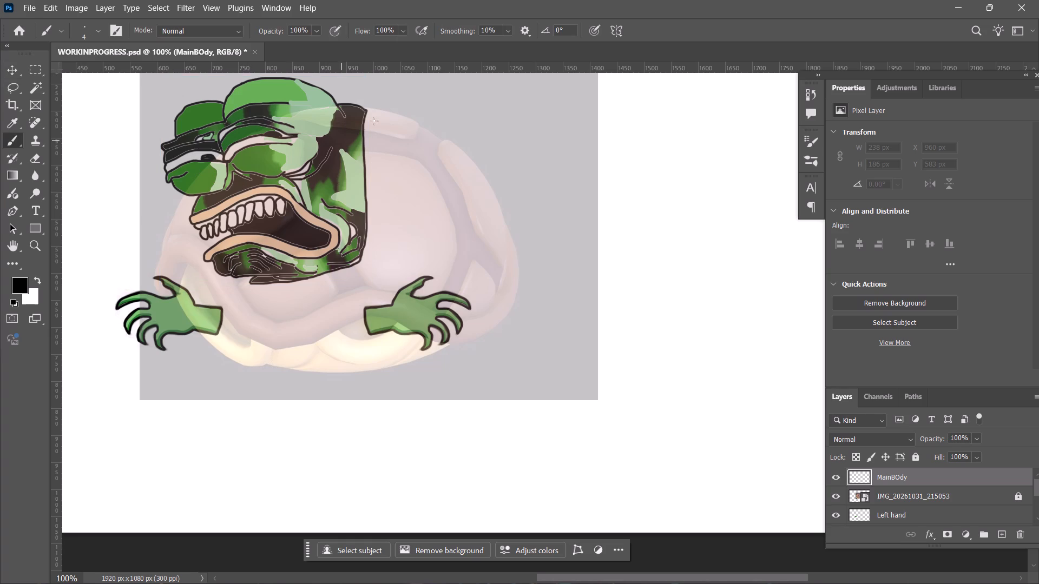
drag(368, 109, 438, 134)
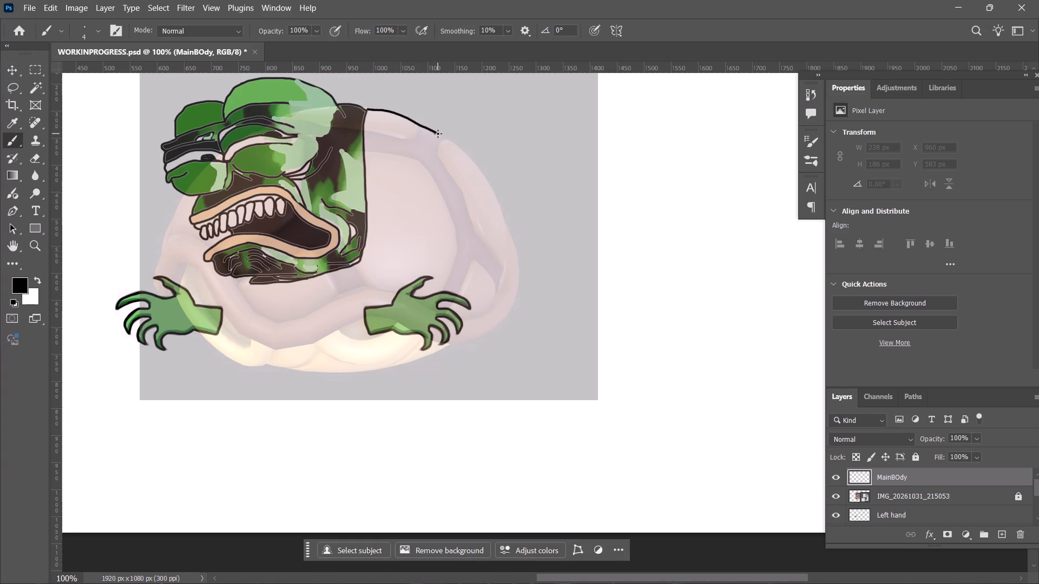
drag(438, 134, 488, 180)
drag(488, 180, 518, 247)
drag(518, 247, 519, 255)
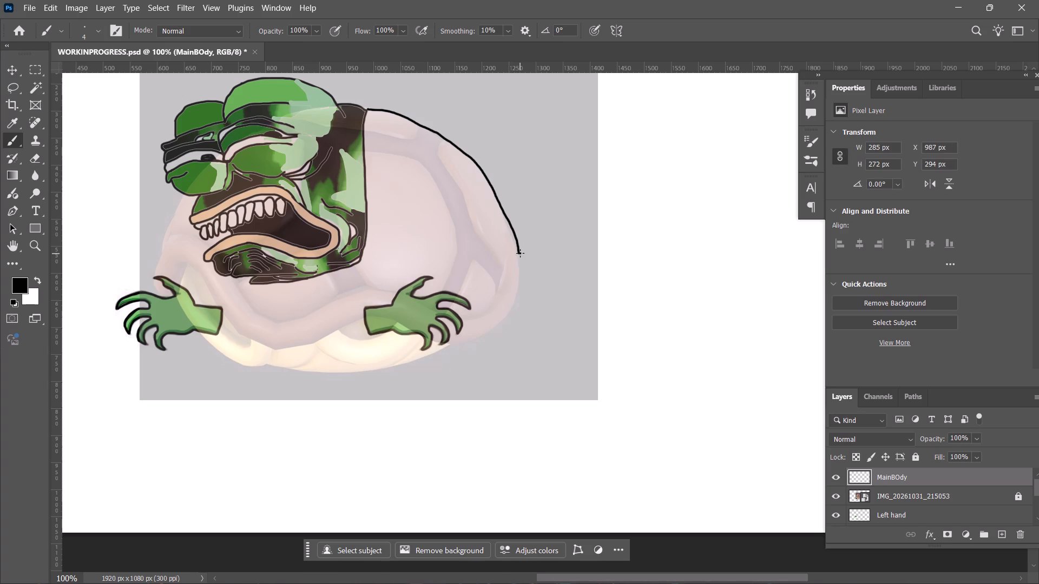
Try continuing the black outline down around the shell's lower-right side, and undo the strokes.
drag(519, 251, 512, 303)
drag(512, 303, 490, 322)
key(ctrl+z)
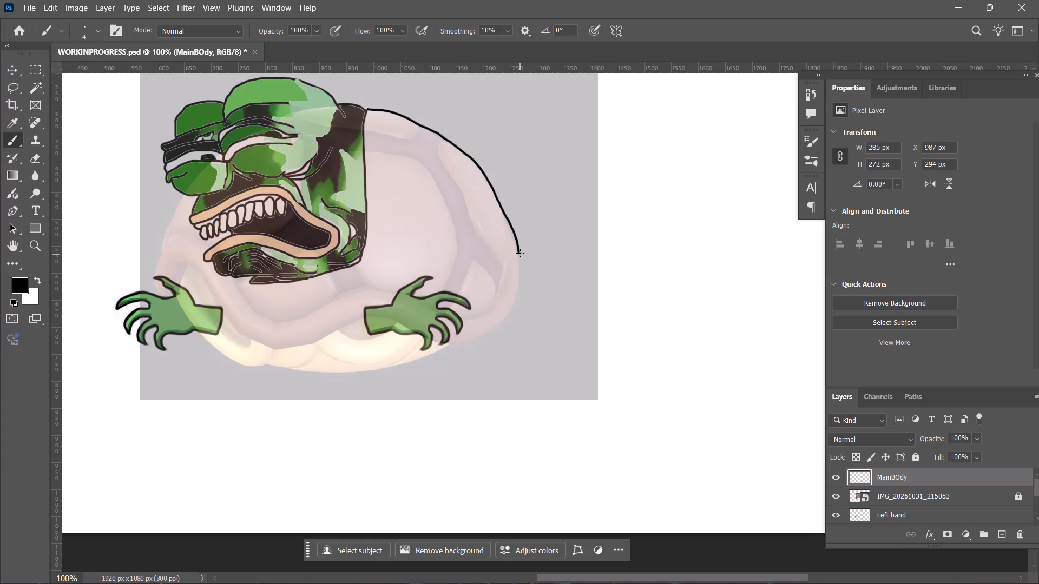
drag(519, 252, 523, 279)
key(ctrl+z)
Trace the shell's lower-right edge in black from below the right hand up to the existing outline, extending it to about 440 px high.
ctrl+scroll(522, 277, up, 1)
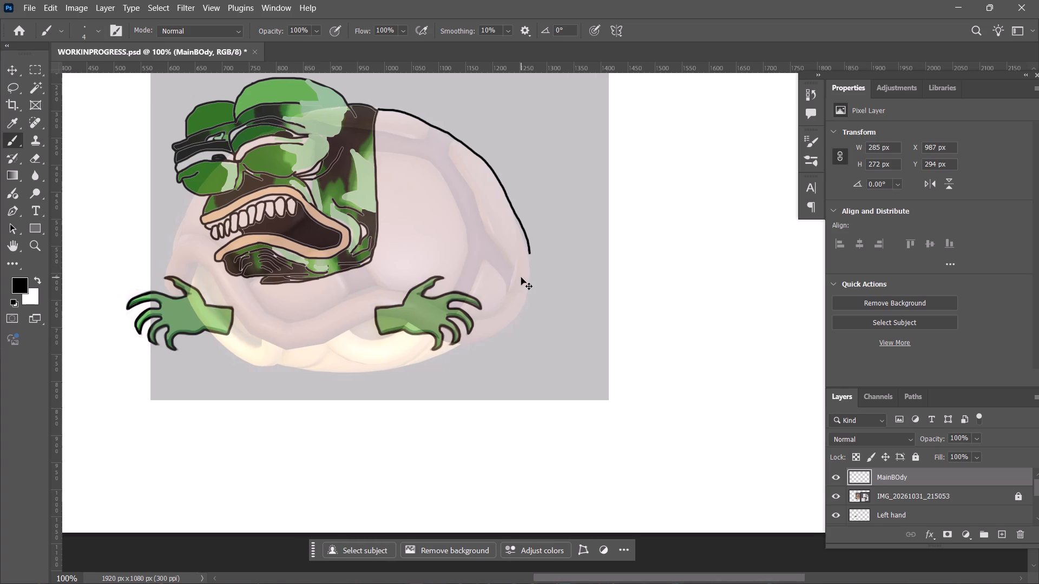
key(ctrl+plus)
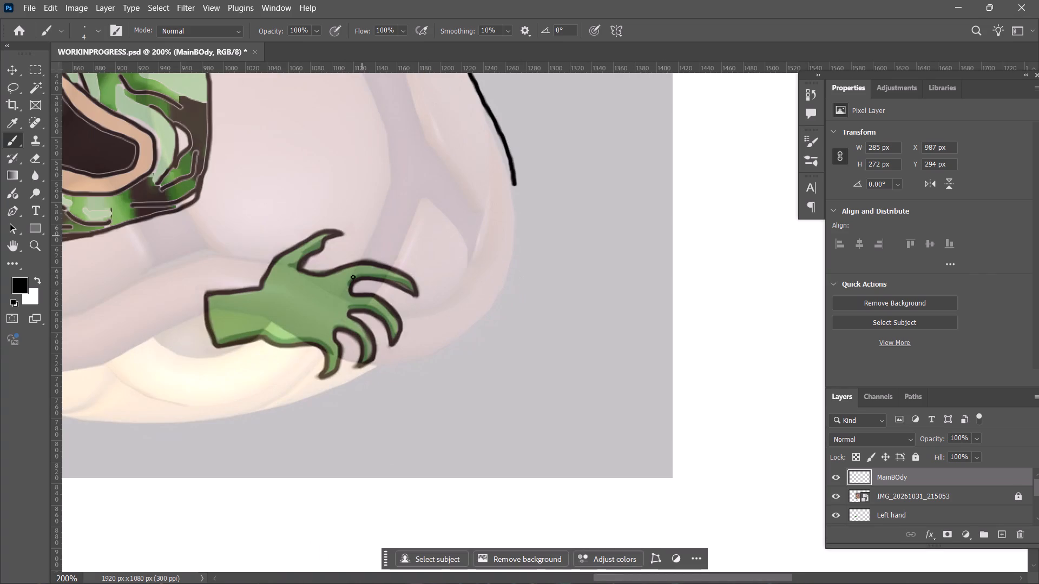
drag(375, 366, 376, 366)
drag(376, 366, 469, 339)
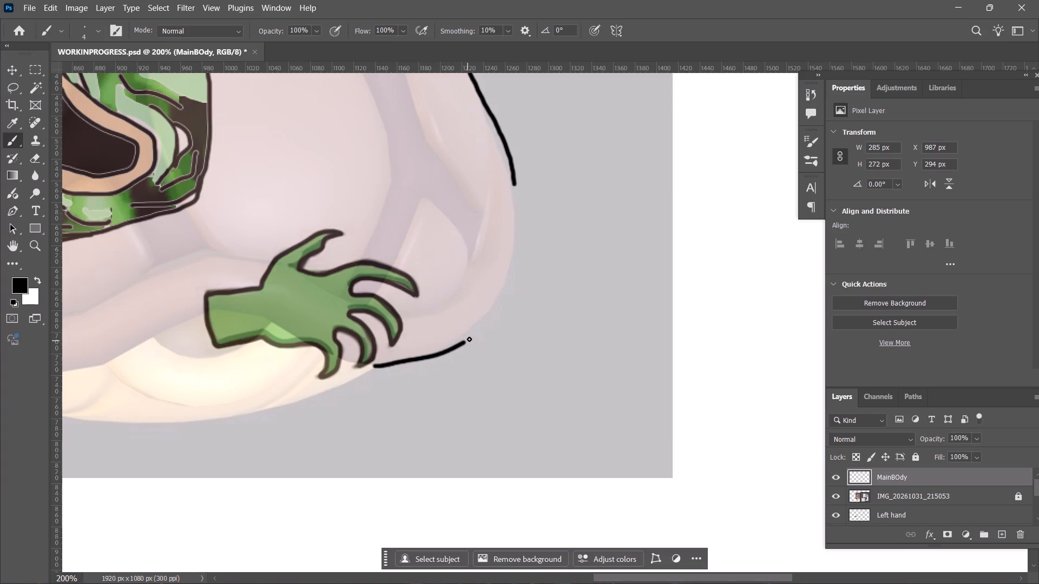
drag(469, 339, 505, 260)
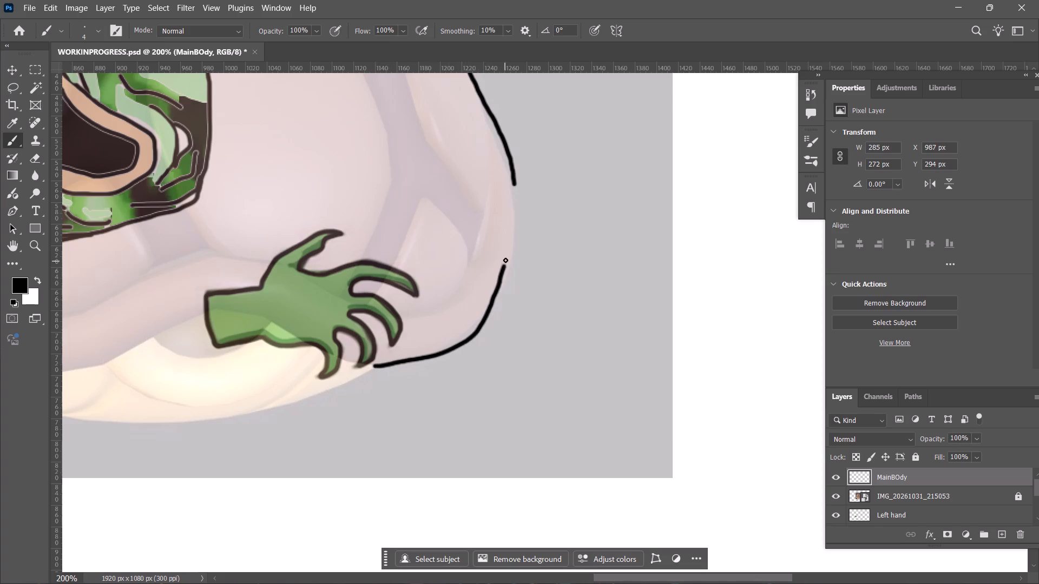
drag(505, 260, 511, 201)
drag(511, 201, 514, 183)
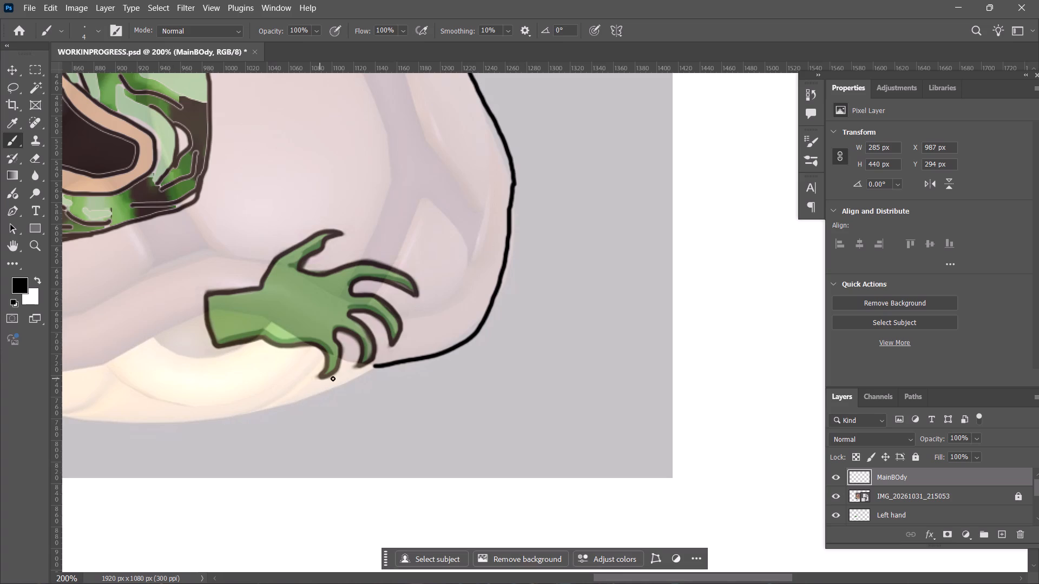
Trace the shell's underside in black from the right hand across to the left wrist, widening the outline to about 597 by 493 px.
drag(373, 367, 322, 390)
drag(322, 390, 139, 423)
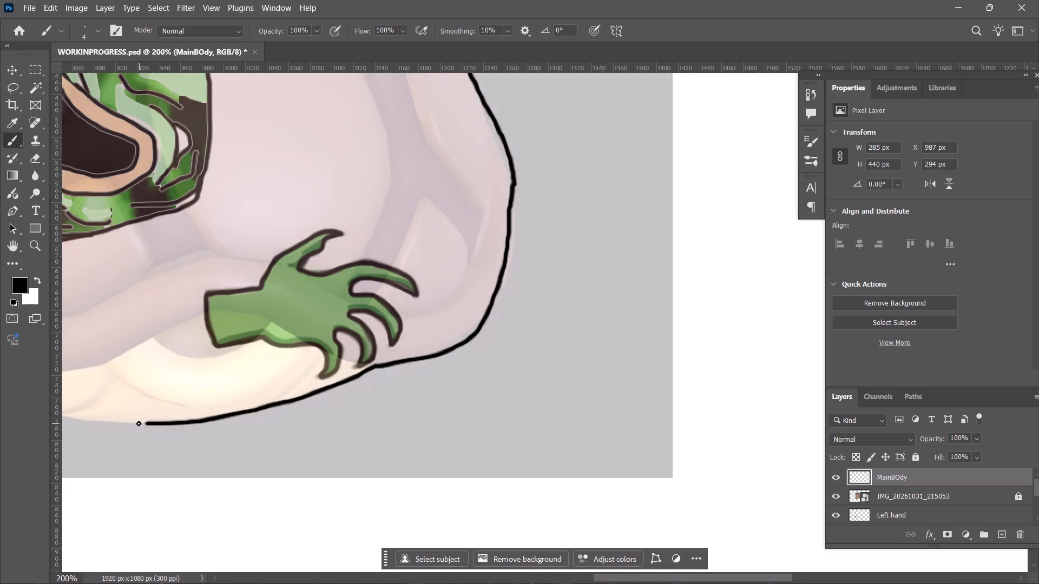
drag(139, 423, 79, 419)
ctrl+scroll(157, 393, down, 3)
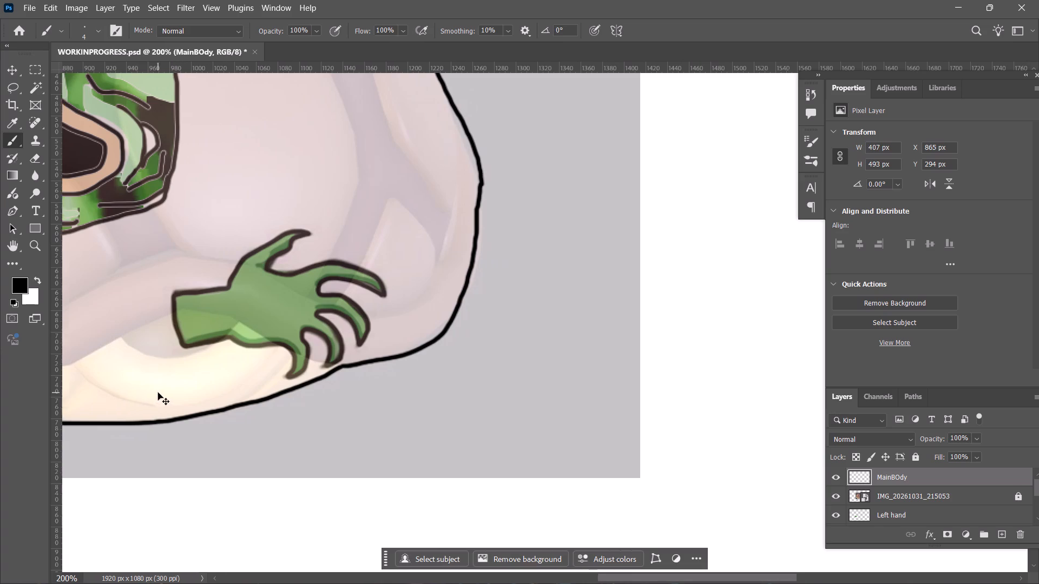
ctrl+scroll(158, 393, up, 20)
ctrl+scroll(158, 393, up, 9)
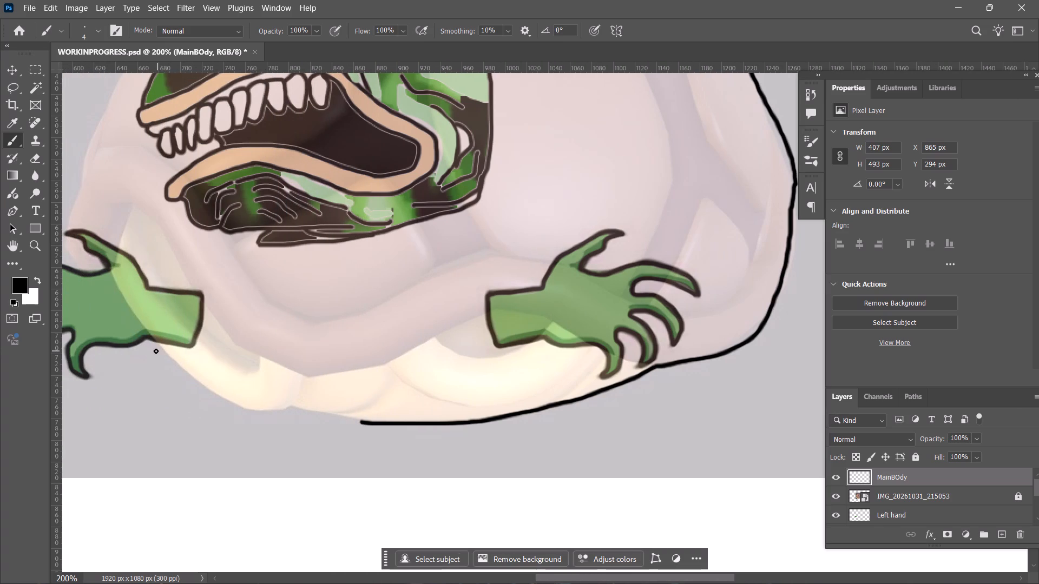
drag(157, 345, 226, 402)
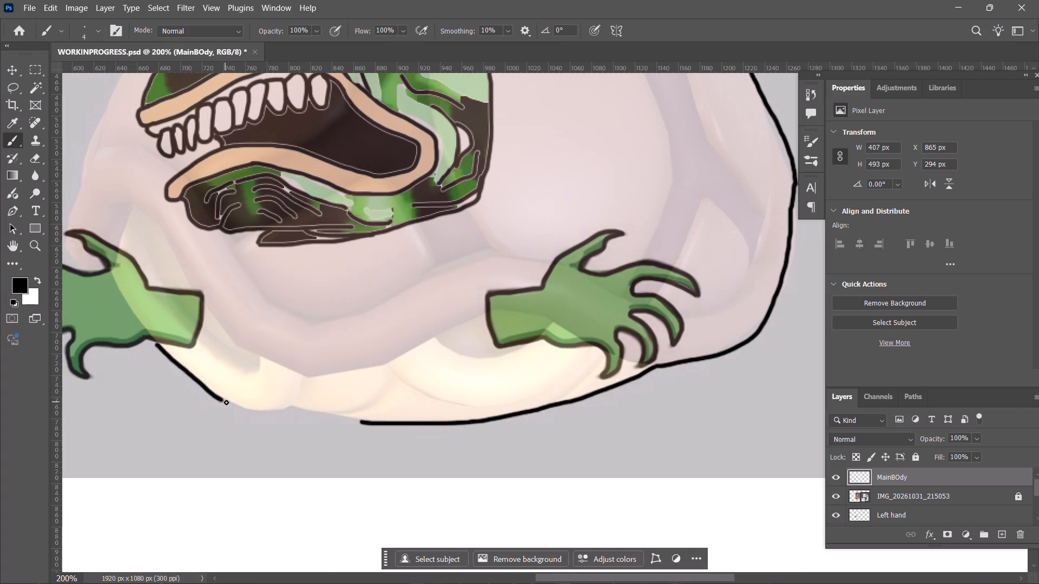
drag(226, 402, 349, 419)
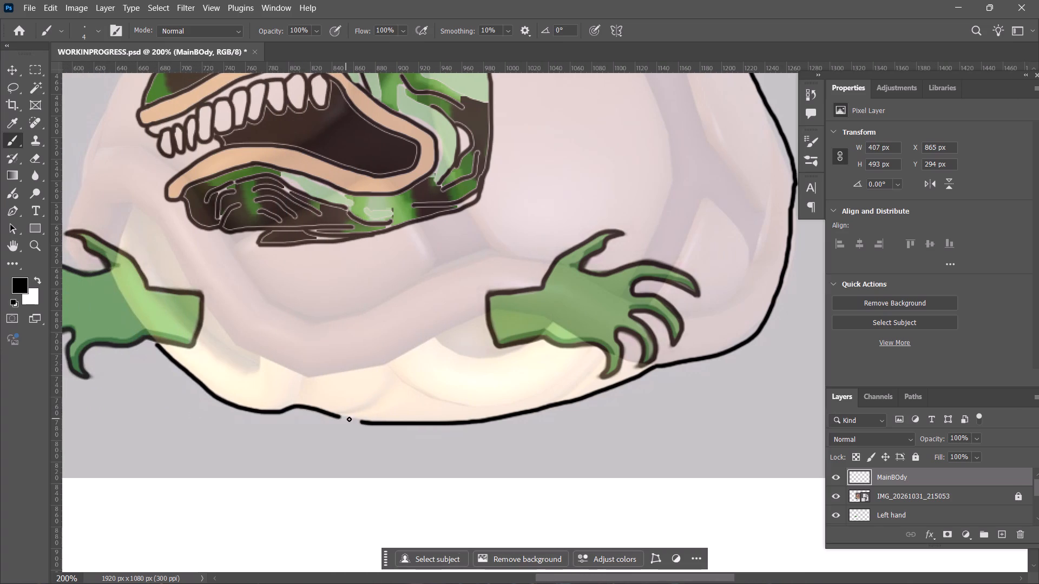
drag(349, 419, 368, 422)
drag(163, 351, 156, 342)
Outline the pointed arm opening around the left wrist as a closed black shape, extending the drawing to about 638 px wide.
drag(159, 342, 116, 280)
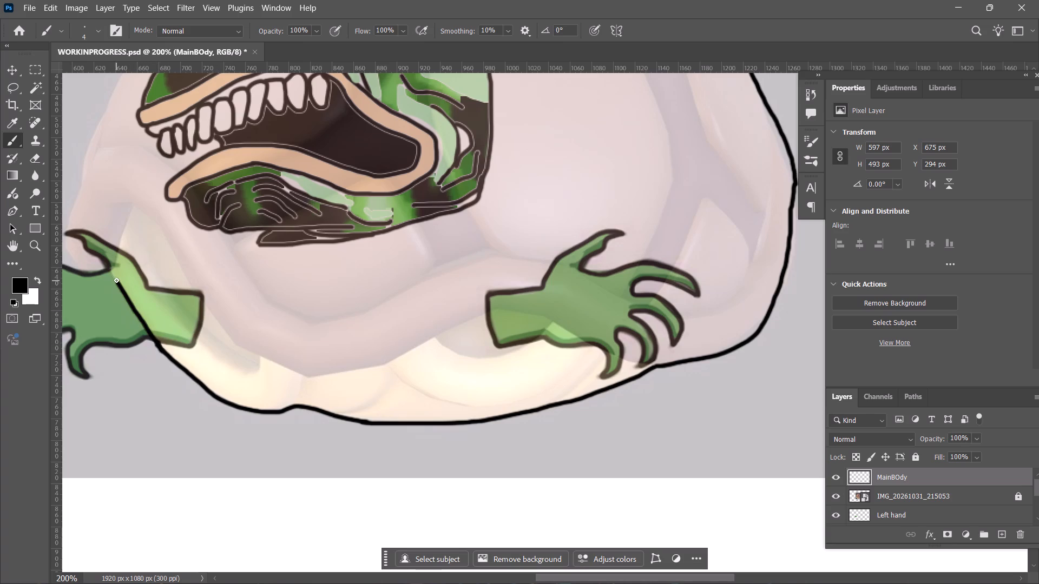
drag(116, 280, 130, 216)
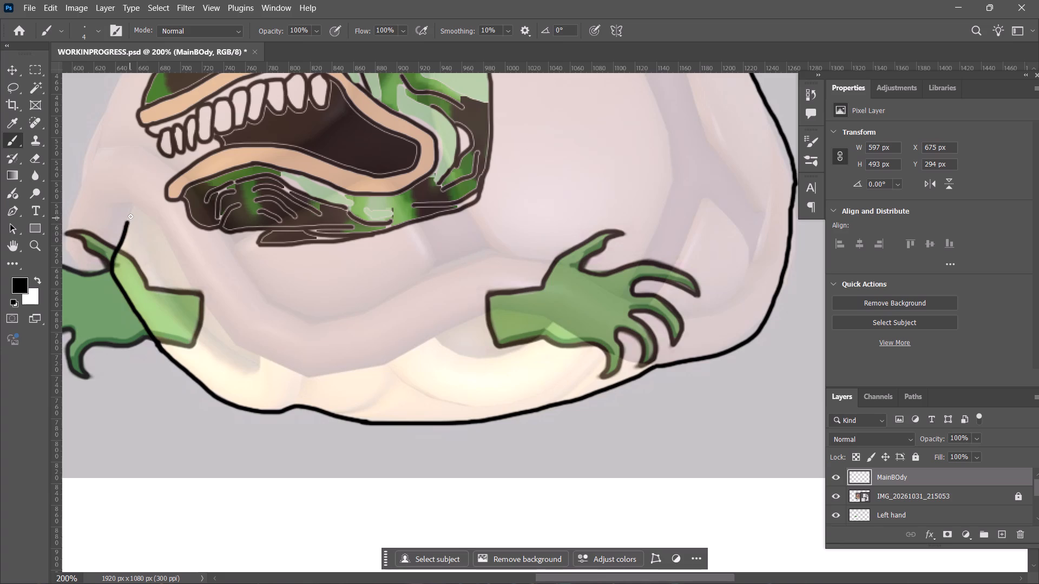
drag(130, 216, 198, 286)
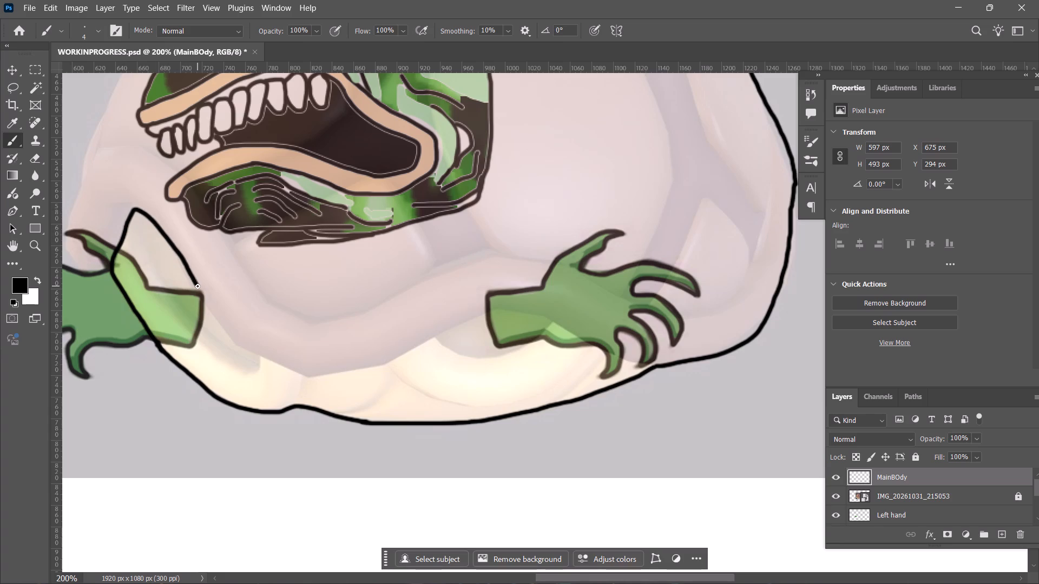
drag(198, 286, 192, 291)
drag(195, 343, 264, 365)
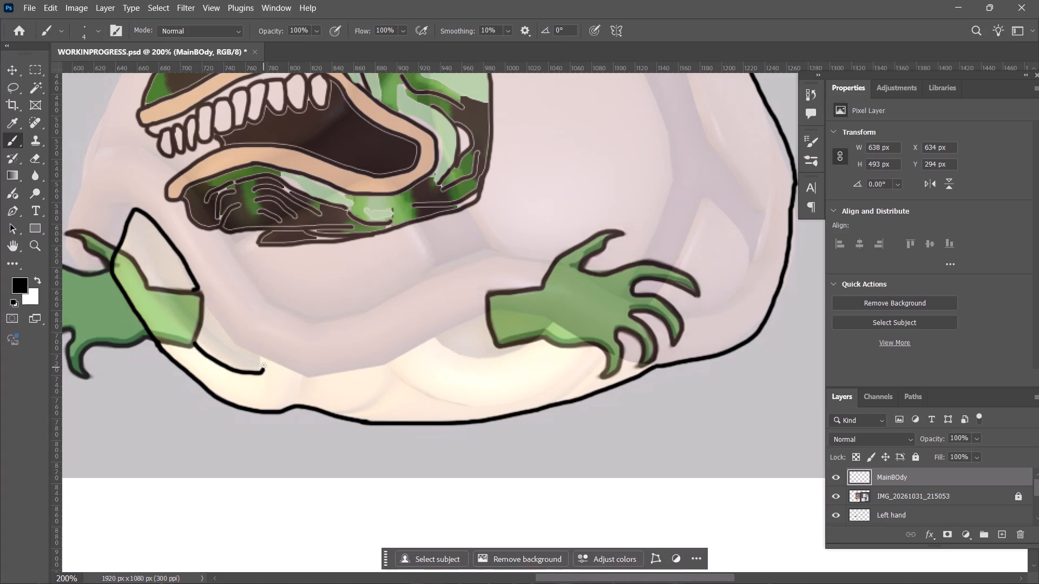
drag(264, 365, 257, 351)
drag(198, 288, 248, 335)
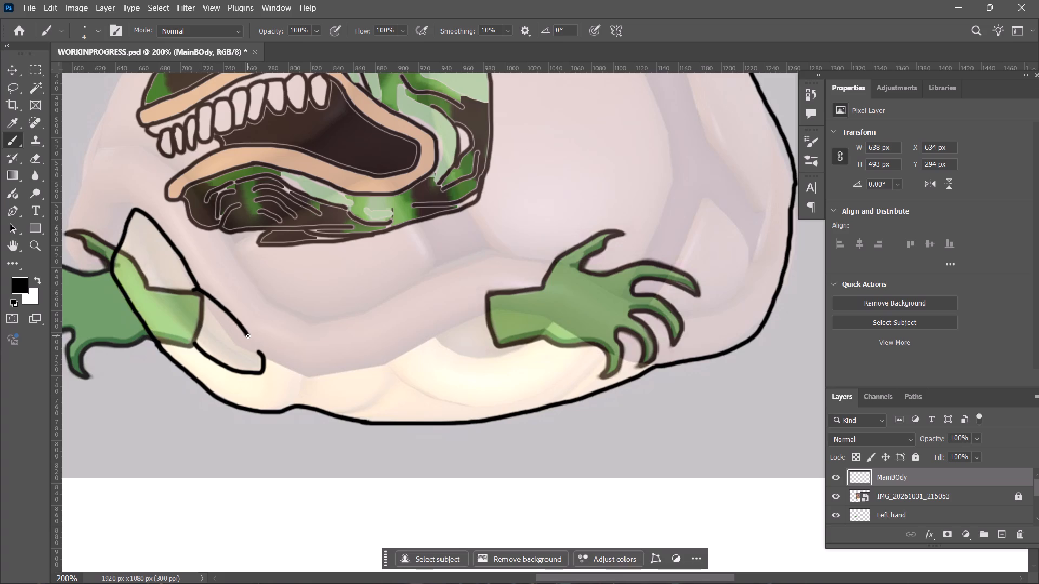
key(ctrl+z)
drag(194, 292, 218, 309)
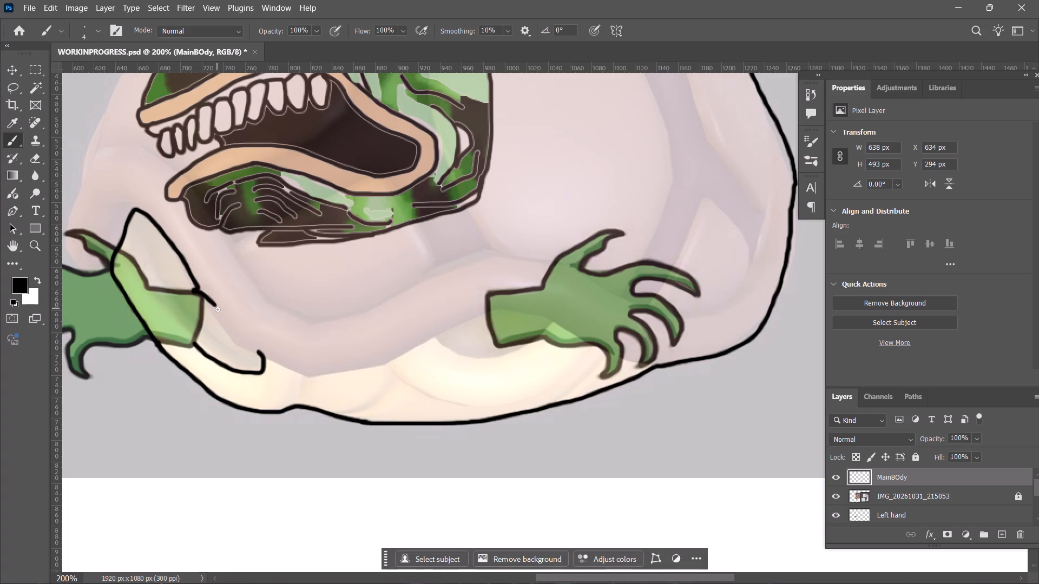
drag(218, 309, 260, 349)
drag(260, 349, 264, 356)
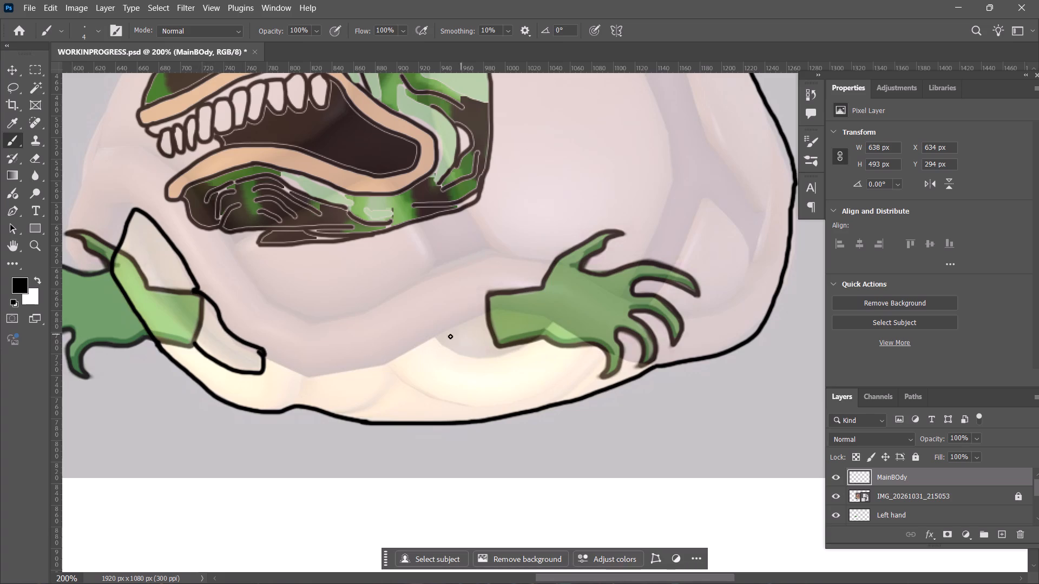
Outline the visible part of the arm opening beside the right wrist, curving from the wrist's top corner back to its bottom corner.
drag(438, 338, 490, 303)
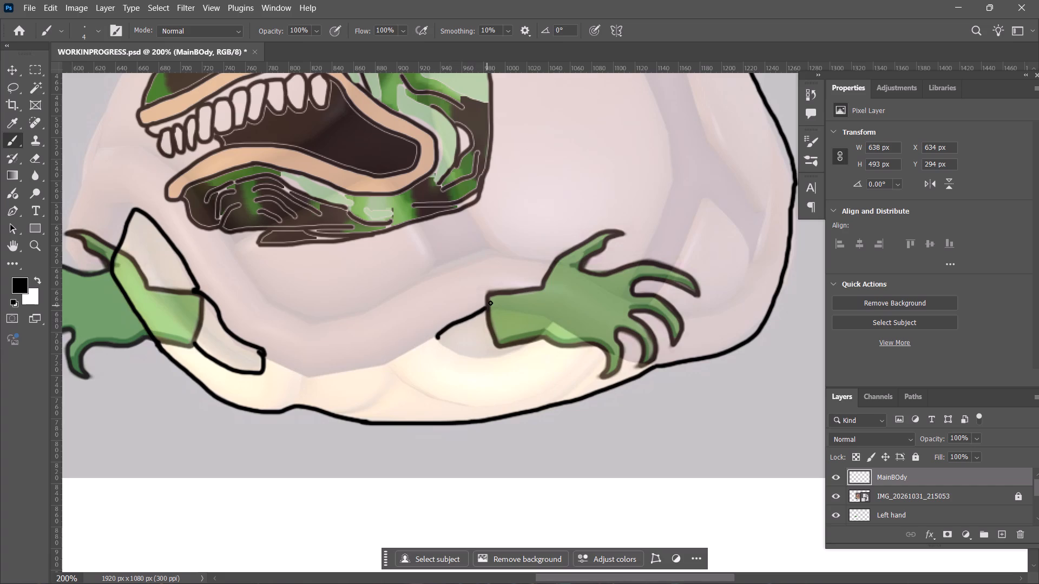
drag(490, 303, 493, 301)
key(ctrl+z)
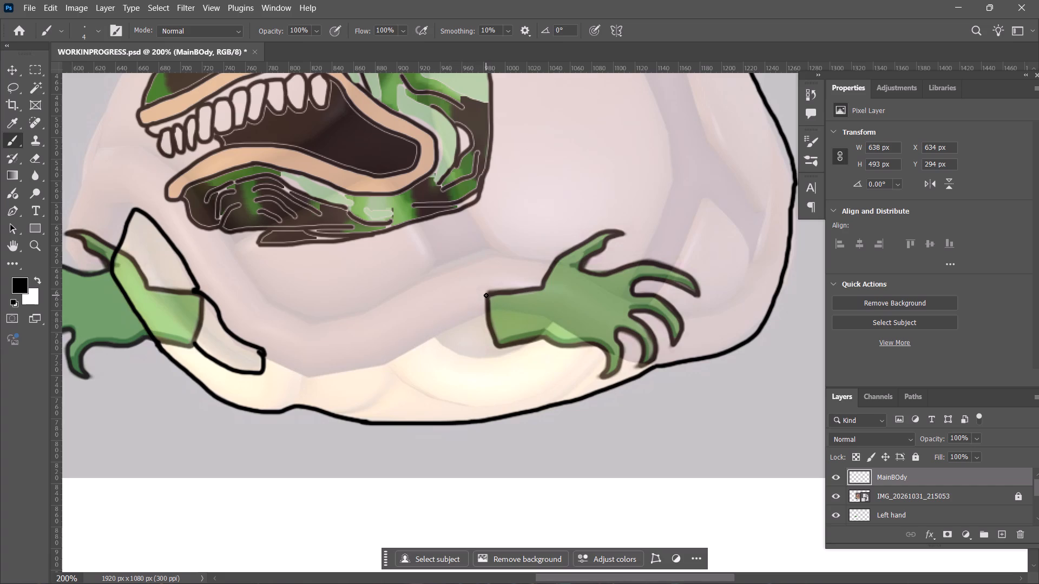
drag(486, 295, 437, 336)
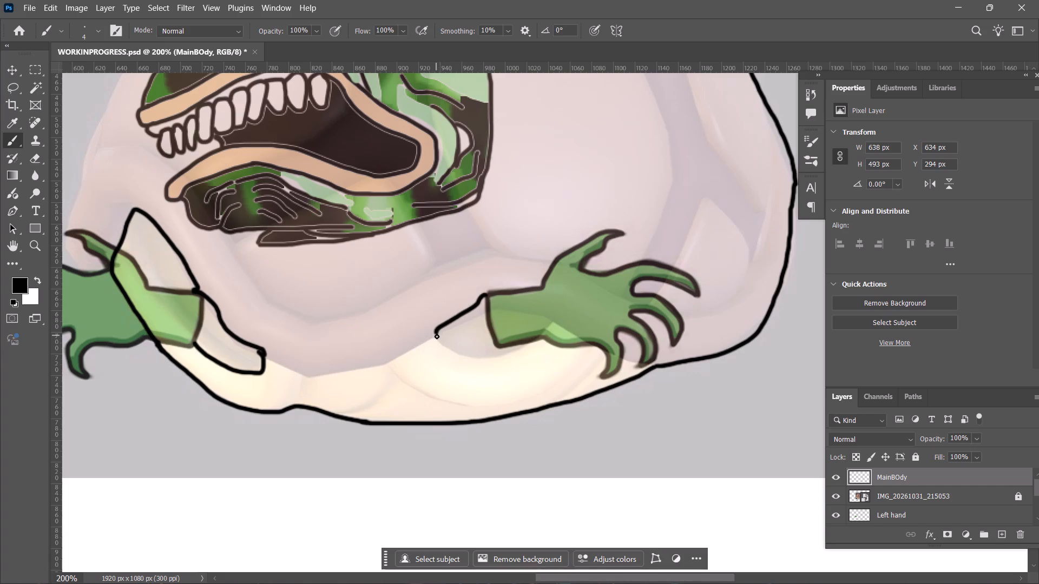
drag(437, 336, 485, 356)
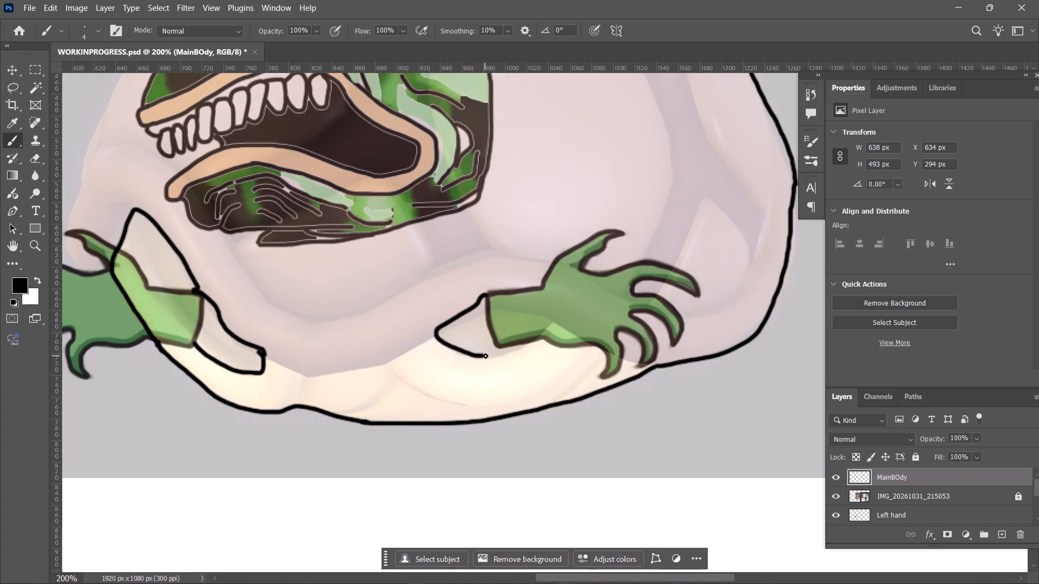
drag(485, 356, 498, 347)
Trace the shell rim's lower edge as a black curve joining the left arm opening to the right one.
drag(264, 355, 307, 376)
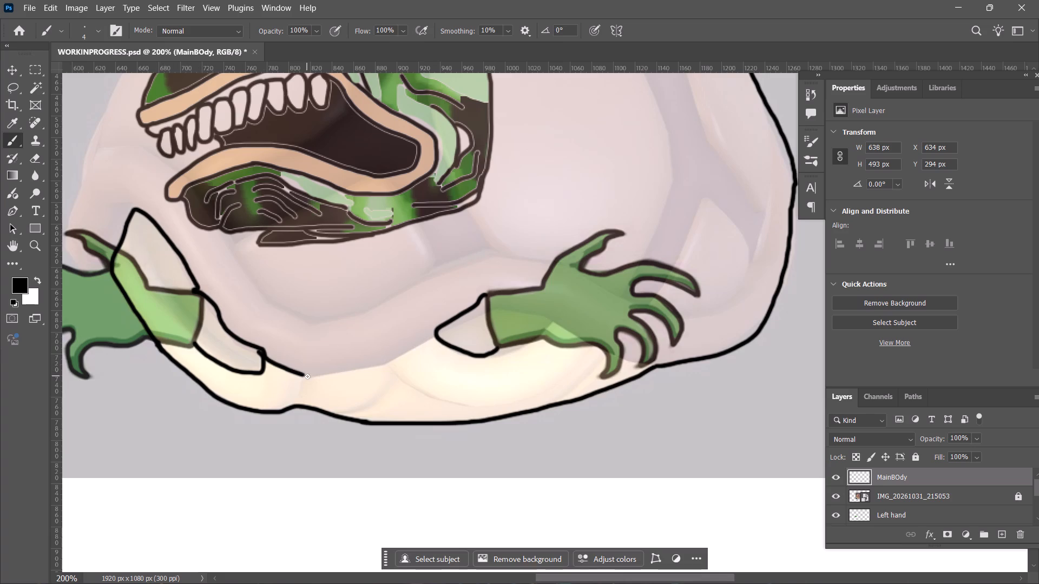
drag(307, 376, 426, 348)
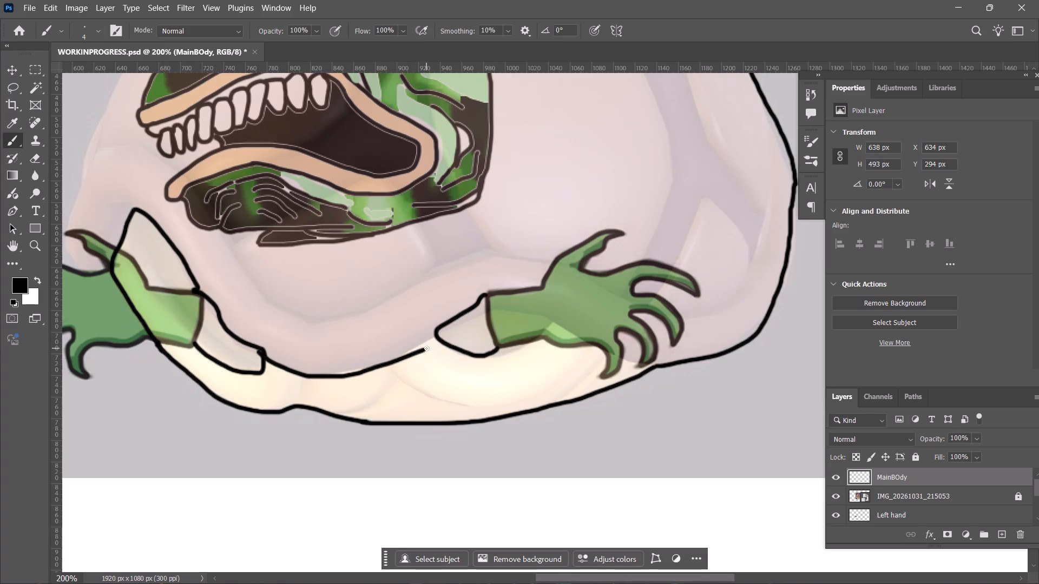
drag(426, 348, 440, 339)
Trace the curved belly fold beneath the right arm opening, ending at the underside of the right hand.
drag(395, 370, 509, 399)
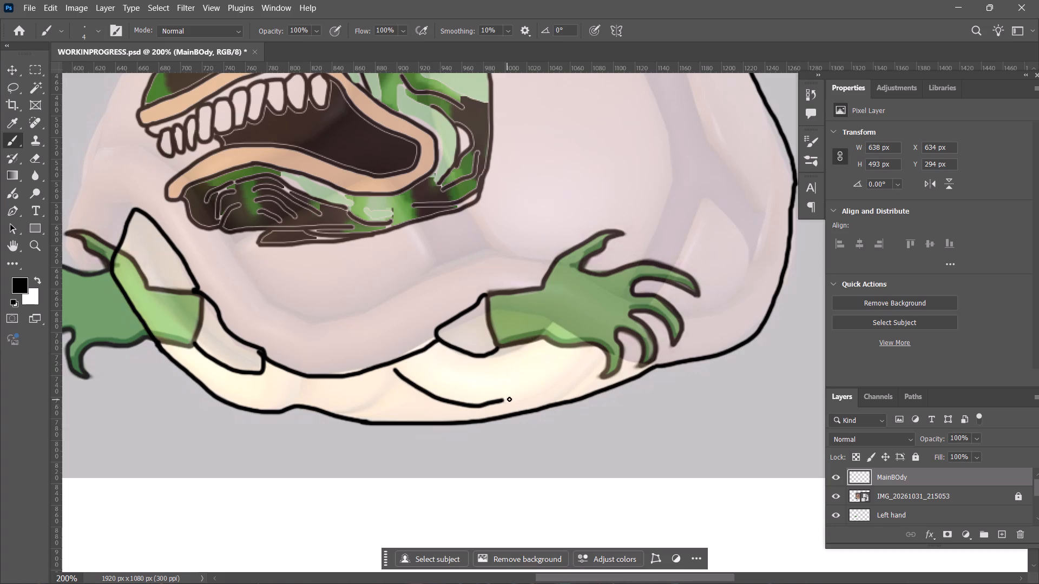
drag(509, 399, 580, 353)
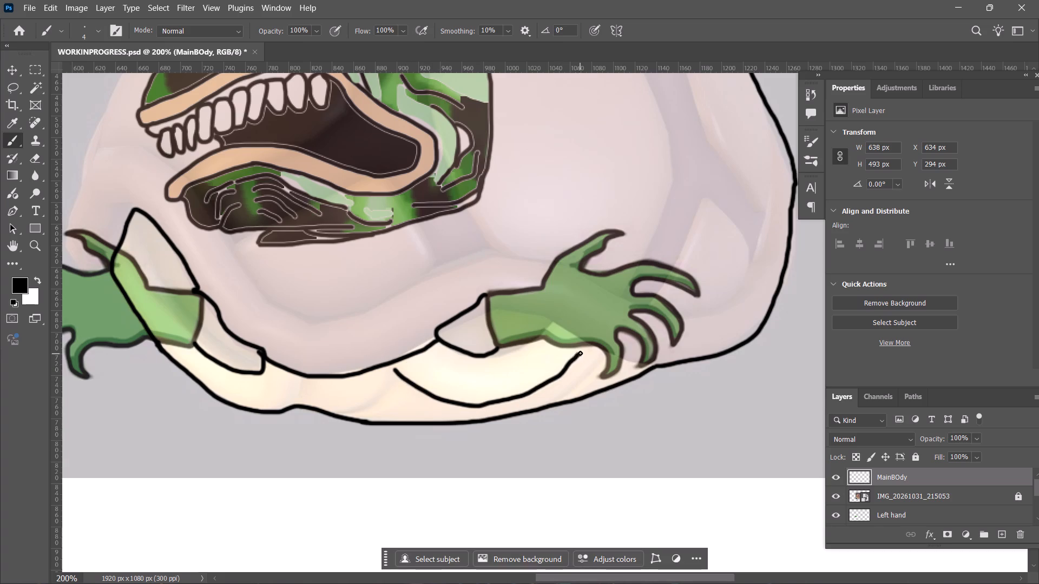
drag(580, 353, 588, 346)
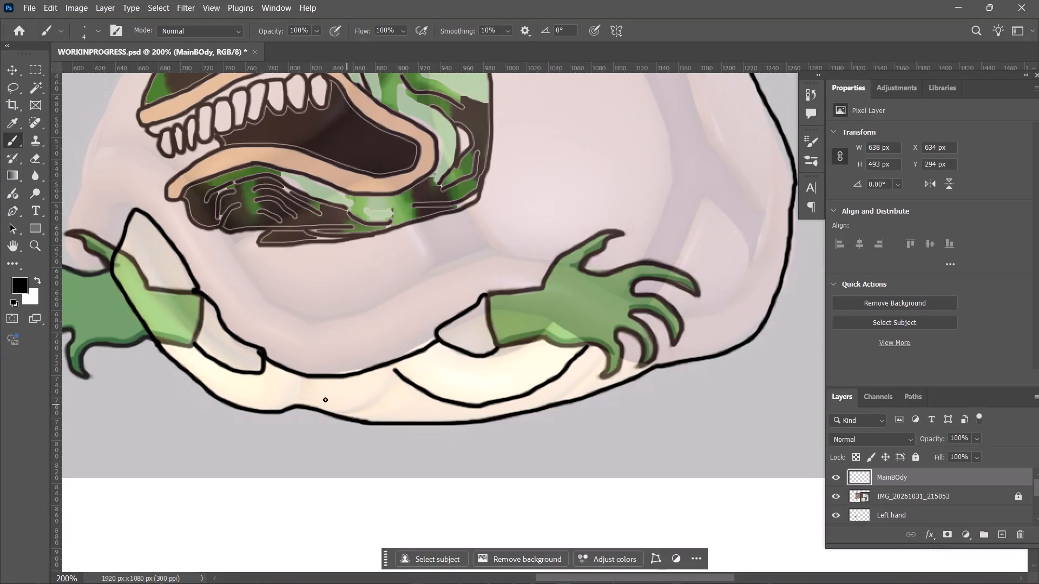
Draw a curved black belly line from just above the shell's bottom outline up to the start of the fold beneath the right arm.
drag(345, 413, 346, 413)
drag(346, 413, 397, 364)
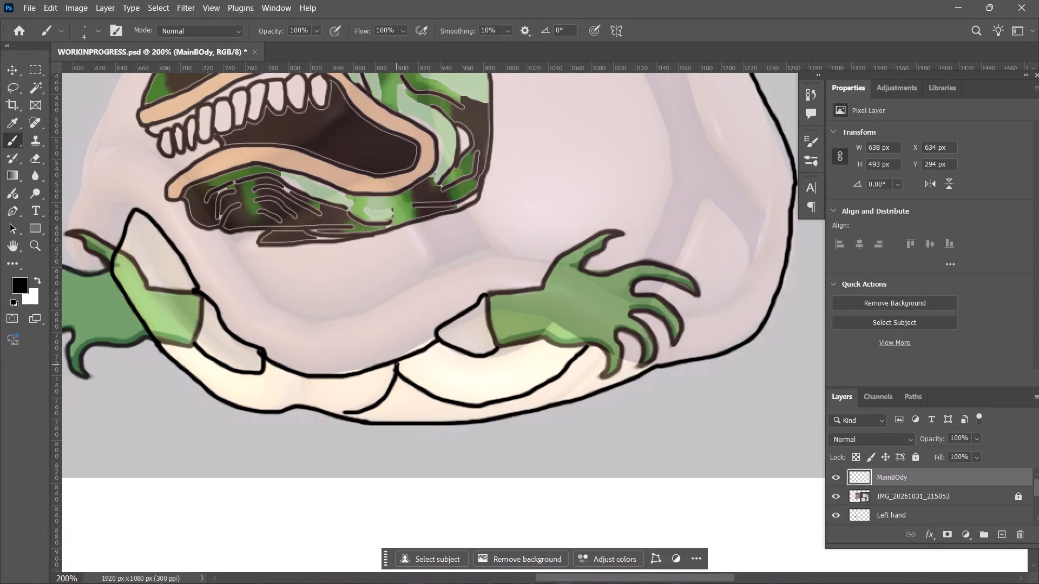
drag(397, 364, 398, 362)
Outline the narrow plate at the shell's top, from the back of the head across and up to the outer outline.
scroll(266, 332, up, 17)
scroll(461, 213, up, 6)
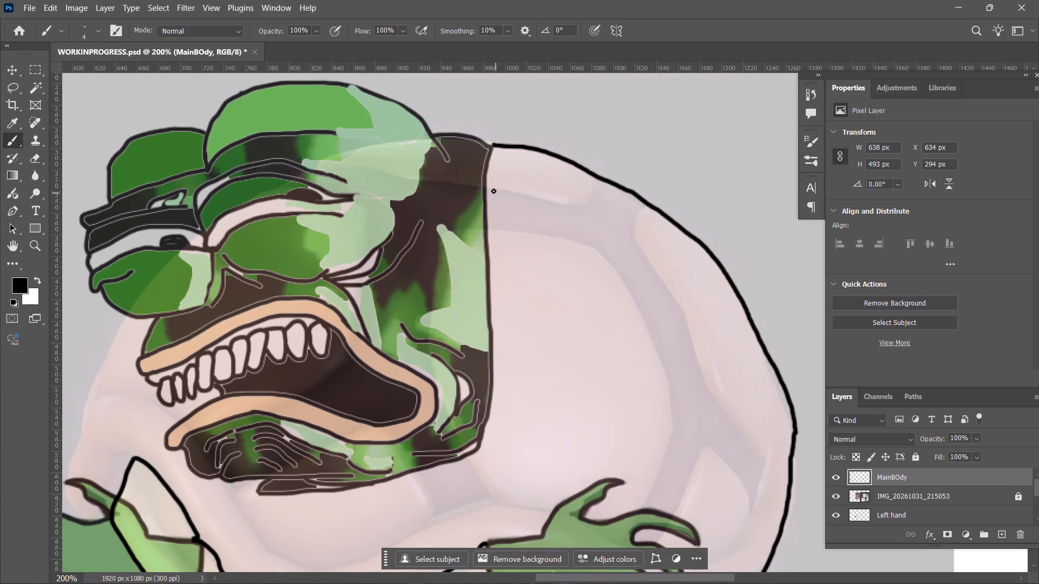
drag(485, 188, 554, 195)
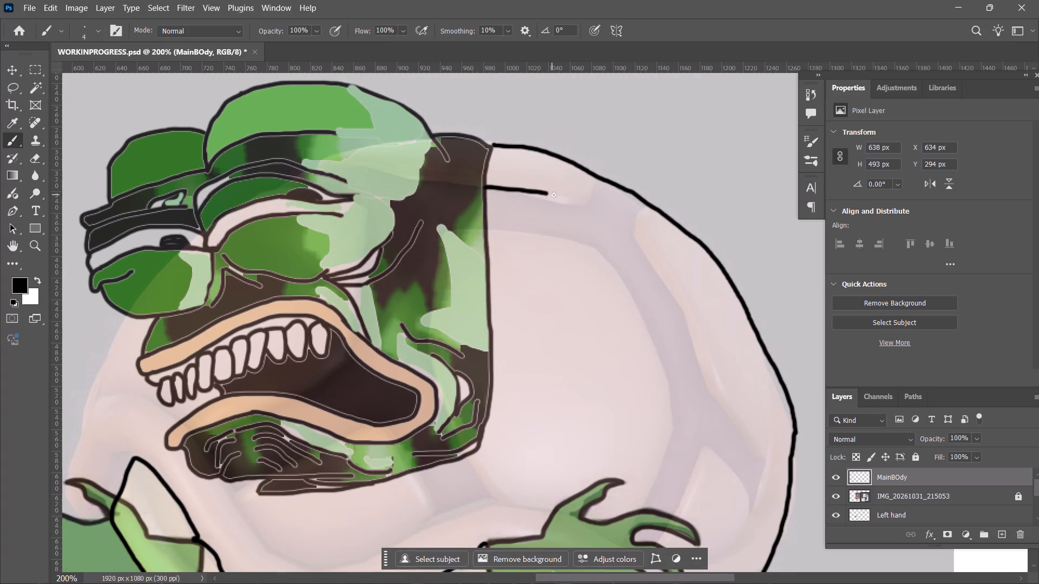
drag(554, 195, 596, 177)
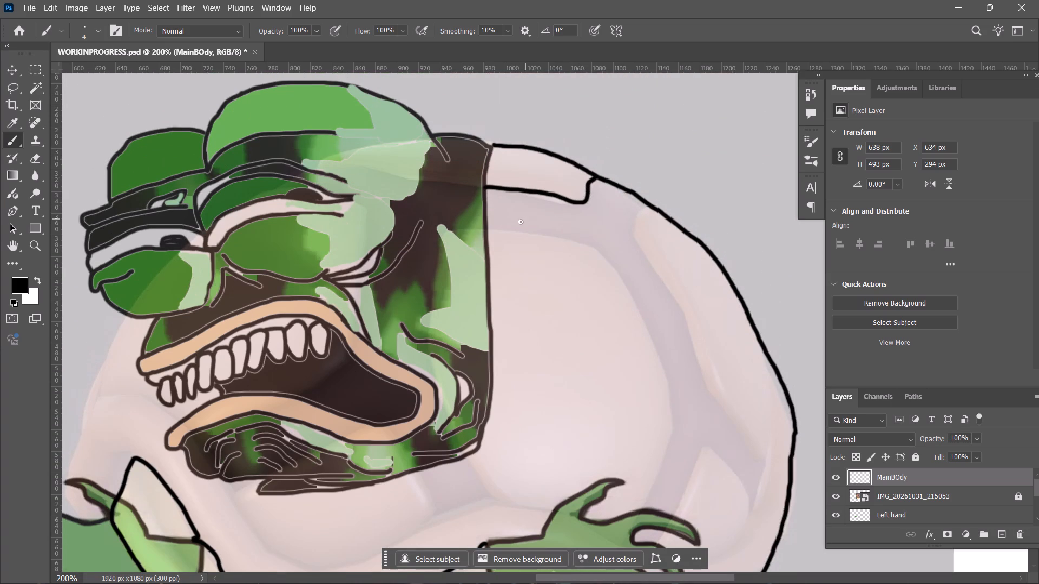
Trace the large inner shell plate's edge from the back of the head around and down to the right hand.
drag(488, 230, 592, 247)
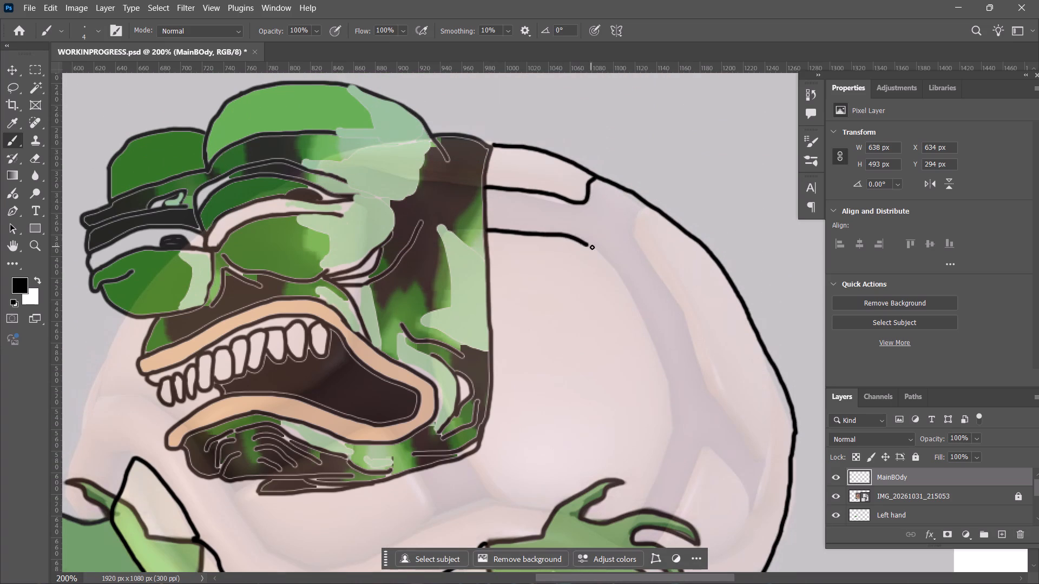
drag(592, 247, 650, 329)
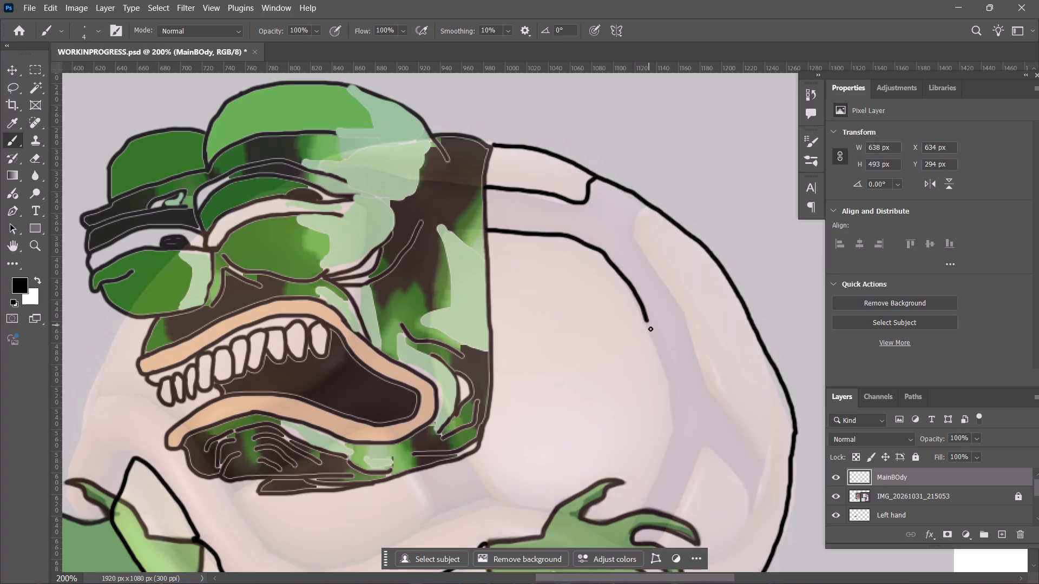
drag(650, 329, 656, 465)
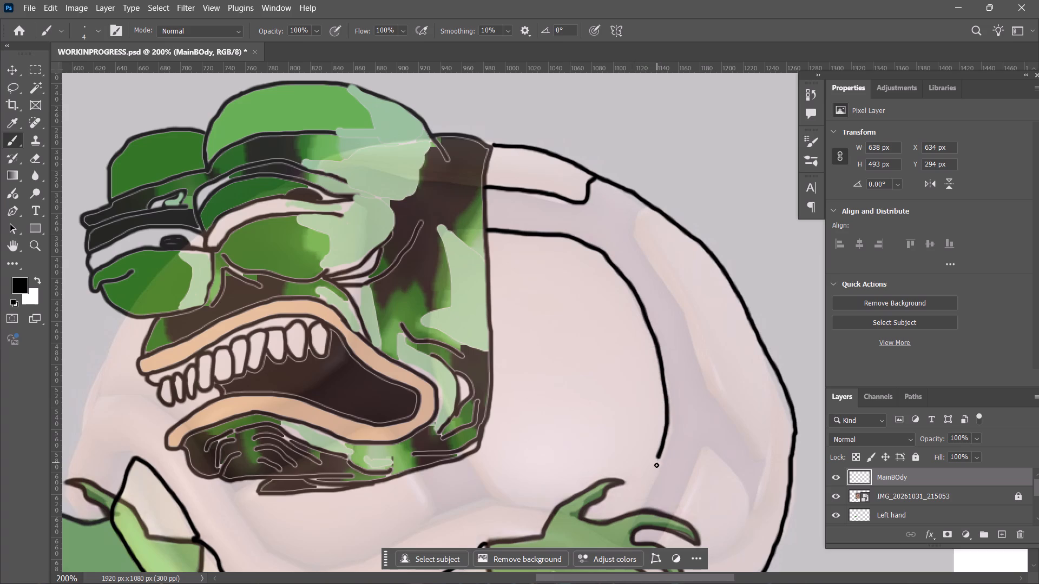
drag(656, 465, 637, 506)
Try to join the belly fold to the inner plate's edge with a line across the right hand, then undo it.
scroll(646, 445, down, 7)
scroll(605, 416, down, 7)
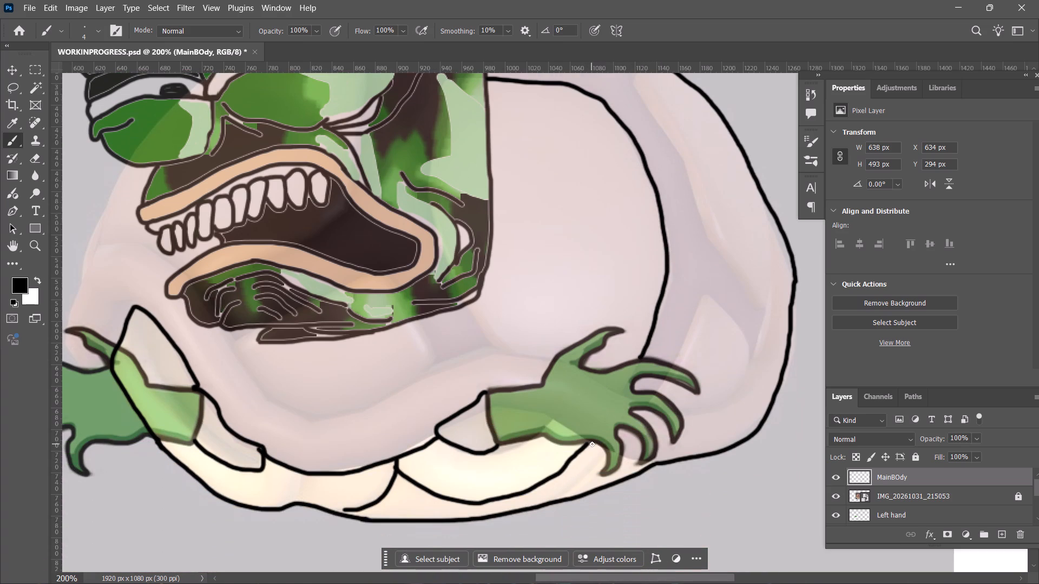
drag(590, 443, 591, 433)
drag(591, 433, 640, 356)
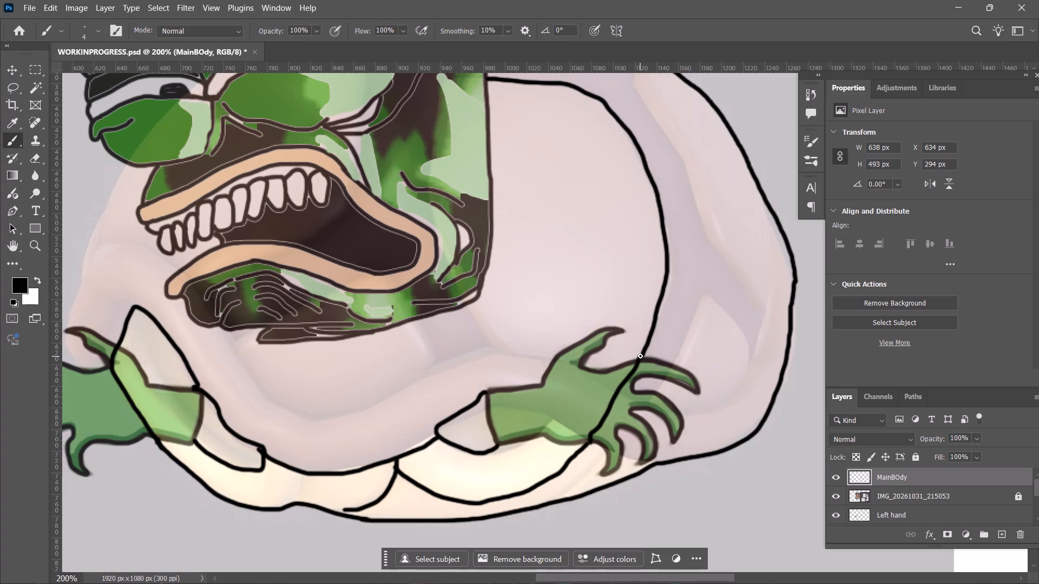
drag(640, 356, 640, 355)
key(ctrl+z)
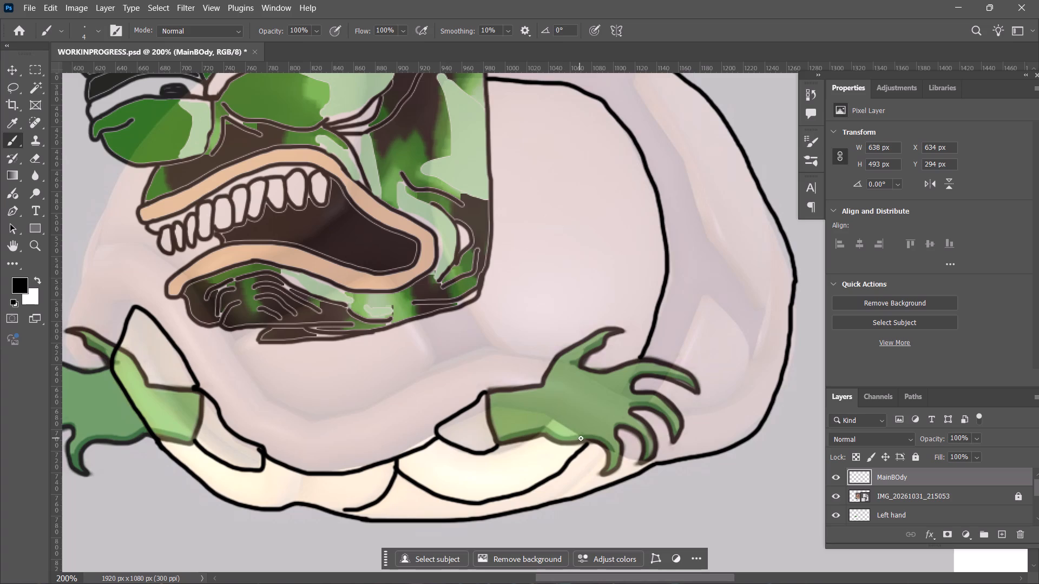
Draw a black line across the right hand, joining the belly fold's end to the large inner plate's edge.
drag(588, 441, 593, 430)
drag(593, 430, 631, 379)
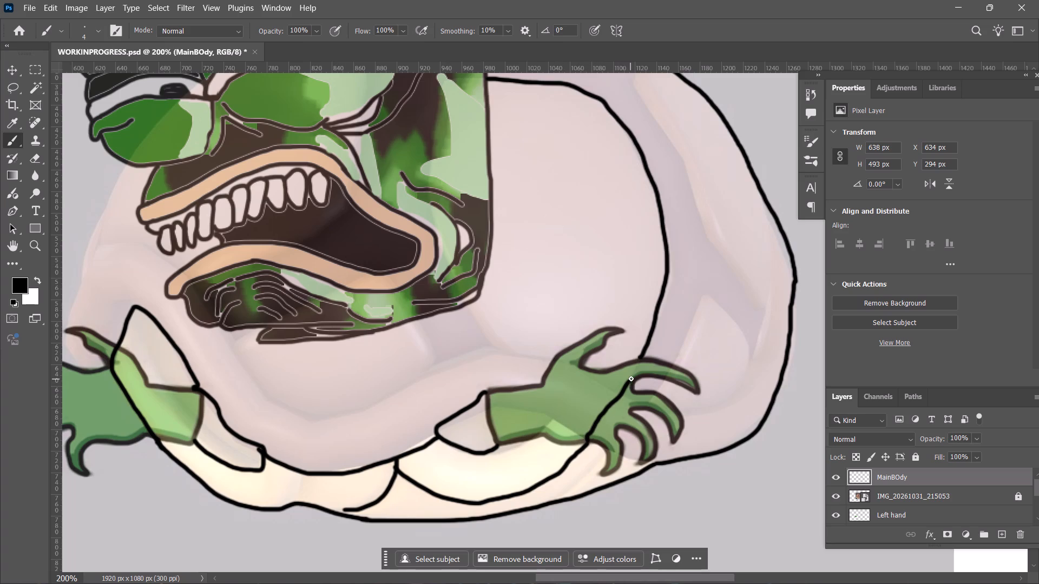
drag(631, 379, 641, 356)
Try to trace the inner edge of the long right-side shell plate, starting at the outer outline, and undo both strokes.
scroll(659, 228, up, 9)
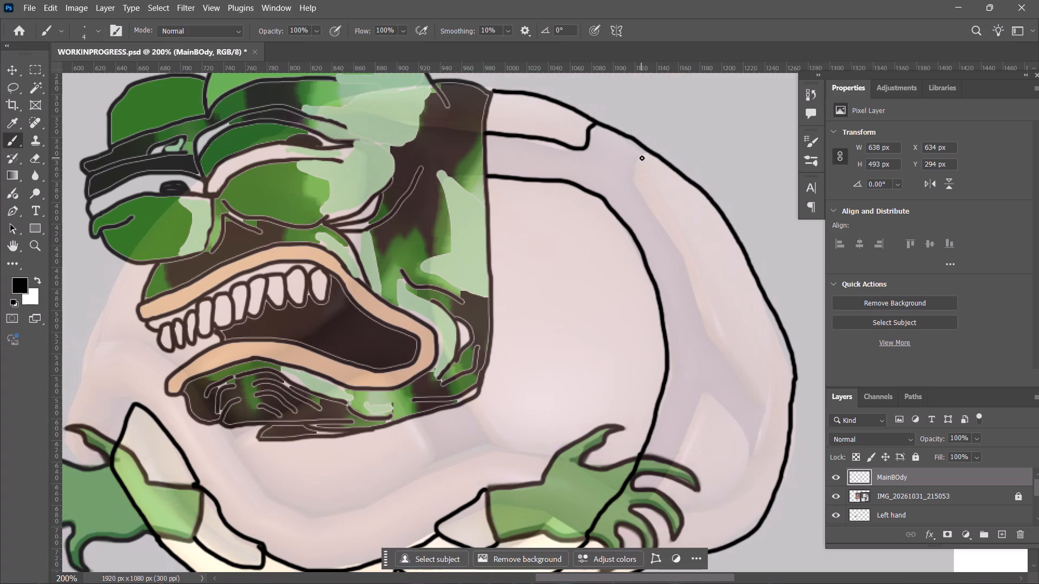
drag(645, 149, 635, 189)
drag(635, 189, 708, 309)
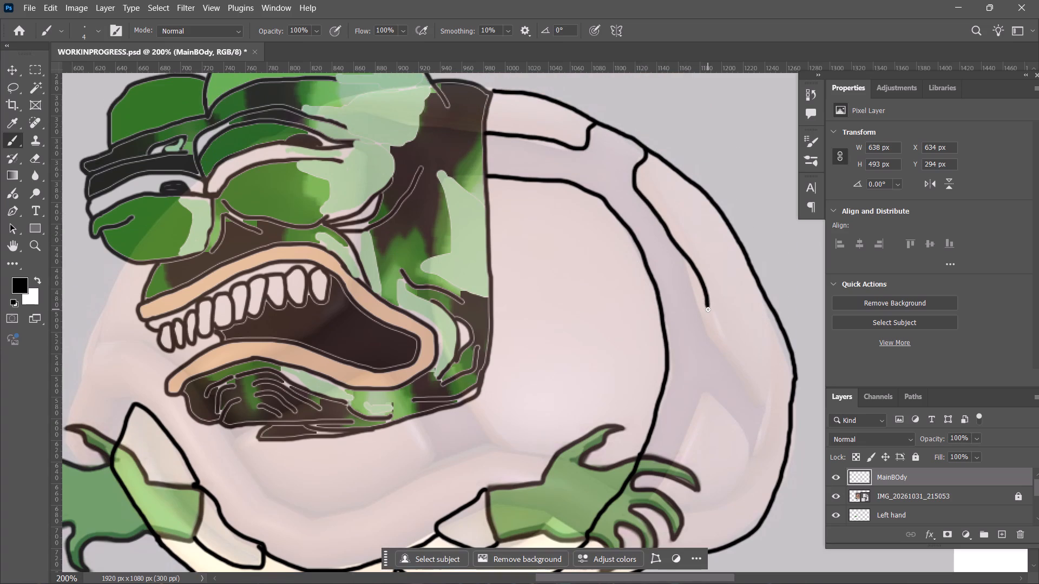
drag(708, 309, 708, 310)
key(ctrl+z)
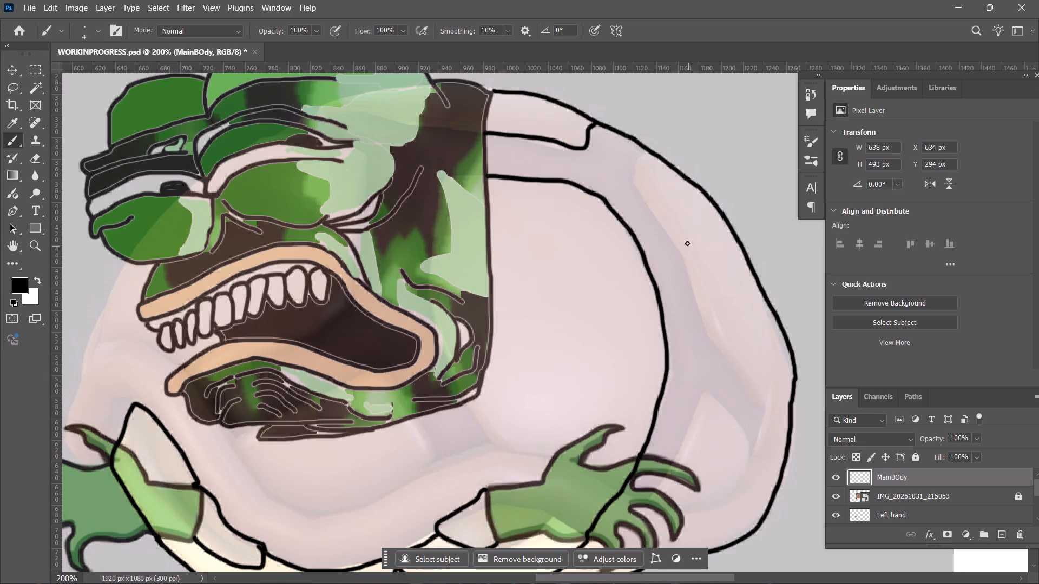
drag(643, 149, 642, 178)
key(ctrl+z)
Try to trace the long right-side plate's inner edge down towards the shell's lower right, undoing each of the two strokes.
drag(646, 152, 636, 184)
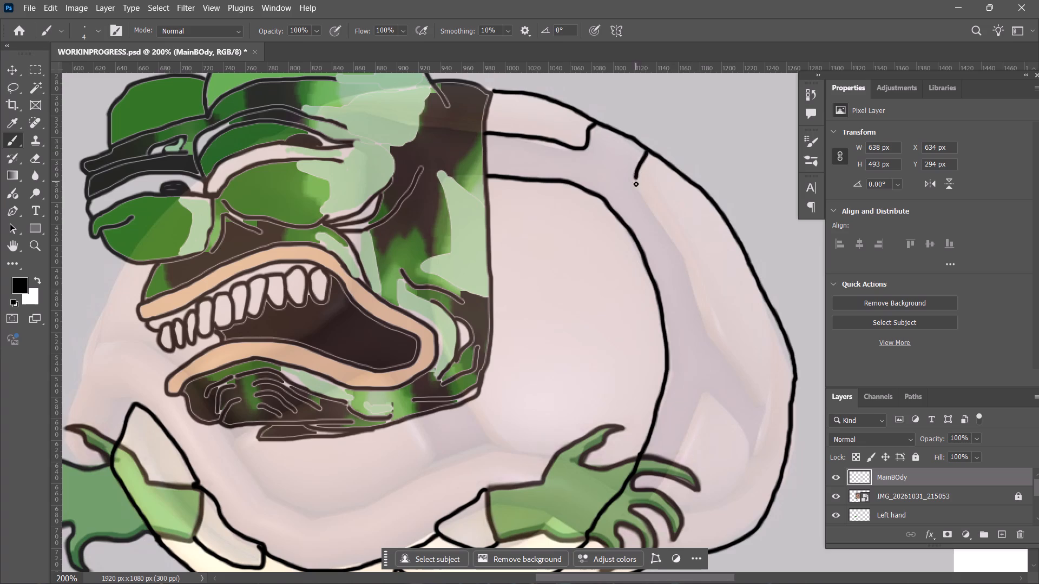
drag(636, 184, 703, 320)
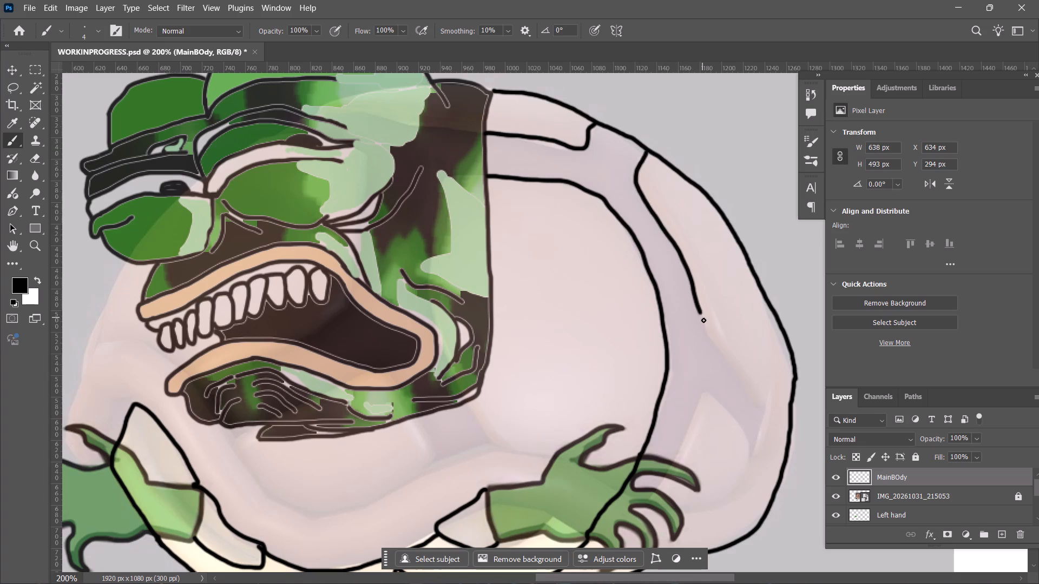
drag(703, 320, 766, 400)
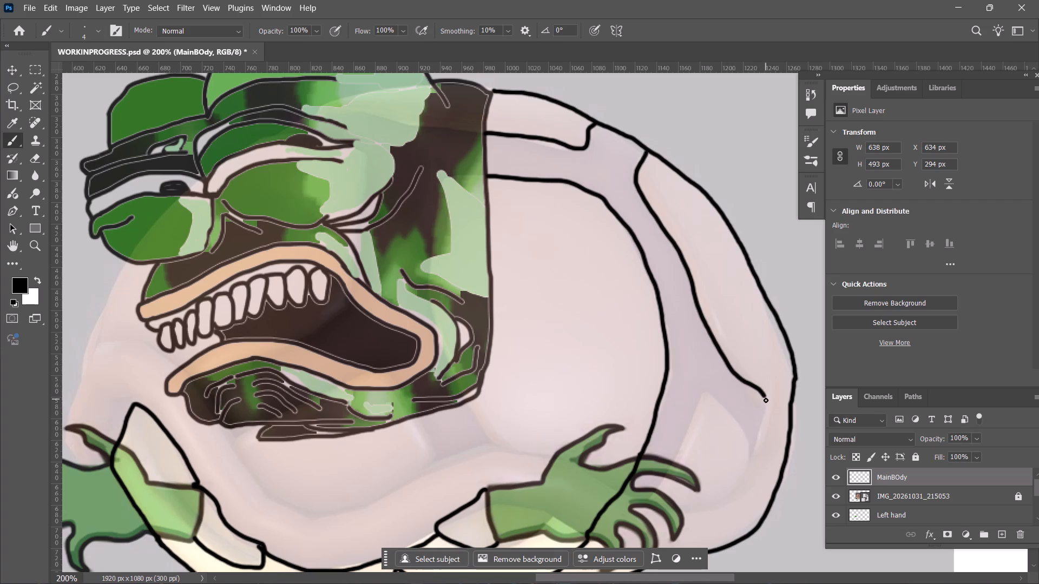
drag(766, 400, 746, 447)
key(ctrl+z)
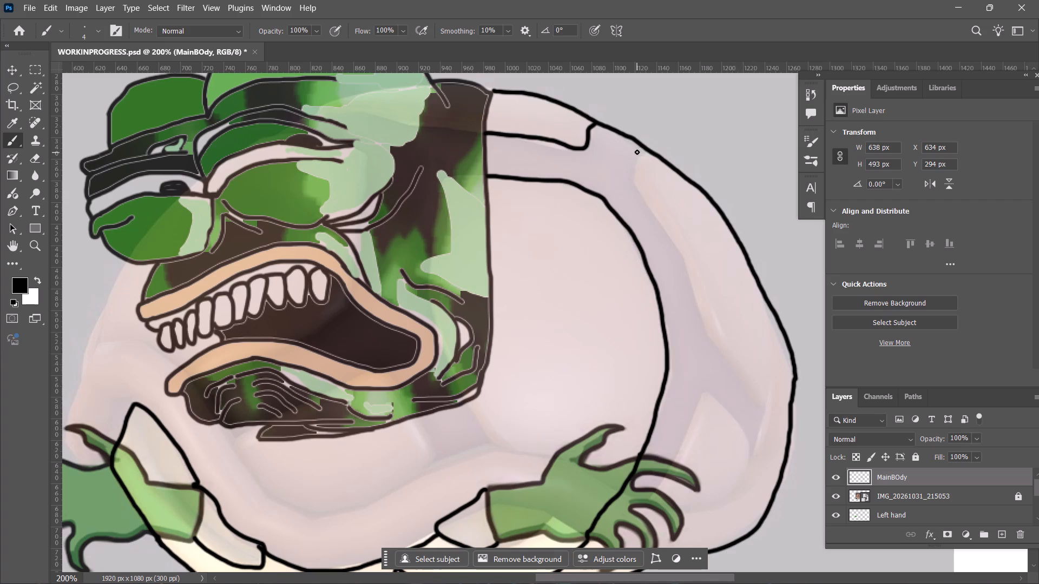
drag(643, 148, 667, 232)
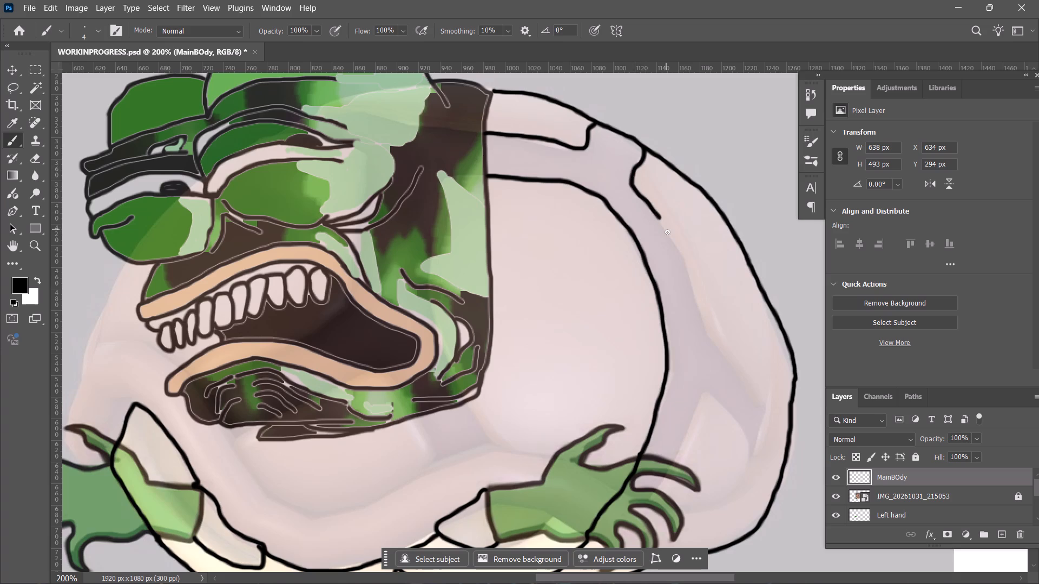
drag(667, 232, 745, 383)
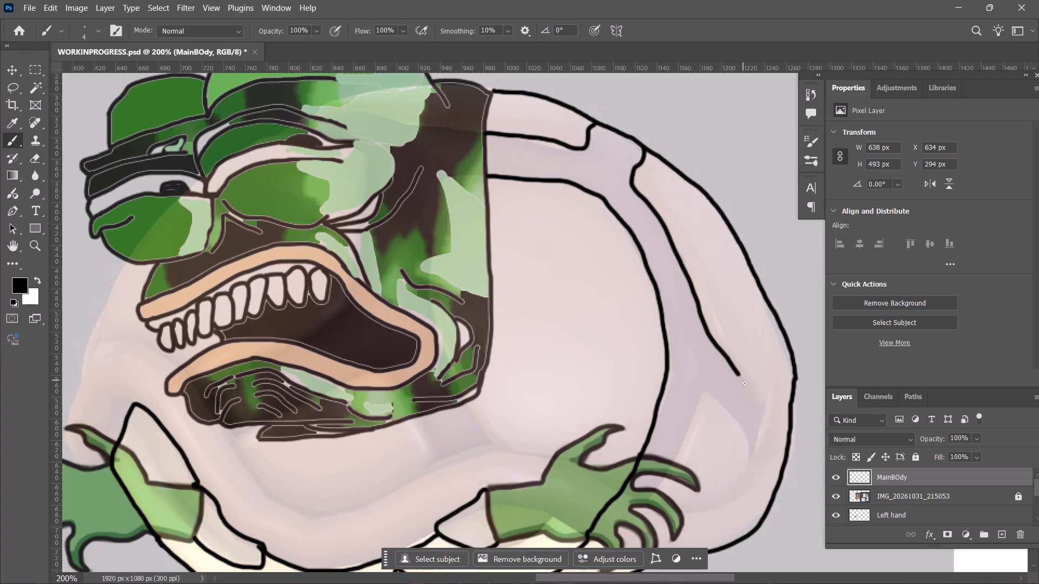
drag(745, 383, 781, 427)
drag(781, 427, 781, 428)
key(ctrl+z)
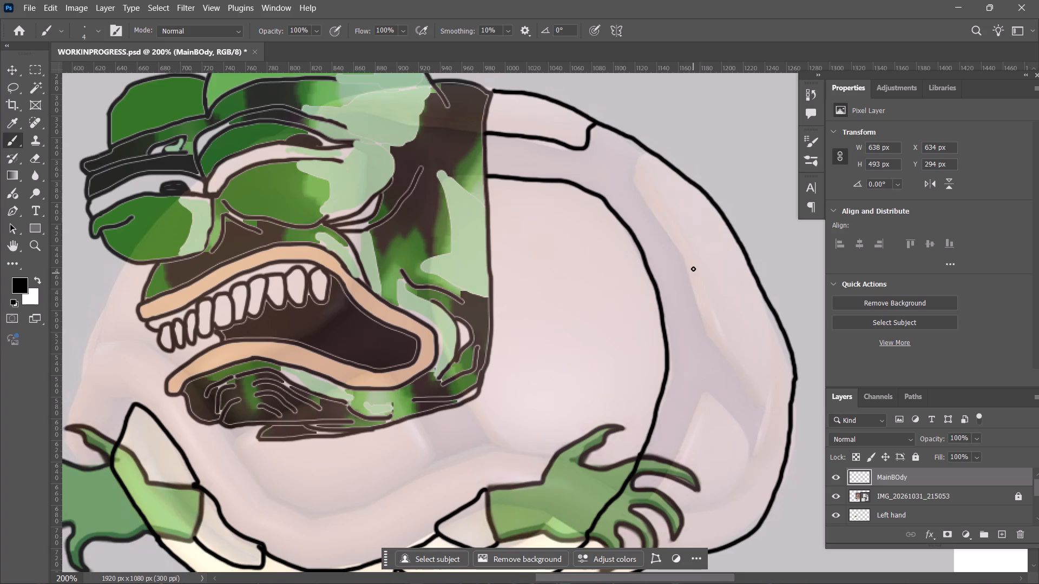
Outline the pointed, teardrop-like shell plate above the right hand's fingers as a closed black shape.
scroll(693, 268, down, 14)
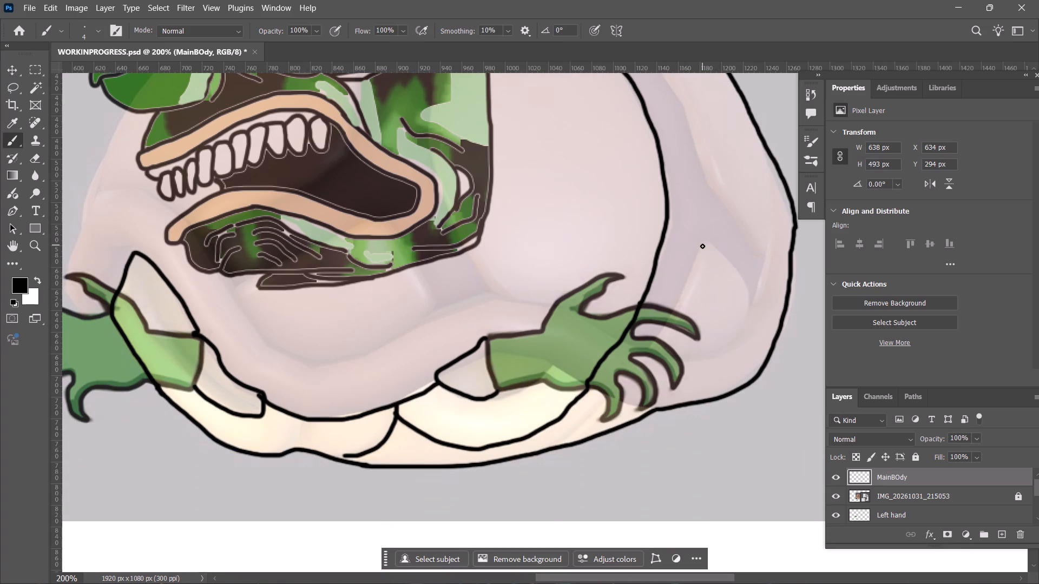
click(703, 244)
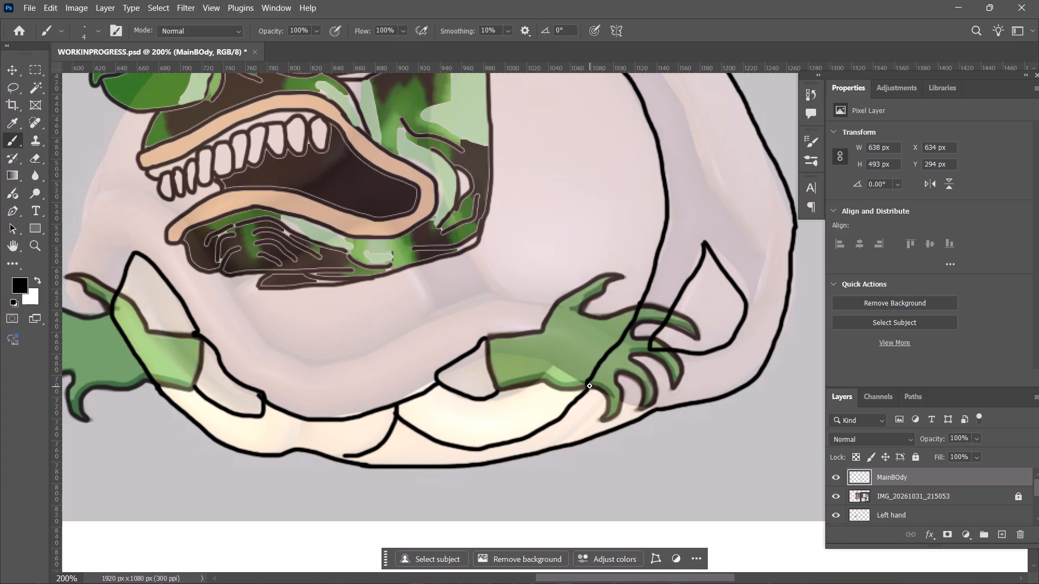
Draw a black line under the right hand's fingers, from the large inner plate's lower end to the outer shell outline.
drag(589, 386, 667, 408)
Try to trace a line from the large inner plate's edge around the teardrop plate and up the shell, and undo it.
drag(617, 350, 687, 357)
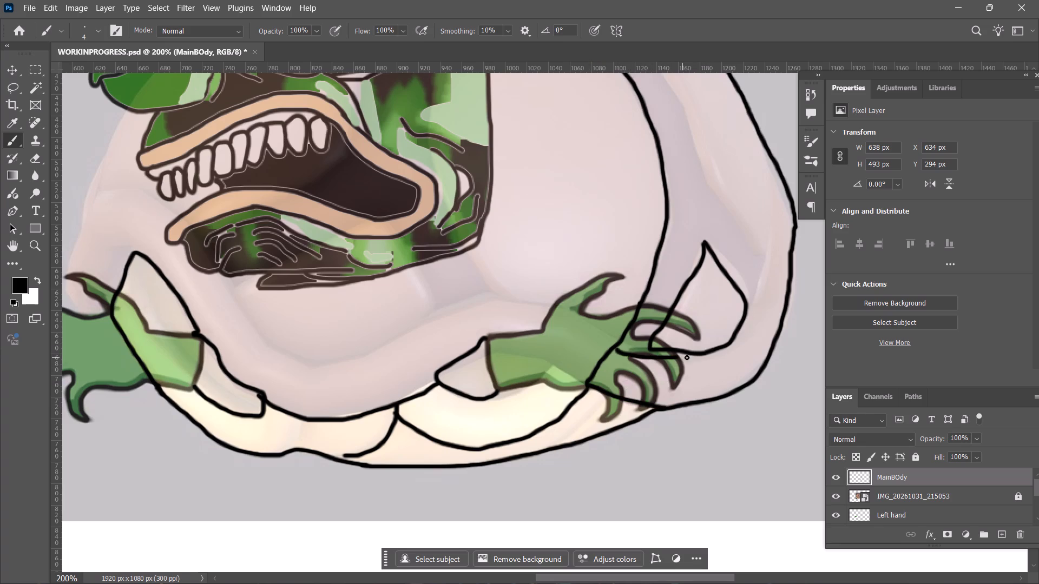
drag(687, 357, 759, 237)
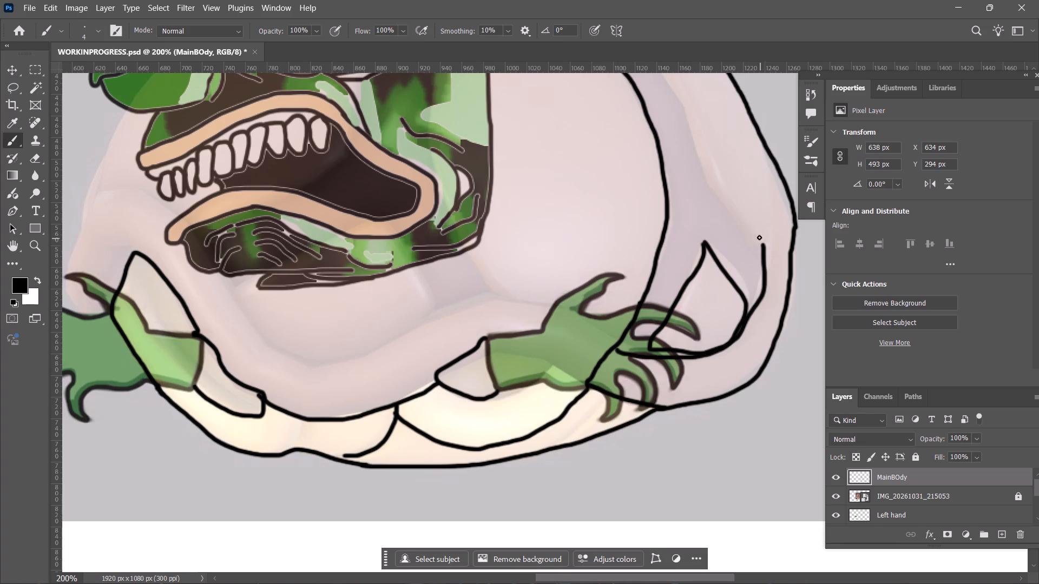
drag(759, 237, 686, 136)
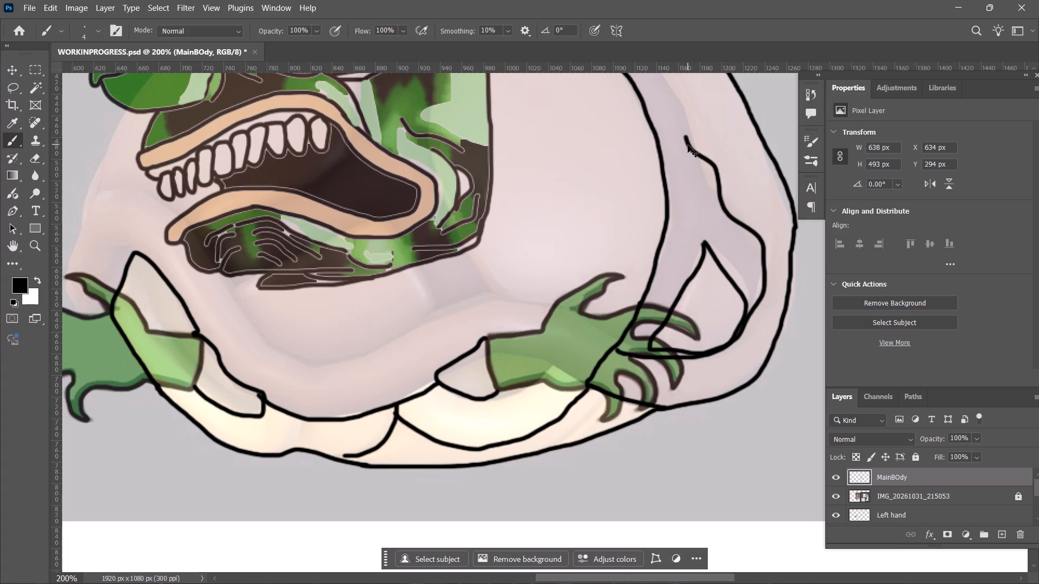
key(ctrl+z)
Trace the inner and lower edges of the long upper-right shell plate, starting and ending at the outer outline.
scroll(690, 147, up, 6)
scroll(650, 120, up, 5)
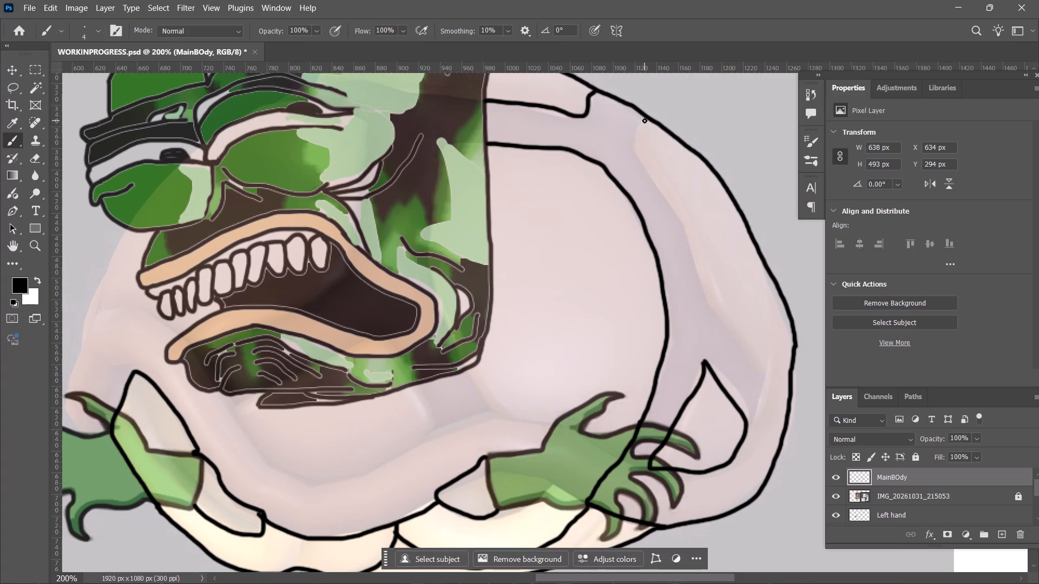
drag(644, 120, 688, 232)
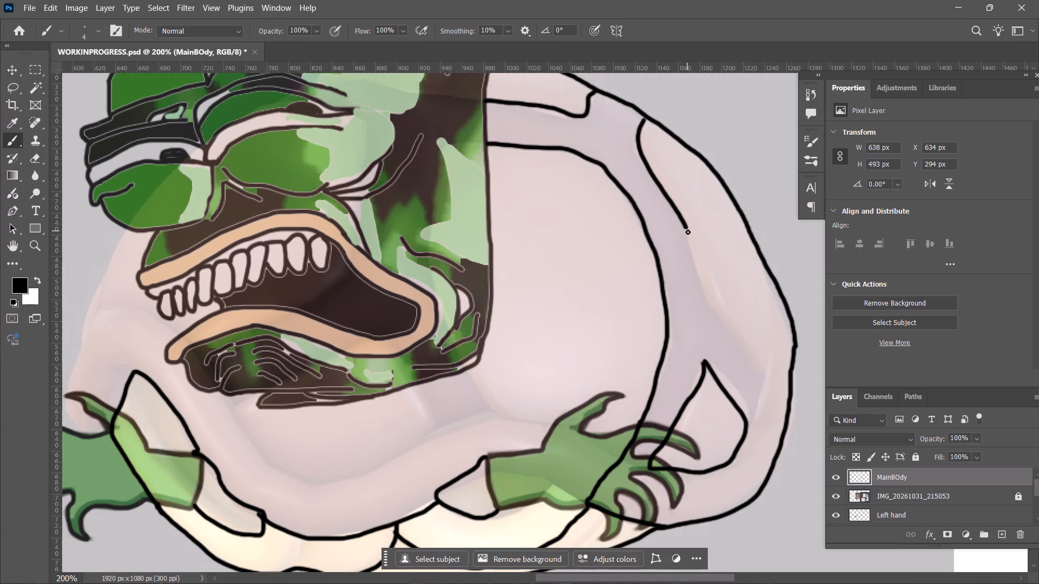
drag(688, 232, 747, 273)
drag(747, 273, 766, 262)
Outline the narrow shell plate just below the long one, joining its upper edge and lower tip to the outer outline.
drag(718, 313, 725, 321)
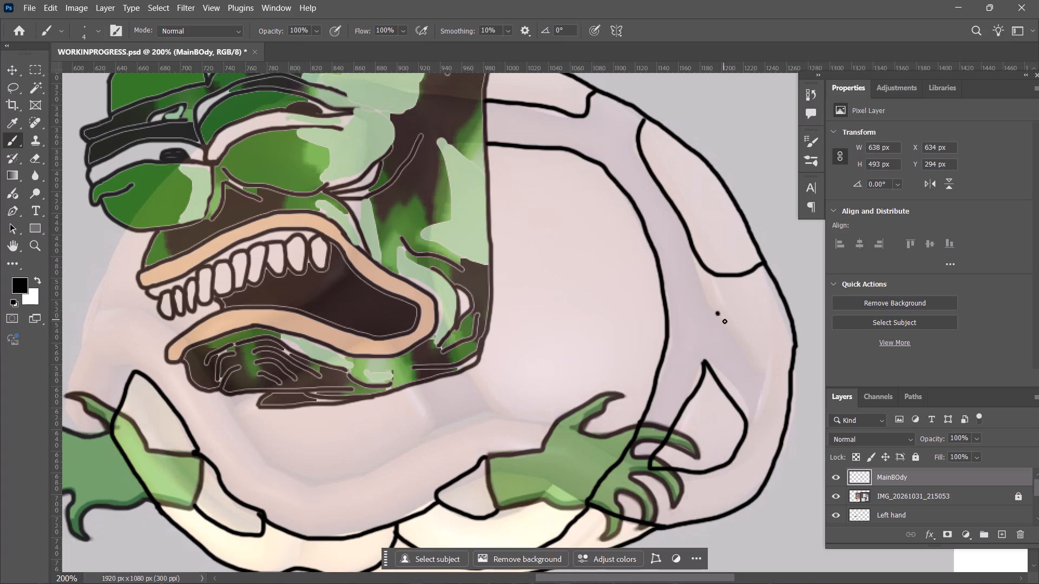
drag(725, 321, 756, 402)
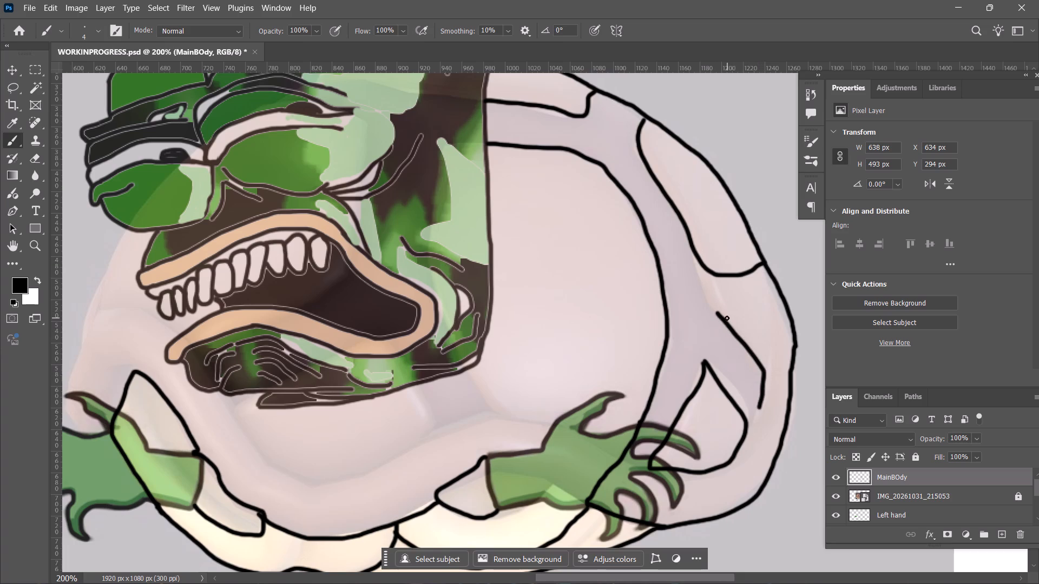
drag(716, 311, 773, 278)
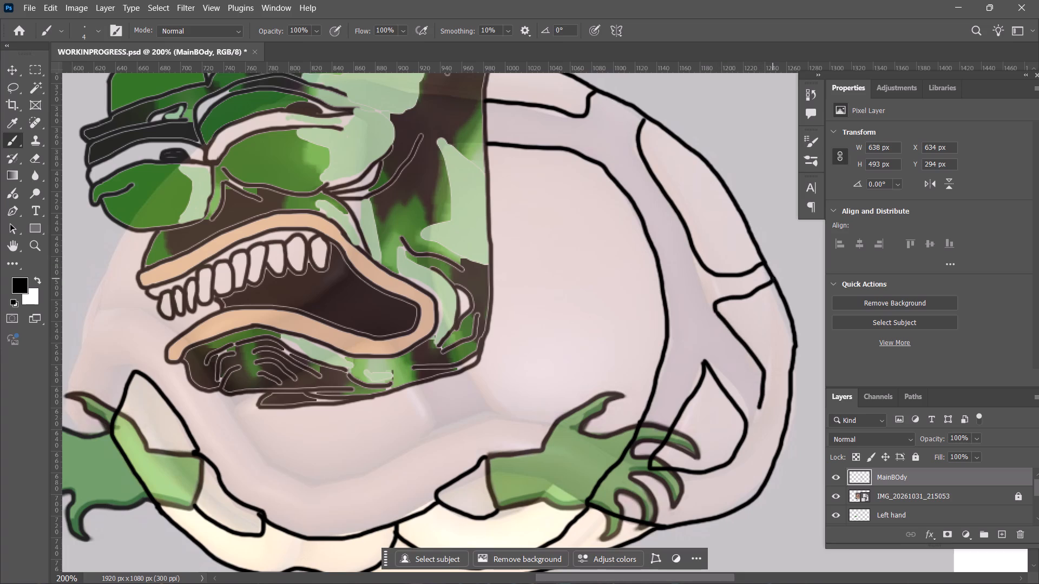
drag(773, 278, 773, 276)
click(755, 400)
key(ctrl+z)
drag(758, 402, 771, 468)
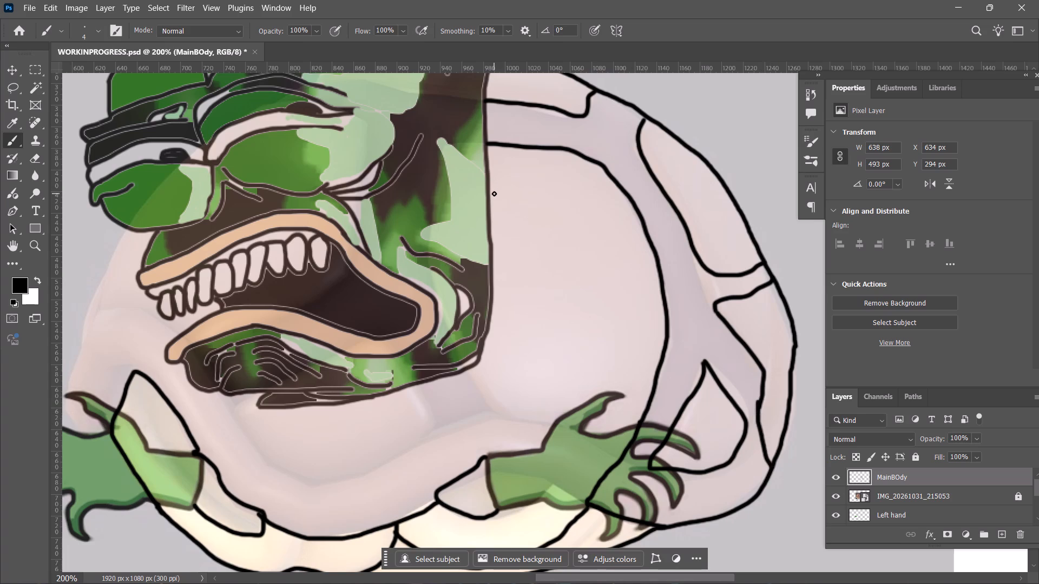
Draw a black curl from the back edge of the head, ending in a spiral inside the large inner plate.
drag(490, 192, 532, 269)
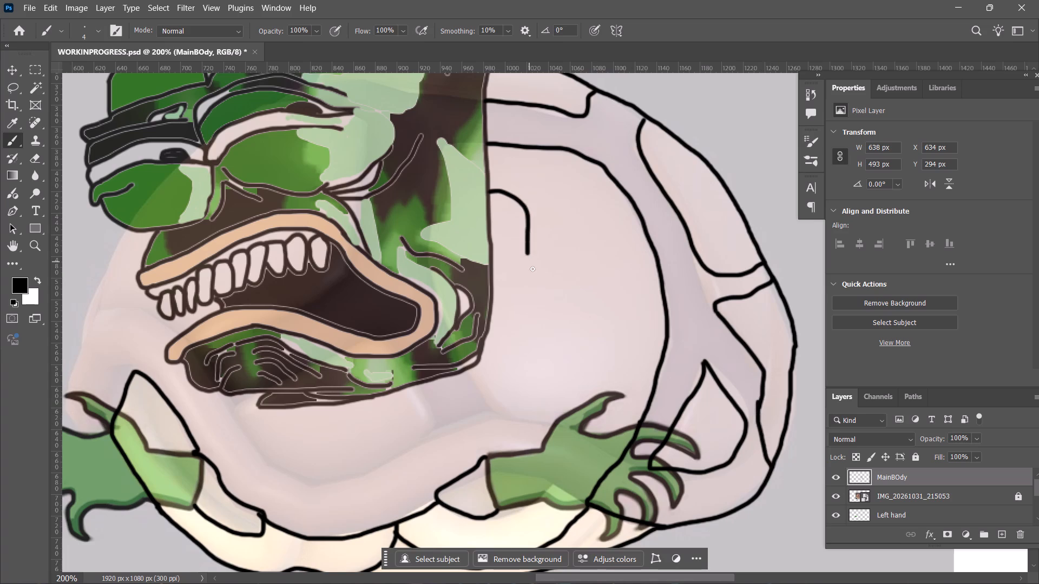
drag(532, 269, 554, 259)
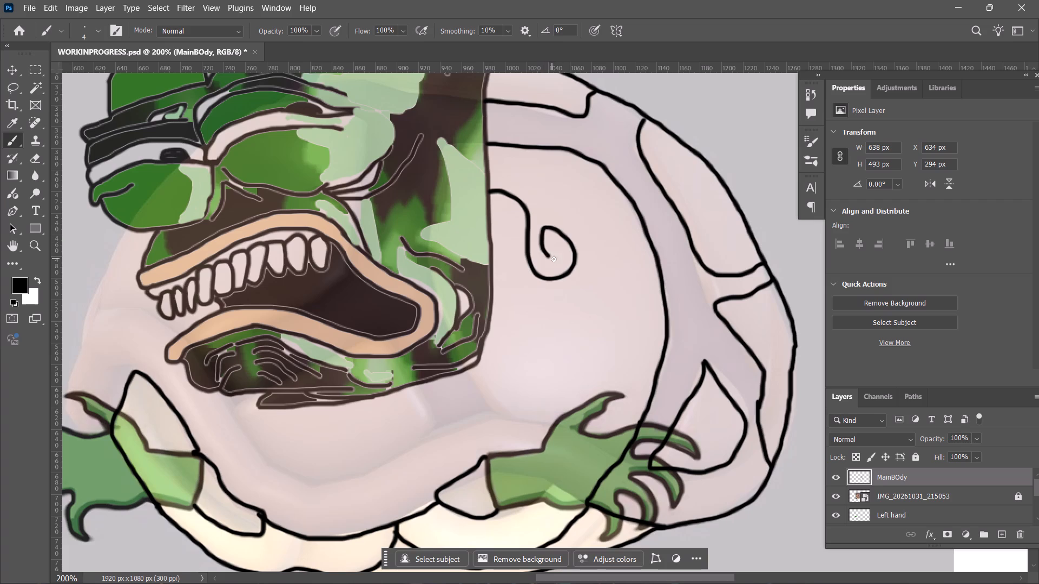
drag(554, 259, 555, 238)
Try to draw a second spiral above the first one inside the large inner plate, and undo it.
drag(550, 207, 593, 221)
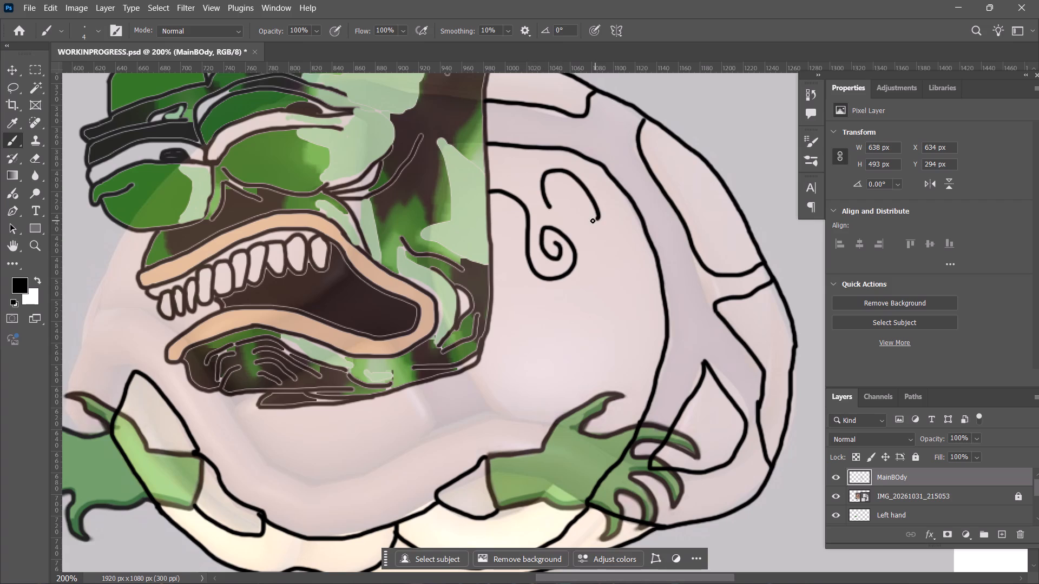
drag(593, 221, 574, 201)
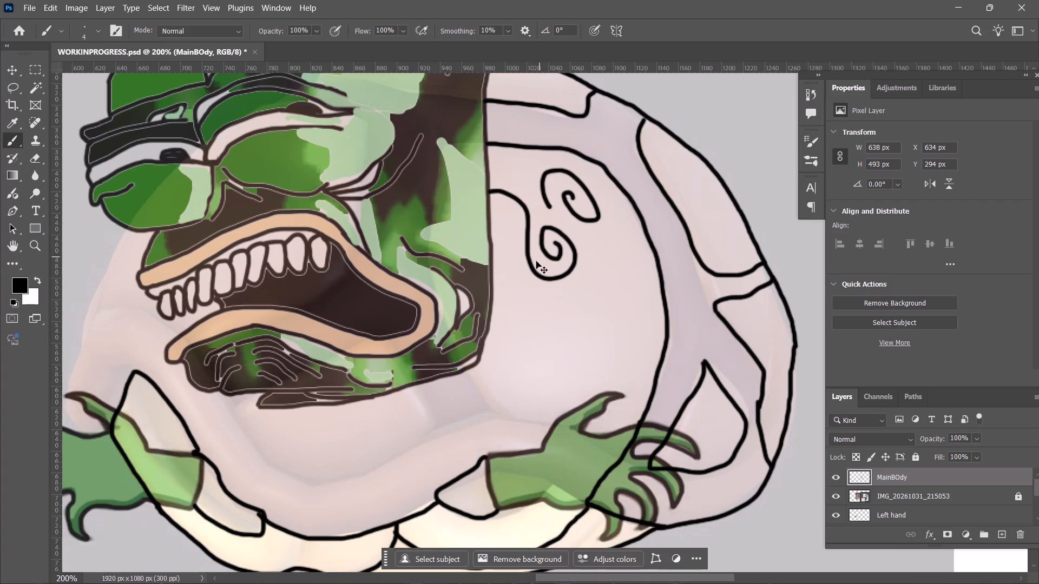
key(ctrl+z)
Trace the upper belly fold from under the jaw, dipping and rising across the right hand to the large inner plate's edge.
scroll(502, 271, down, 8)
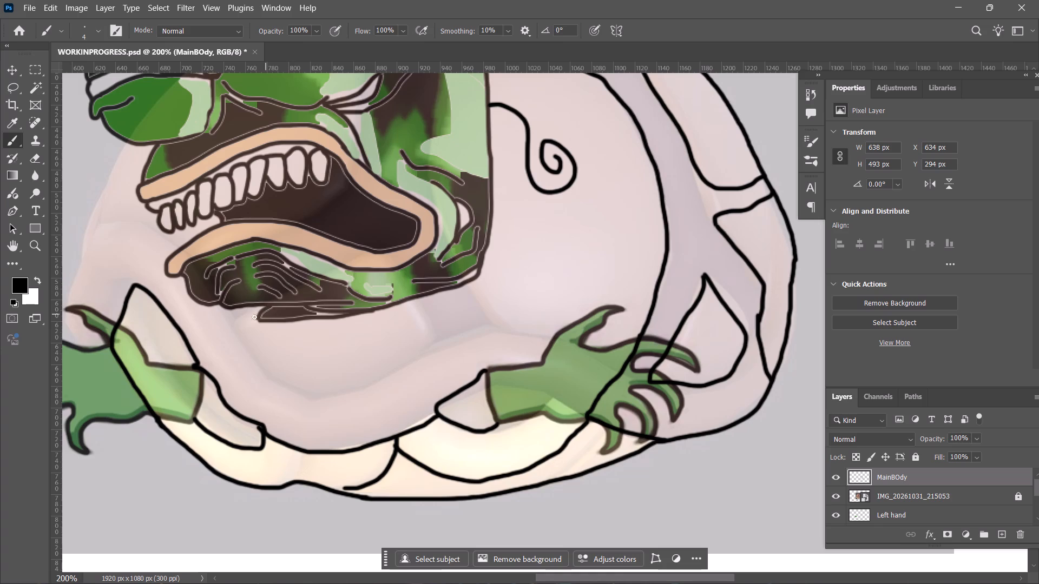
drag(227, 309, 298, 398)
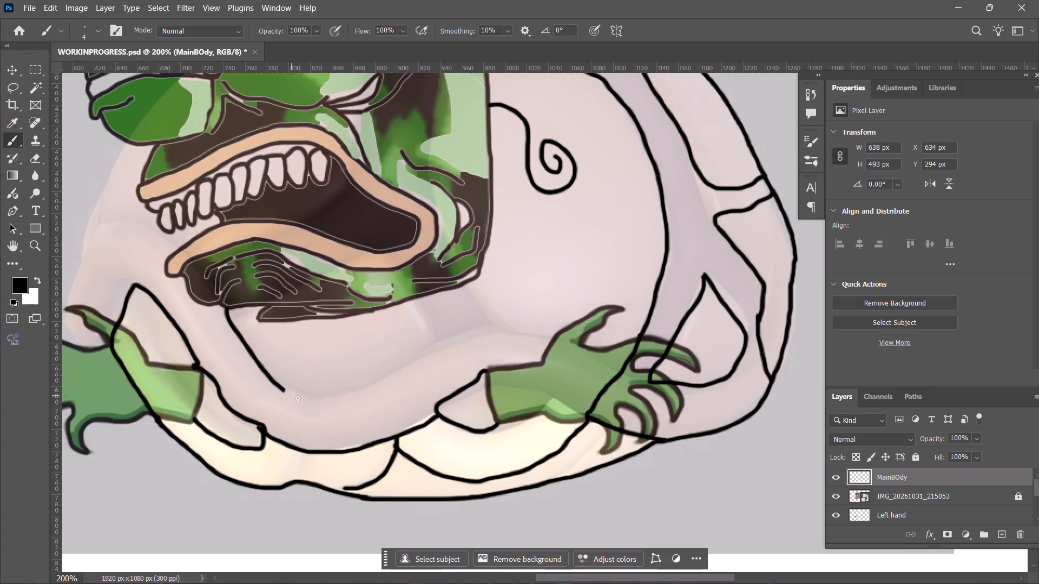
drag(298, 398, 532, 332)
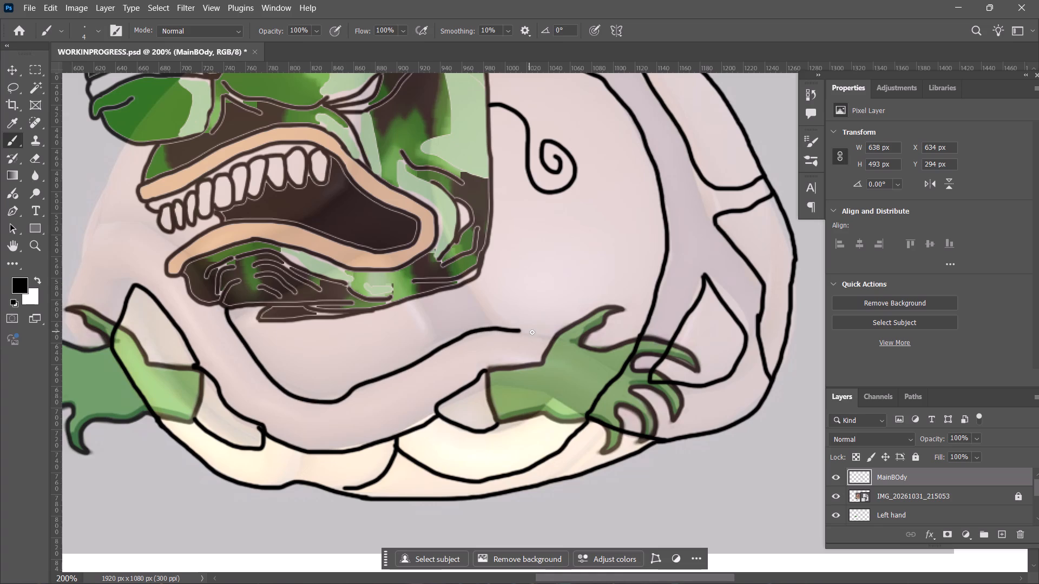
drag(532, 332, 559, 340)
drag(559, 340, 603, 347)
drag(603, 347, 641, 339)
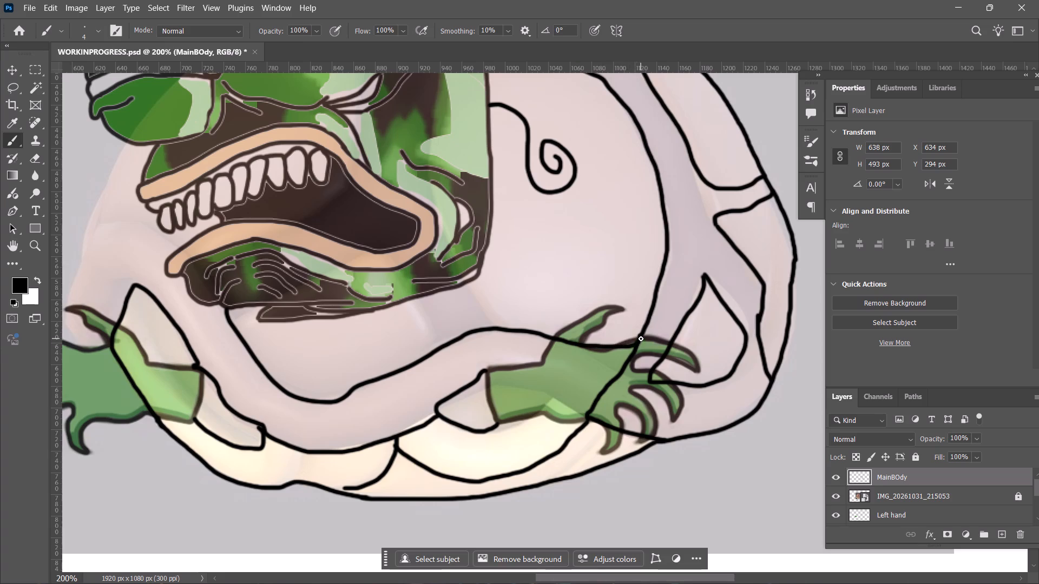
drag(641, 339, 641, 337)
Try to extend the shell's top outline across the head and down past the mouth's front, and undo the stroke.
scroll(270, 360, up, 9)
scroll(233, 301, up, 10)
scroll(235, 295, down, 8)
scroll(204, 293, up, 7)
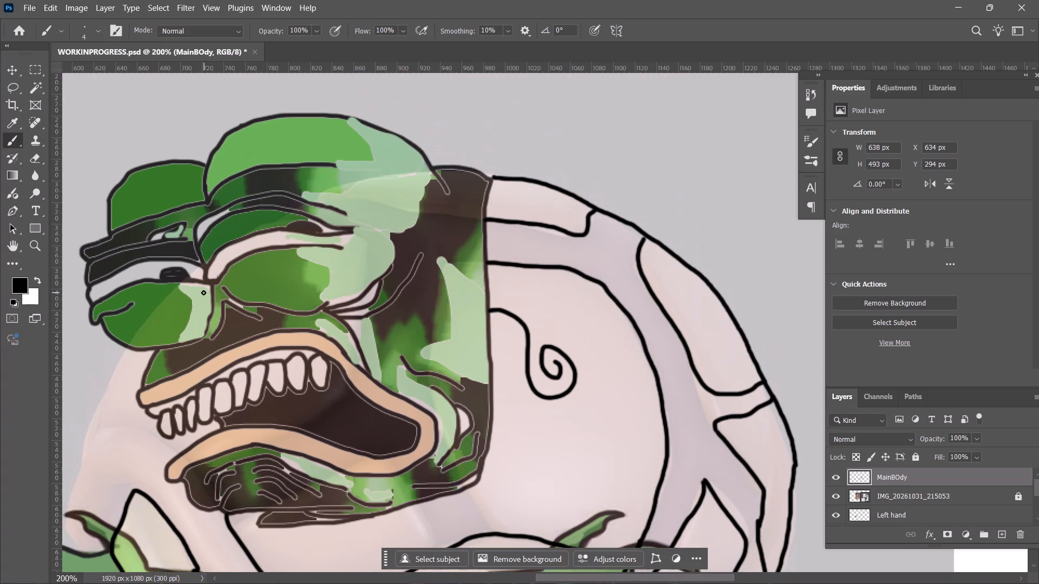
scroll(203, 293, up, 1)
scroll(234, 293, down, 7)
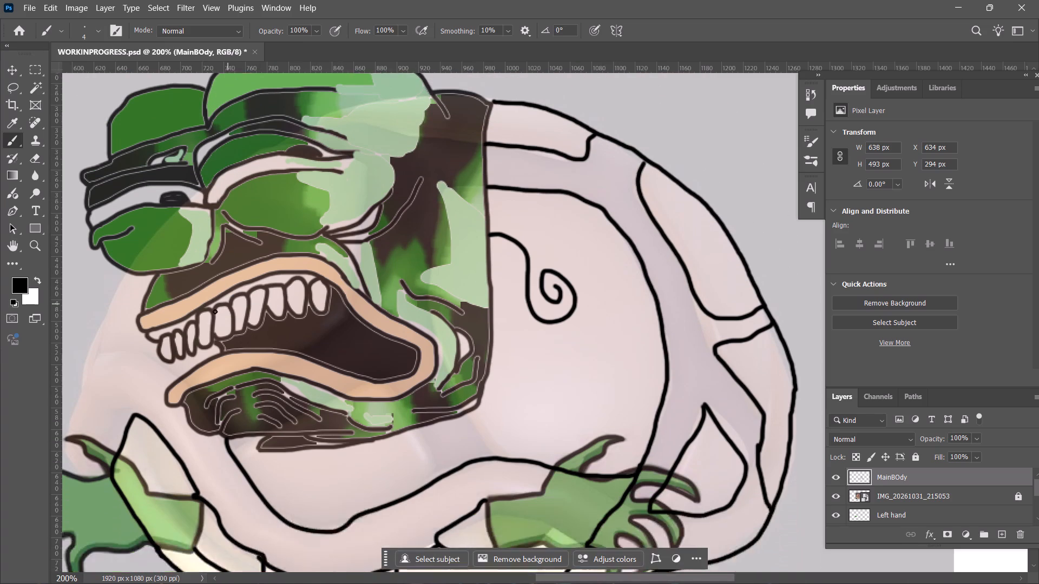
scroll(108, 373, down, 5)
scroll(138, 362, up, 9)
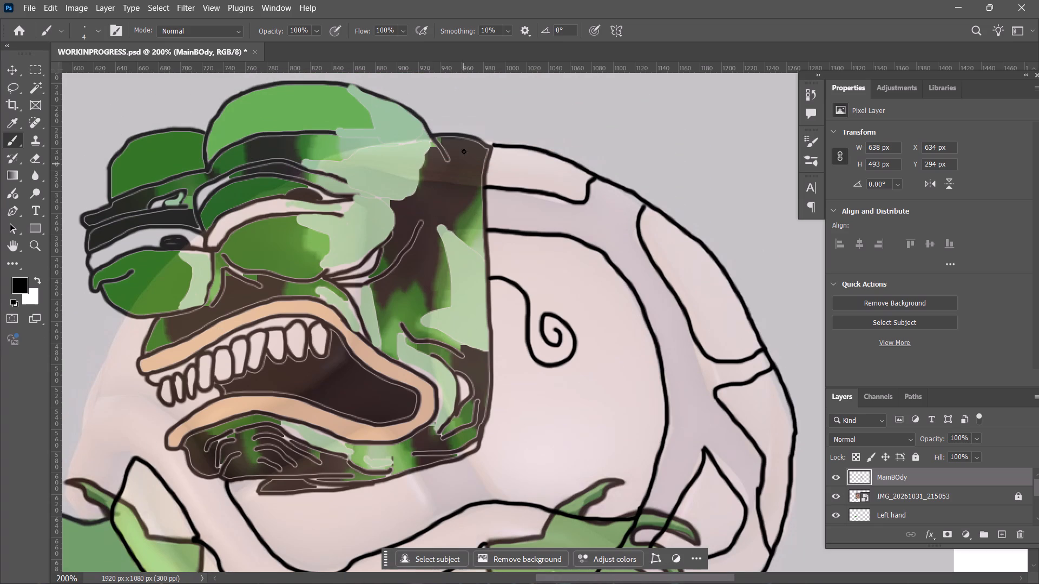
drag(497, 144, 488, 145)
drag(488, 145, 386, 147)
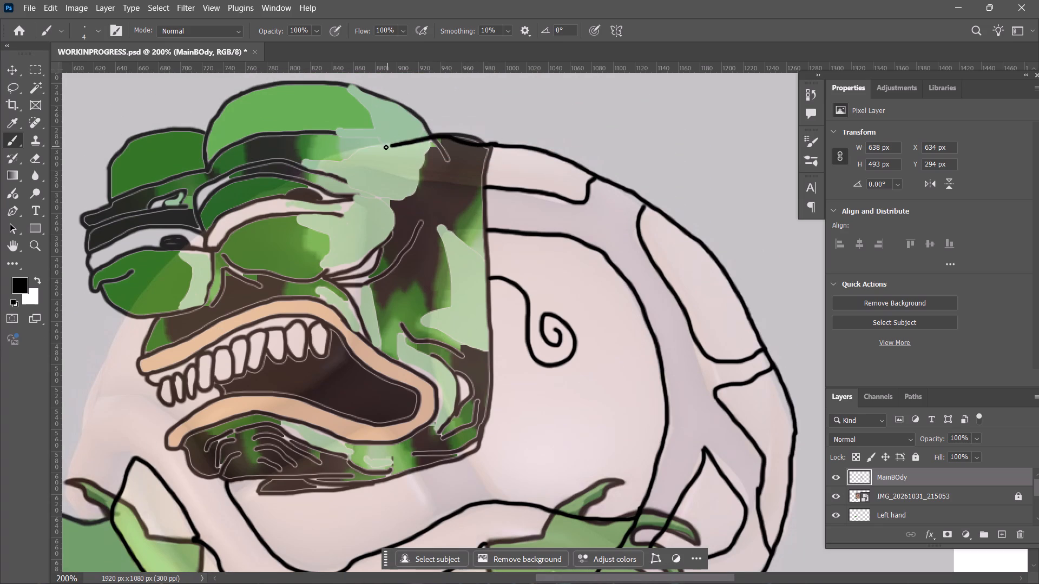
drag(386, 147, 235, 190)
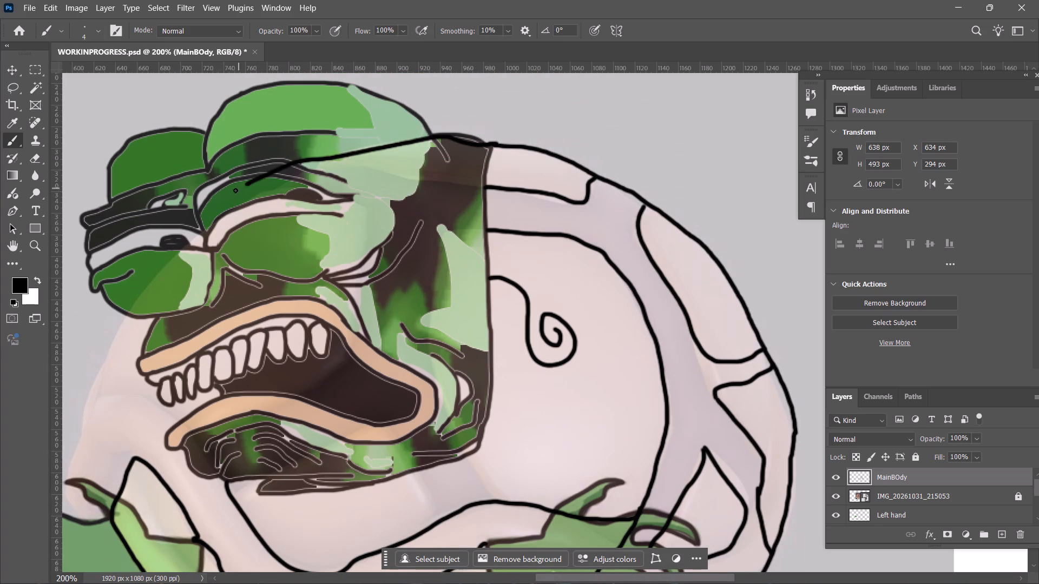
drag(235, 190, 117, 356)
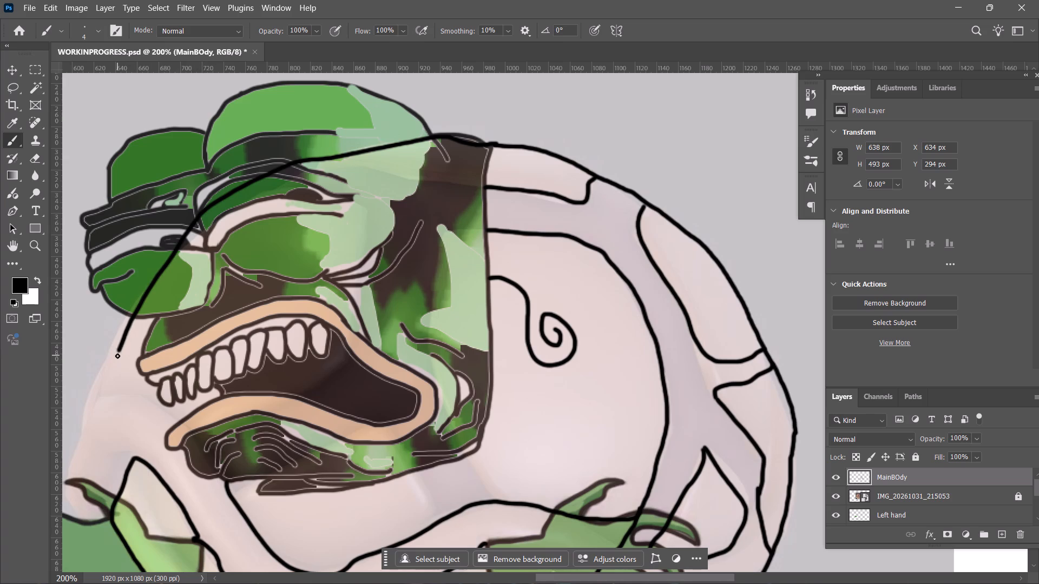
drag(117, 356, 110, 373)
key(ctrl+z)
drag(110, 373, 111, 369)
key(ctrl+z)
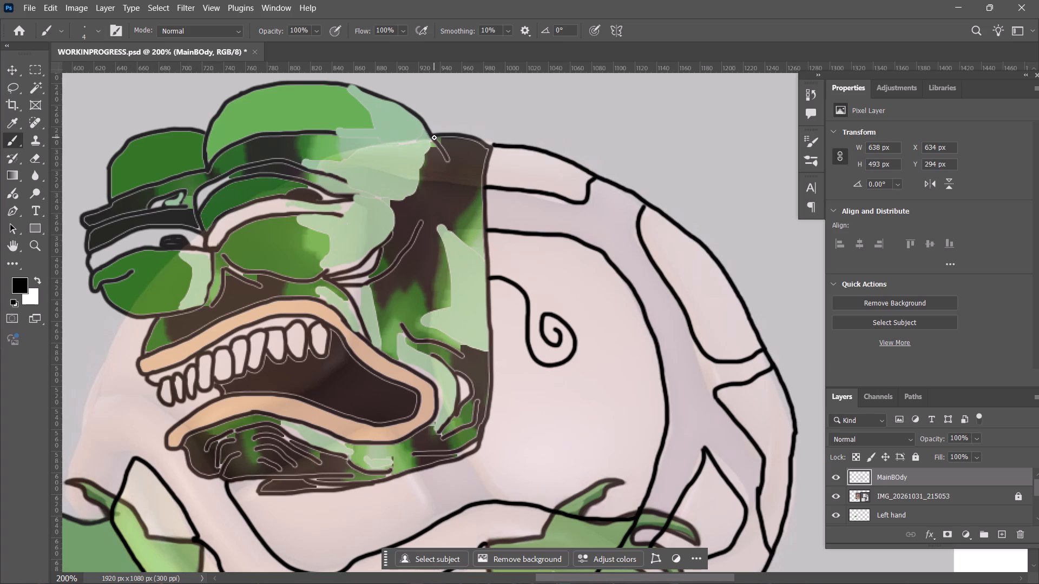
Extend the shell's top outline in black from the back of the head across the eyes and down the front to the left hand.
drag(435, 137, 245, 195)
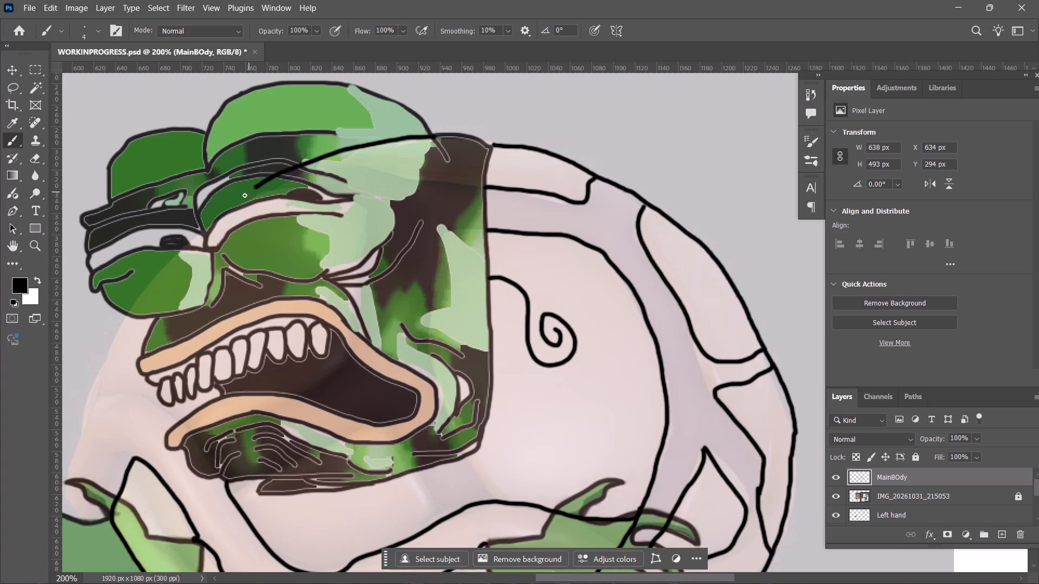
drag(245, 195, 101, 354)
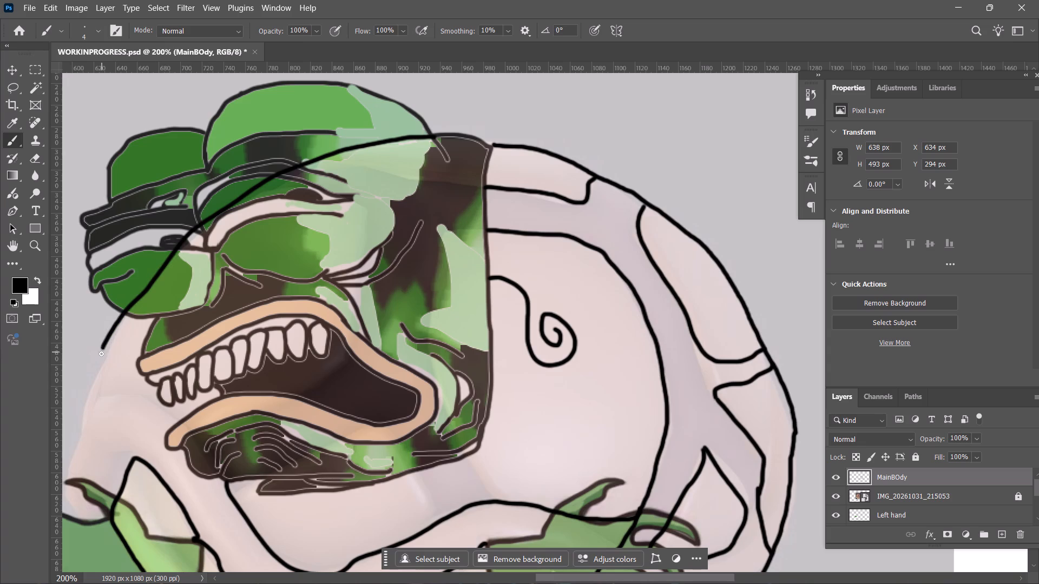
drag(101, 354, 63, 500)
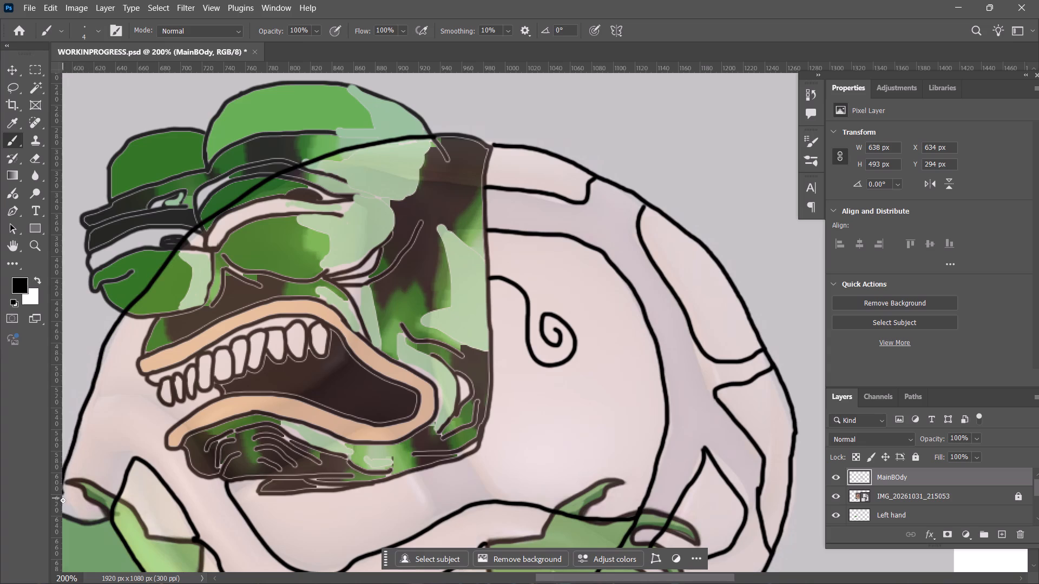
drag(63, 500, 62, 512)
Continue the shell's front outline down across the left hand and join it to the bottom belly outline.
scroll(94, 409, down, 8)
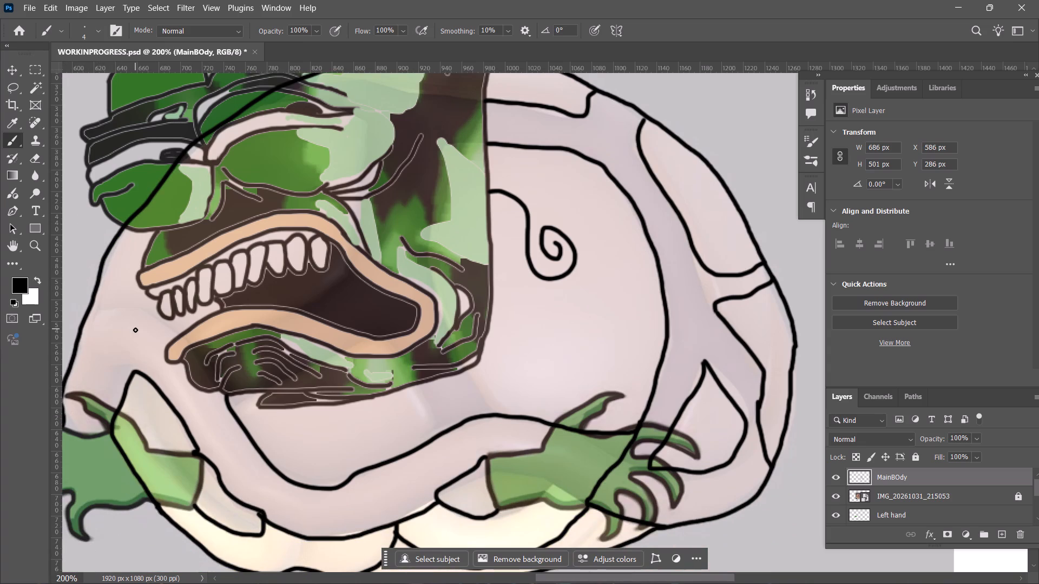
key(space)
key(space)
key(space)
key(space)
key(space)
key(space)
key(space)
key(space)
key(space)
key(space)
key(space)
key(space)
key(space)
key(space)
key(space)
drag(160, 348, 330, 228)
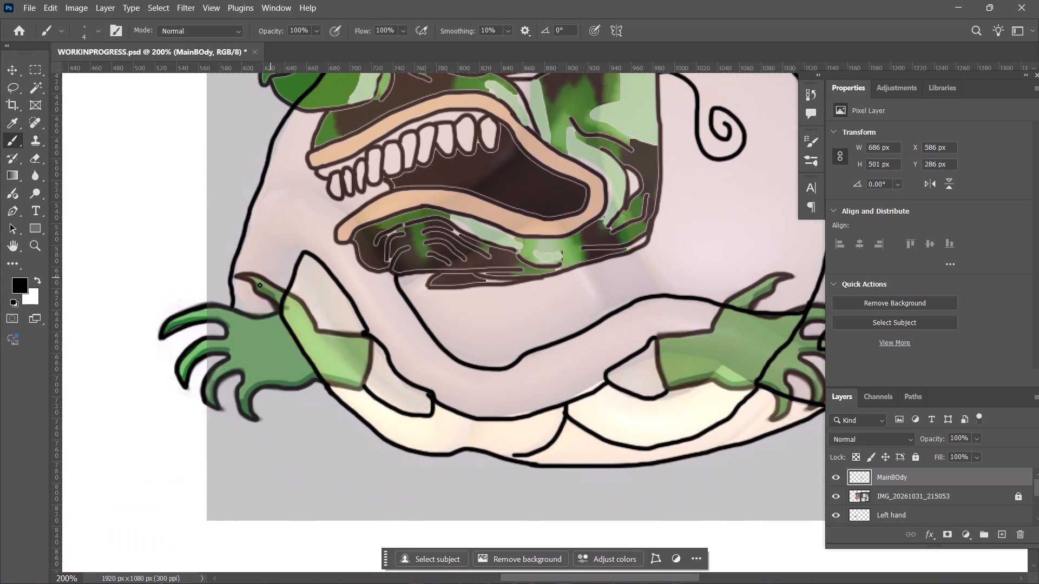
drag(234, 307, 259, 339)
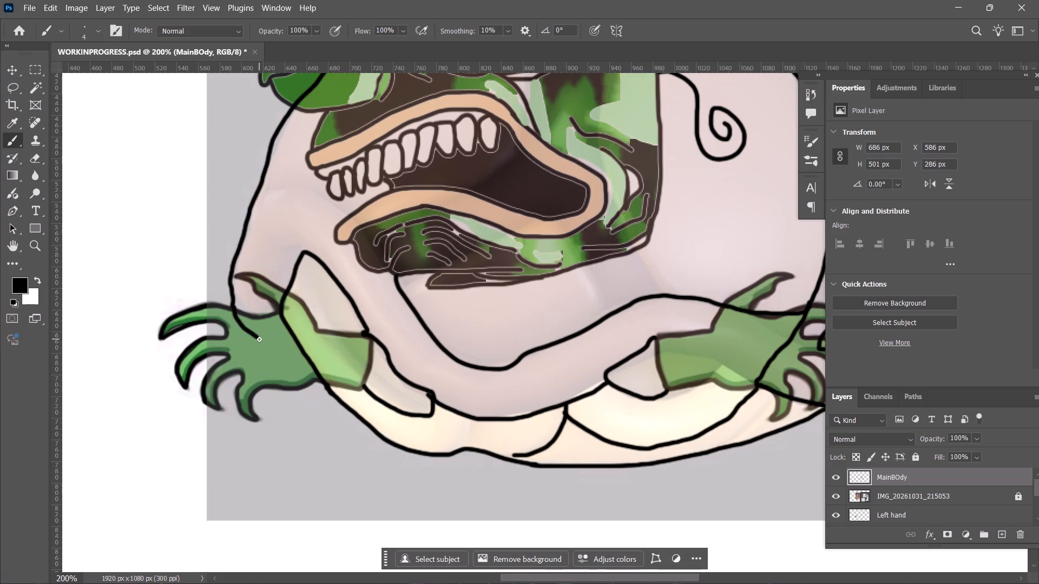
drag(259, 339, 353, 414)
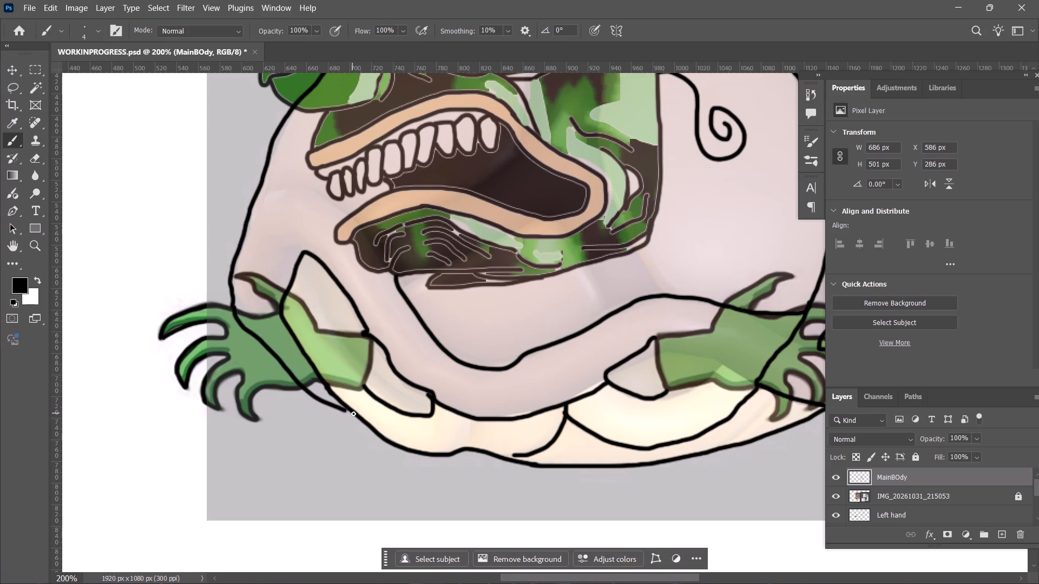
drag(353, 414, 371, 424)
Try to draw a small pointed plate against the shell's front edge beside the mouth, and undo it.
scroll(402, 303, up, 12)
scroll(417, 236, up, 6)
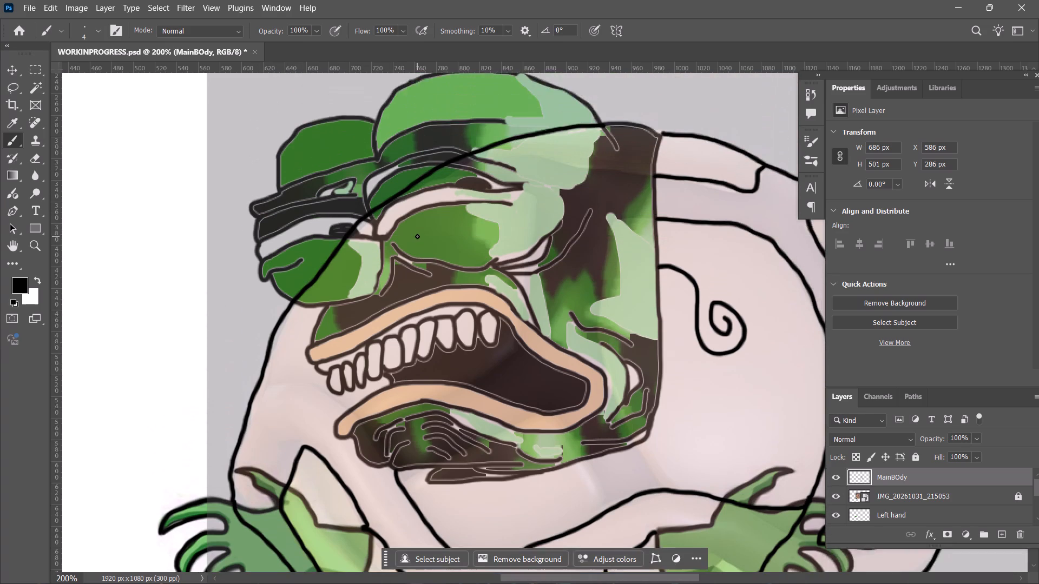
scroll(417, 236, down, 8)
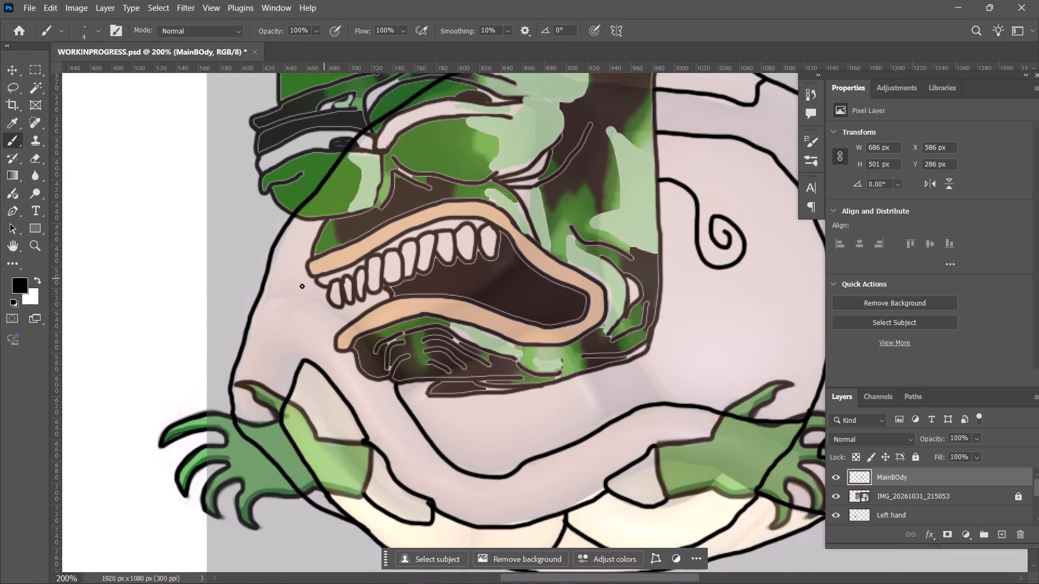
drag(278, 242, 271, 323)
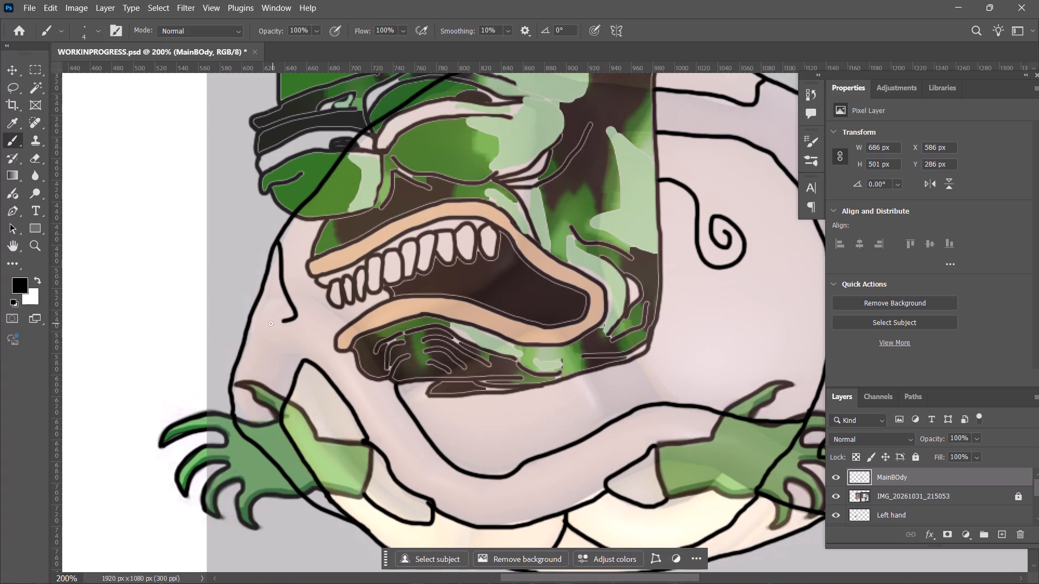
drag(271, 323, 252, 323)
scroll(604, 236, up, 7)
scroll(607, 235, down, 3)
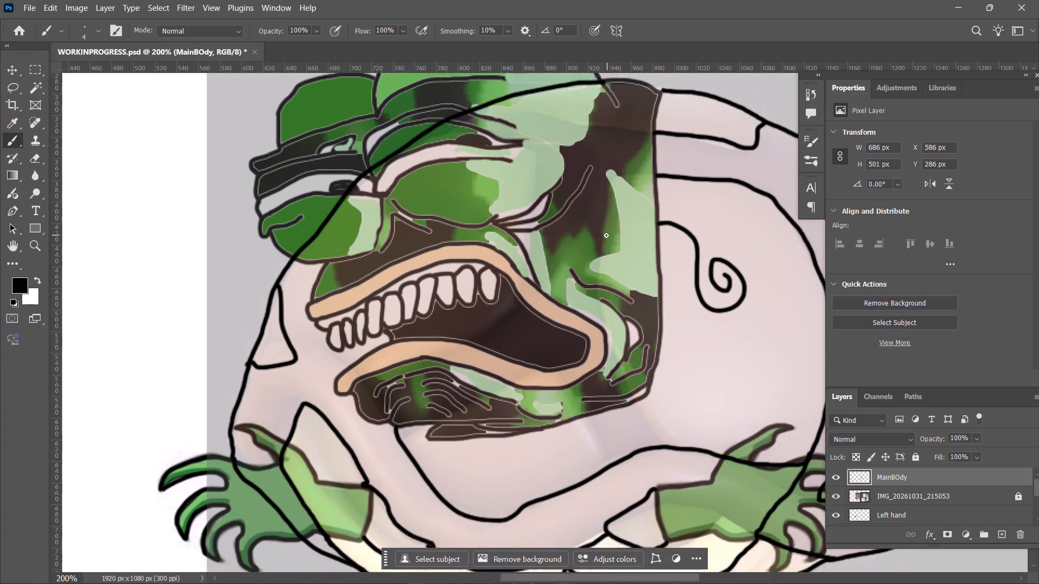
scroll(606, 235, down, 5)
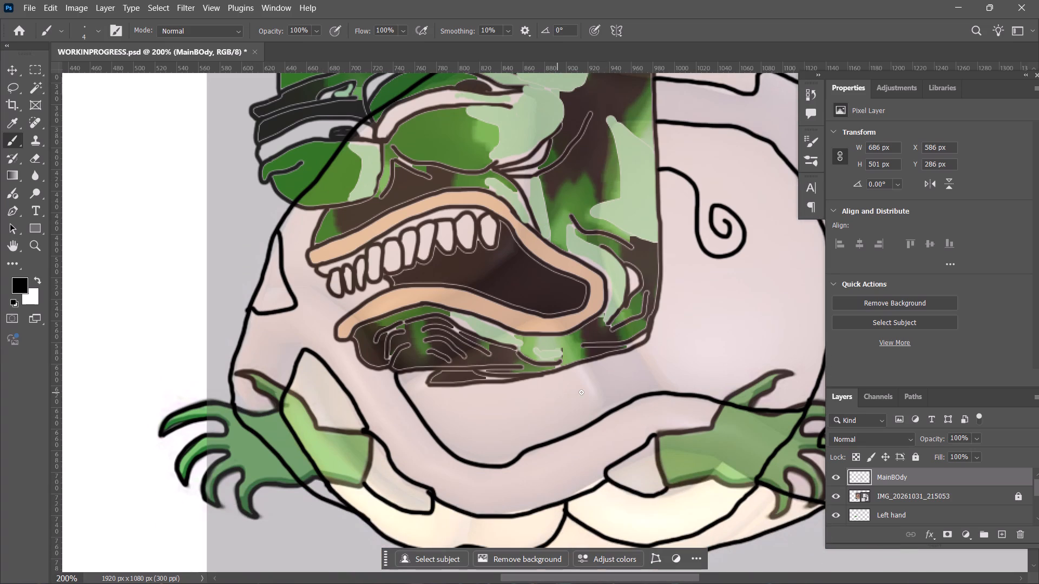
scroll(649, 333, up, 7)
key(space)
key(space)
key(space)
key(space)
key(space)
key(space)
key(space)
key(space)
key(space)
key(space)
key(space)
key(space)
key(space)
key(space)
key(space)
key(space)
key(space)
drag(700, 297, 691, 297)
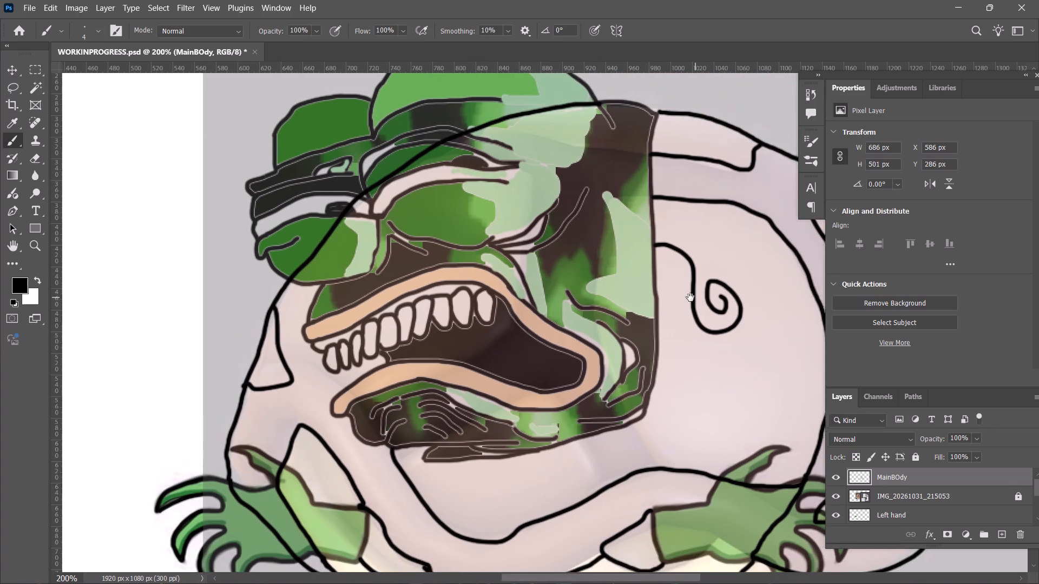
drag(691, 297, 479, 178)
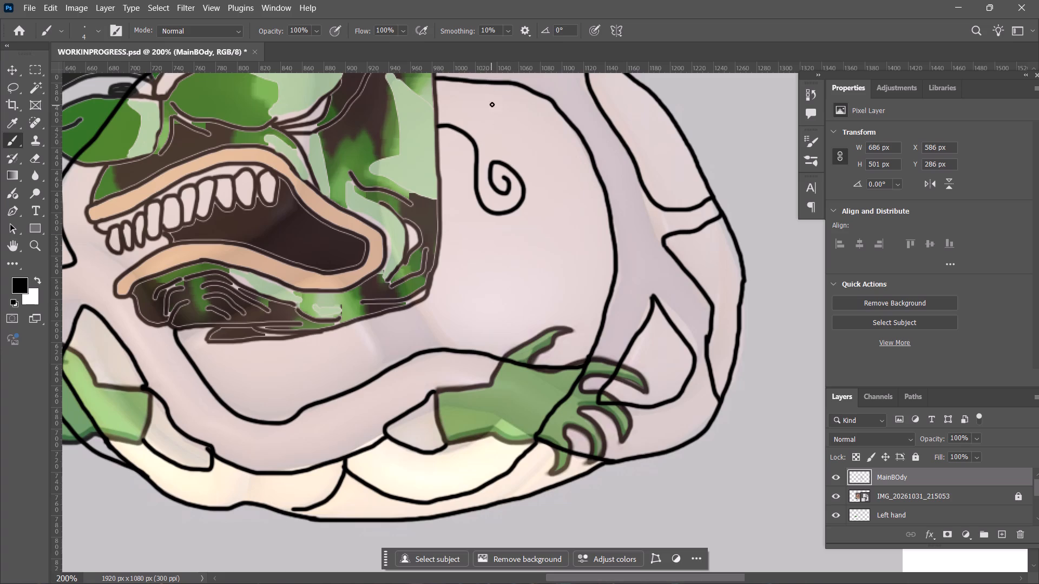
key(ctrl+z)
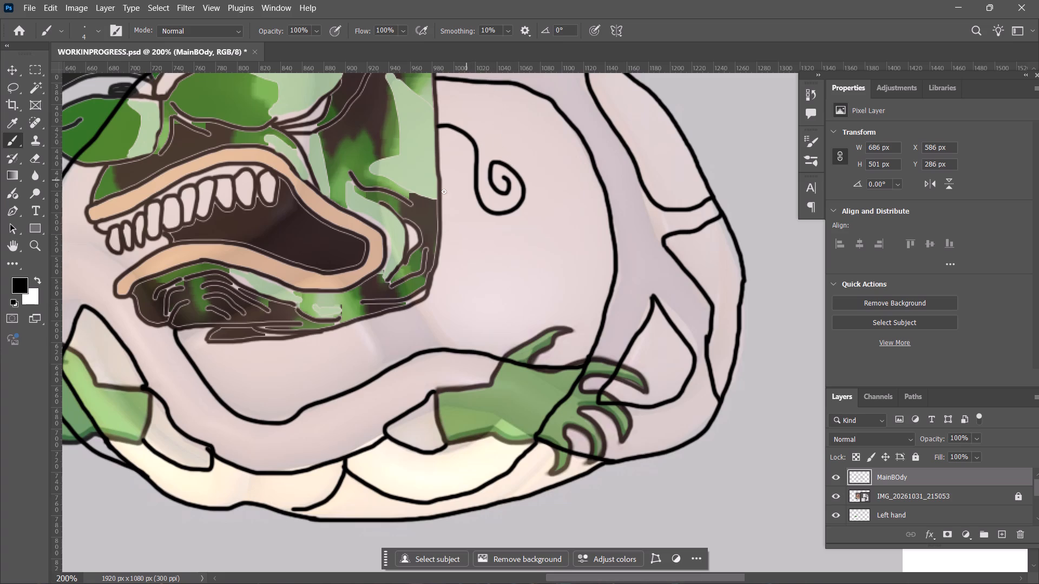
Switch on the CMYK proof colors preview for the document.
key(ctrl+y)
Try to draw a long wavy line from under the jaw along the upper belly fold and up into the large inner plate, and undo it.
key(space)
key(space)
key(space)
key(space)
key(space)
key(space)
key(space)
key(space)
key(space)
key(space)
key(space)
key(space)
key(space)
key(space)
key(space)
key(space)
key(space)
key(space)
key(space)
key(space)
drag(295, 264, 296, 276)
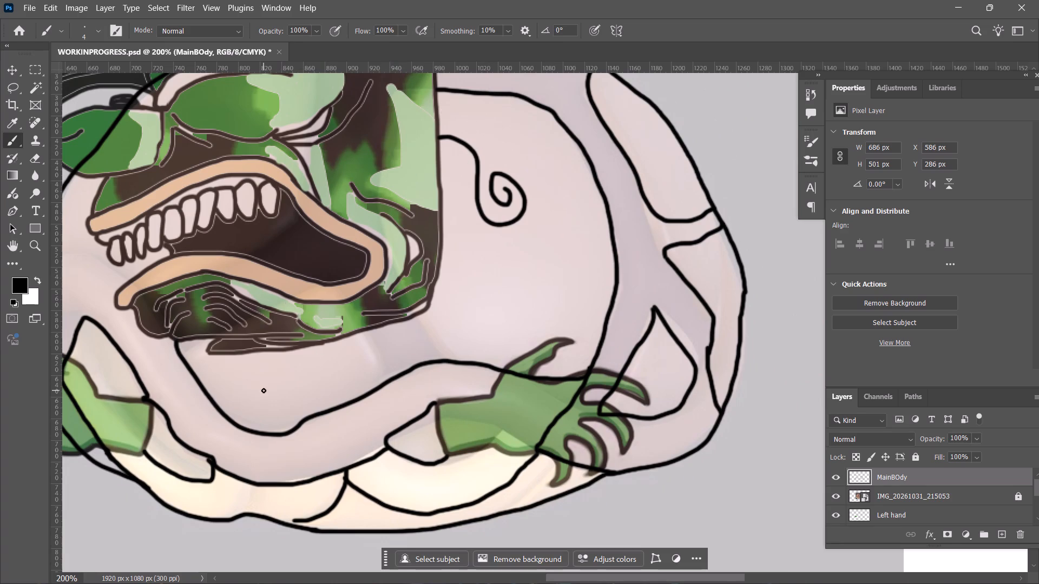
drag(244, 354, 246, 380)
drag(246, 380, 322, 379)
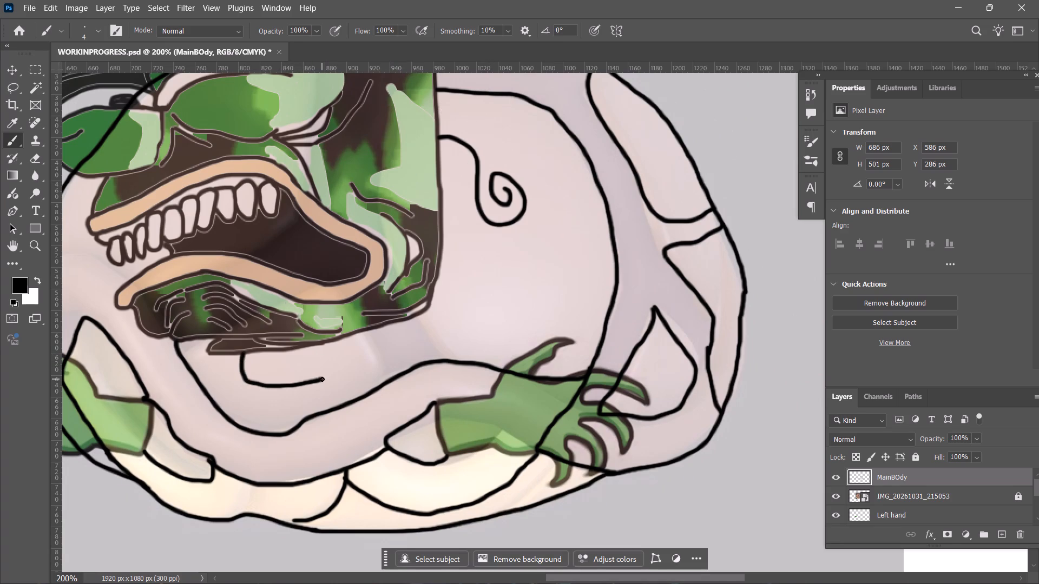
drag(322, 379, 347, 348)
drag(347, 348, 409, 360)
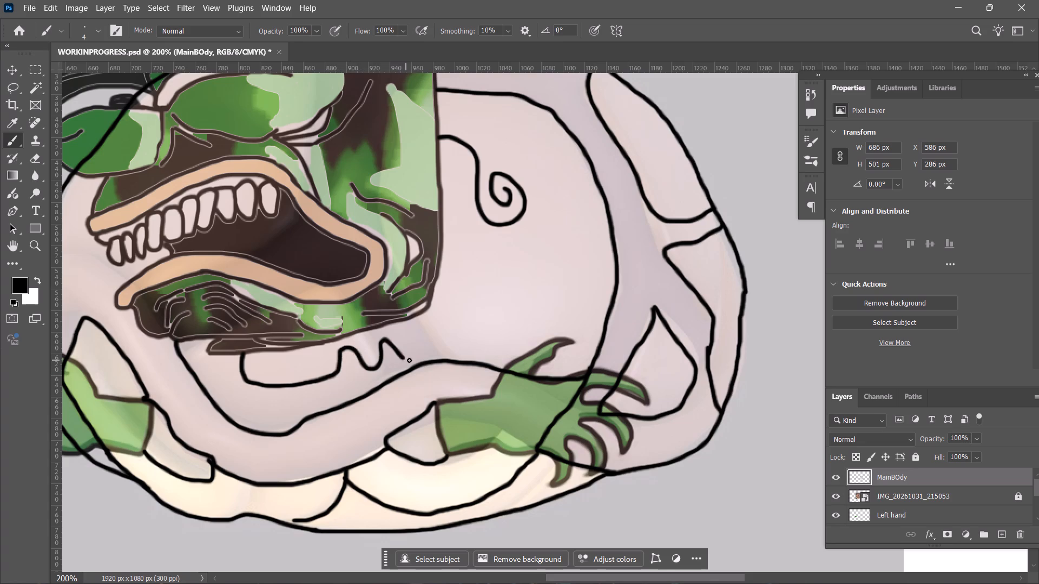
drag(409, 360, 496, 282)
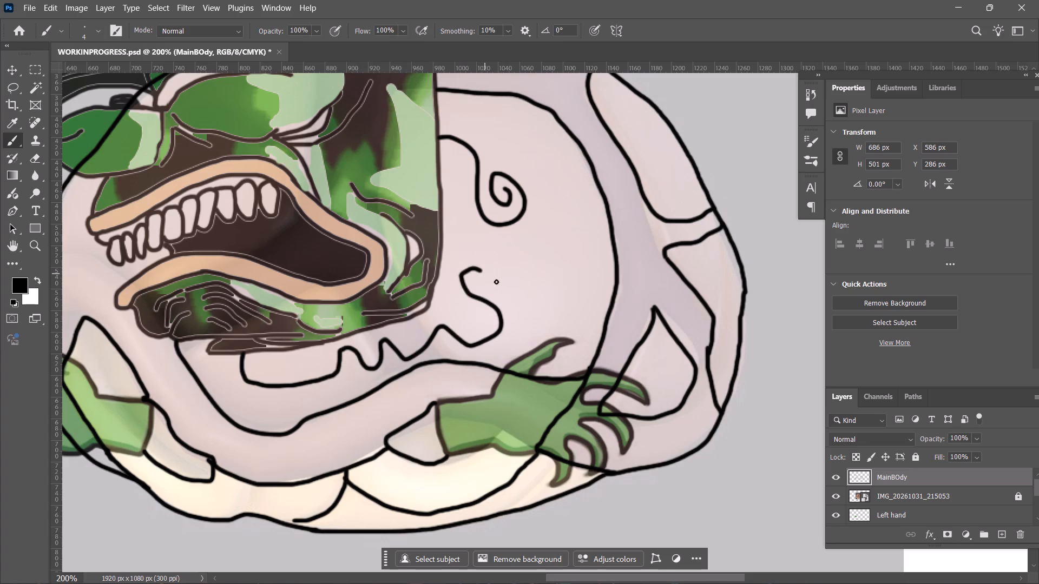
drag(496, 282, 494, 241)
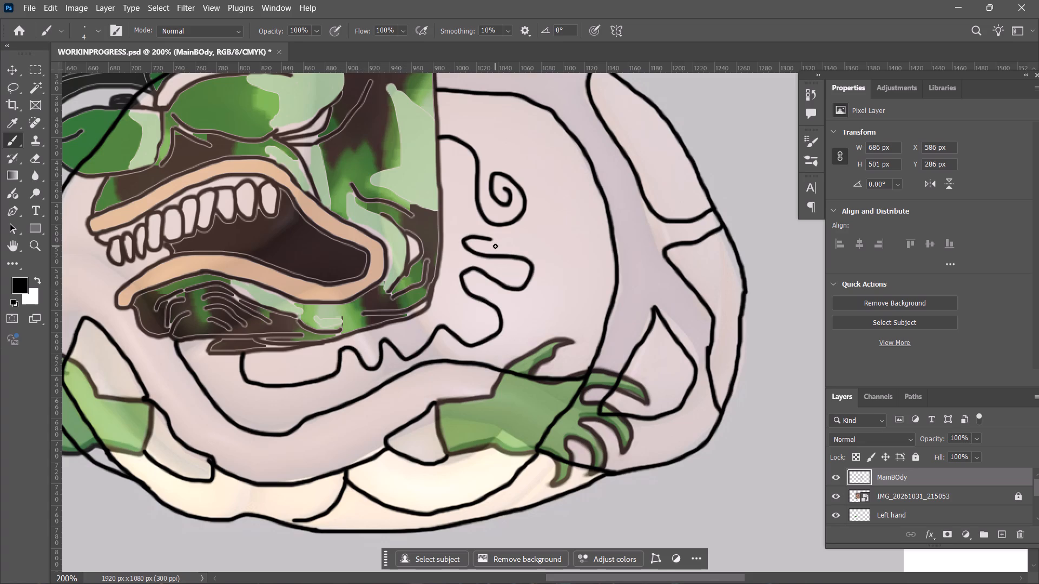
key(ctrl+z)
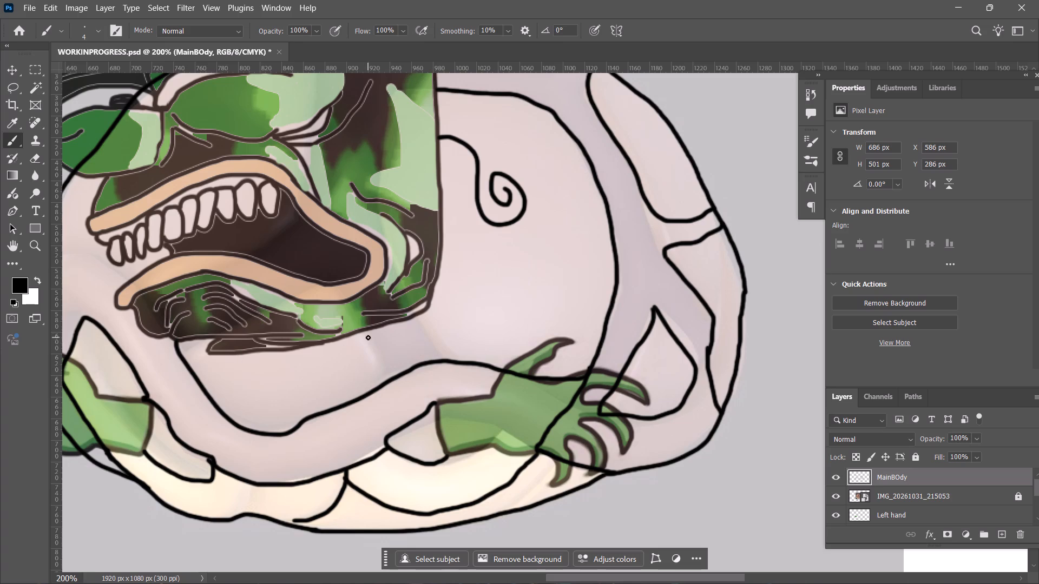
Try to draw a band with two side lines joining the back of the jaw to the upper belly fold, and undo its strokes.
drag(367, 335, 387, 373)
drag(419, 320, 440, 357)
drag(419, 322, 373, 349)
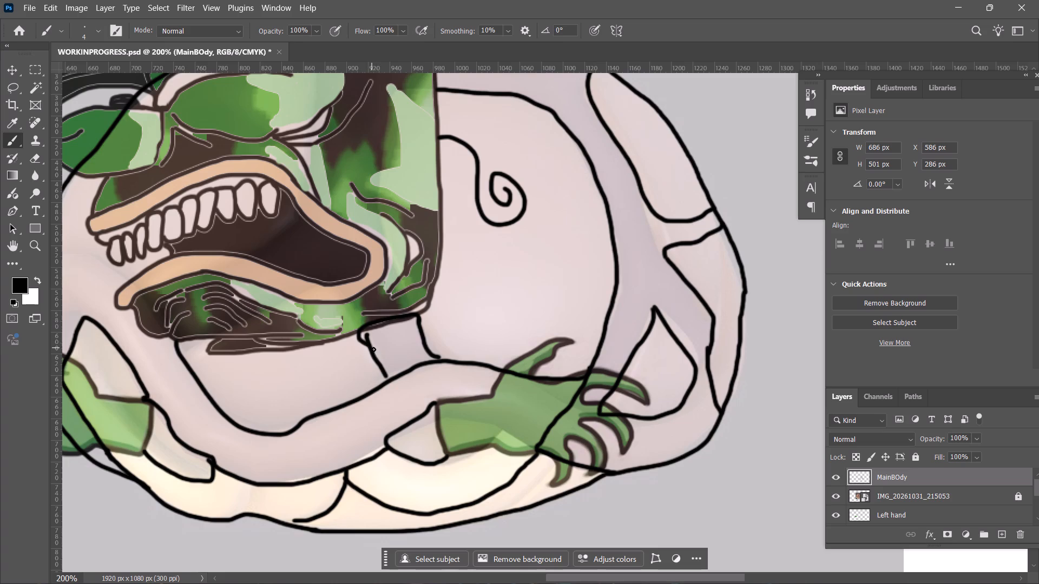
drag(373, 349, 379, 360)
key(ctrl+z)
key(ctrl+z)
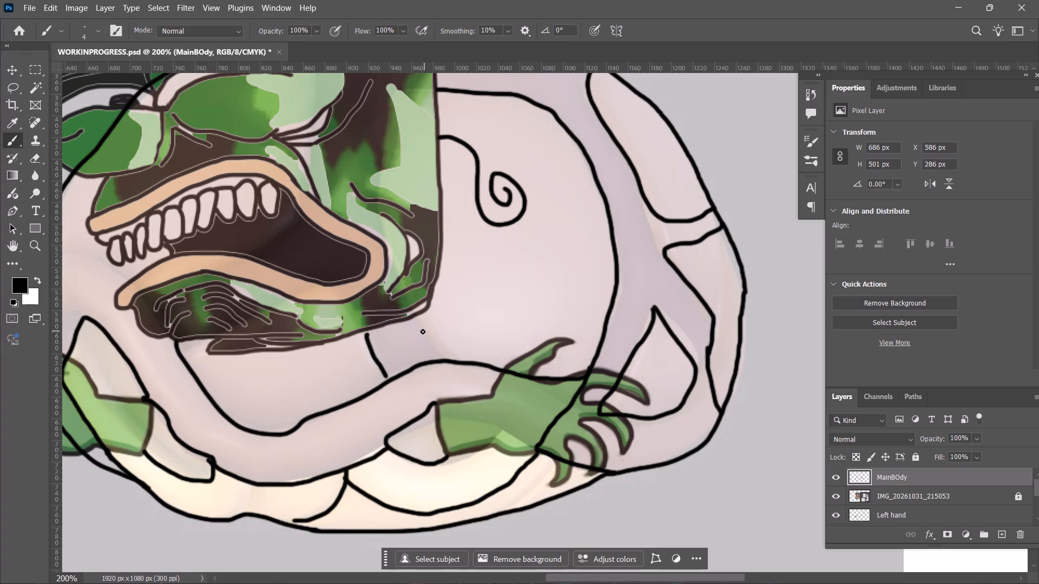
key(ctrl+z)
Draw two black spot outlines between the jaw and the upper belly fold, a small round one and a larger irregular one.
click(390, 336)
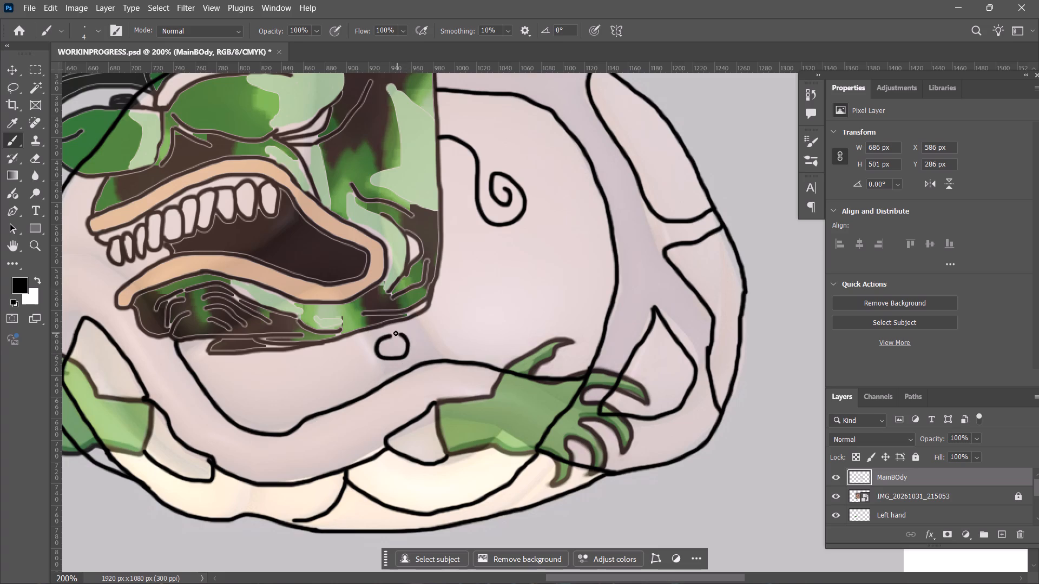
click(251, 376)
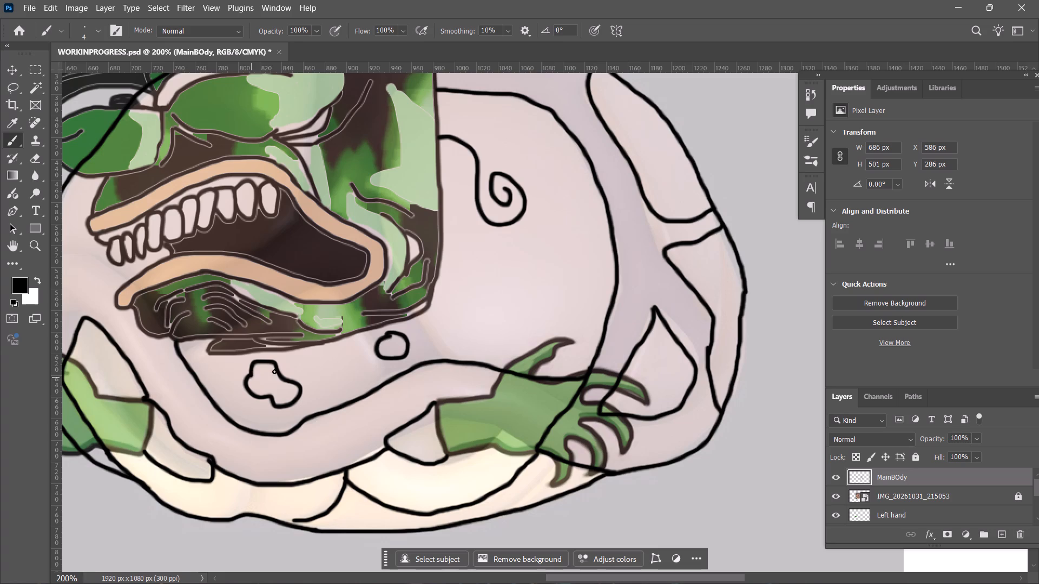
Draw five irregular black spot outlines around the spiral inside the large inner plate.
click(458, 229)
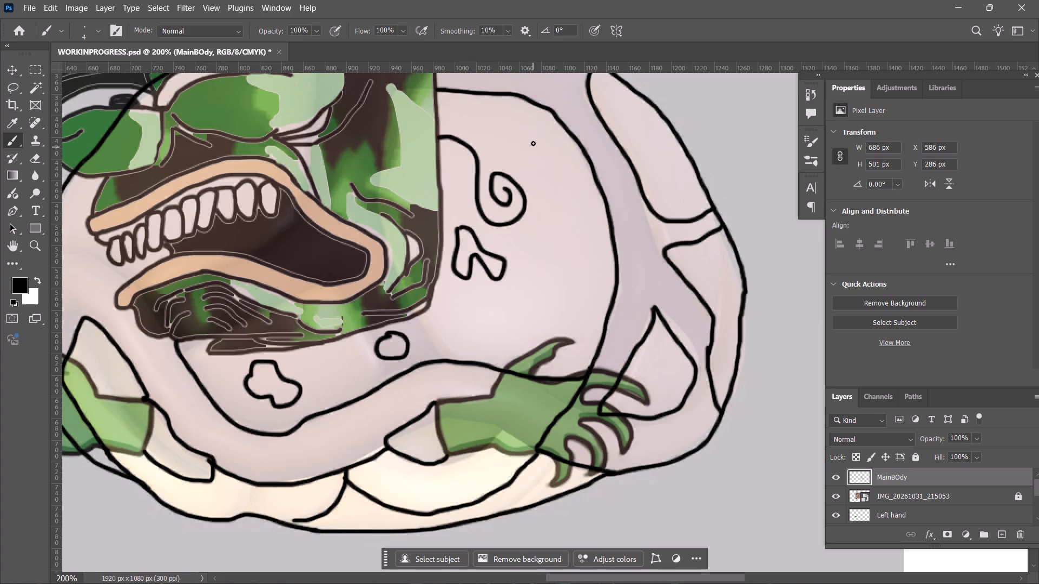
click(521, 136)
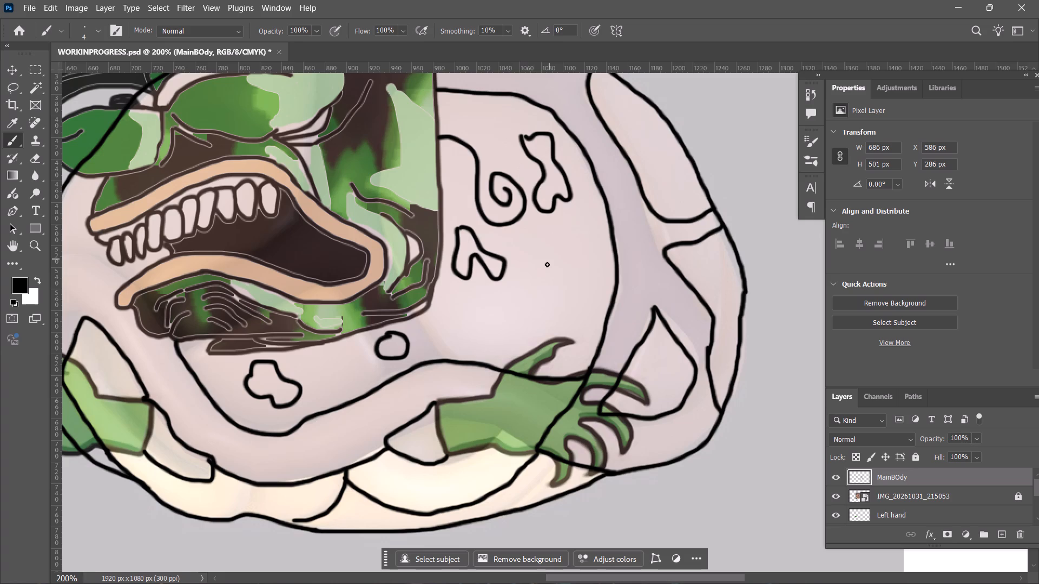
drag(531, 247, 570, 294)
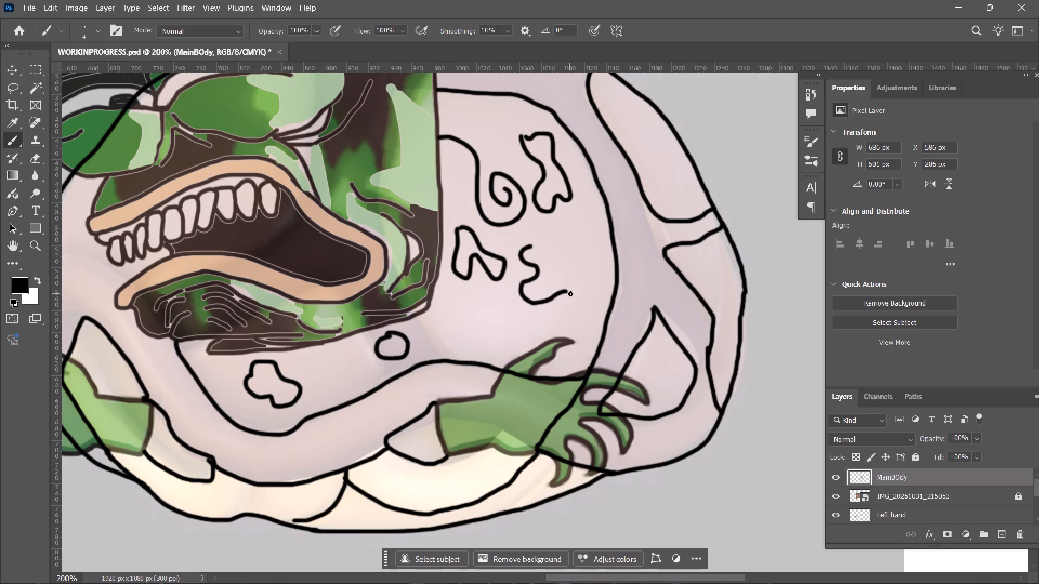
drag(570, 294, 527, 254)
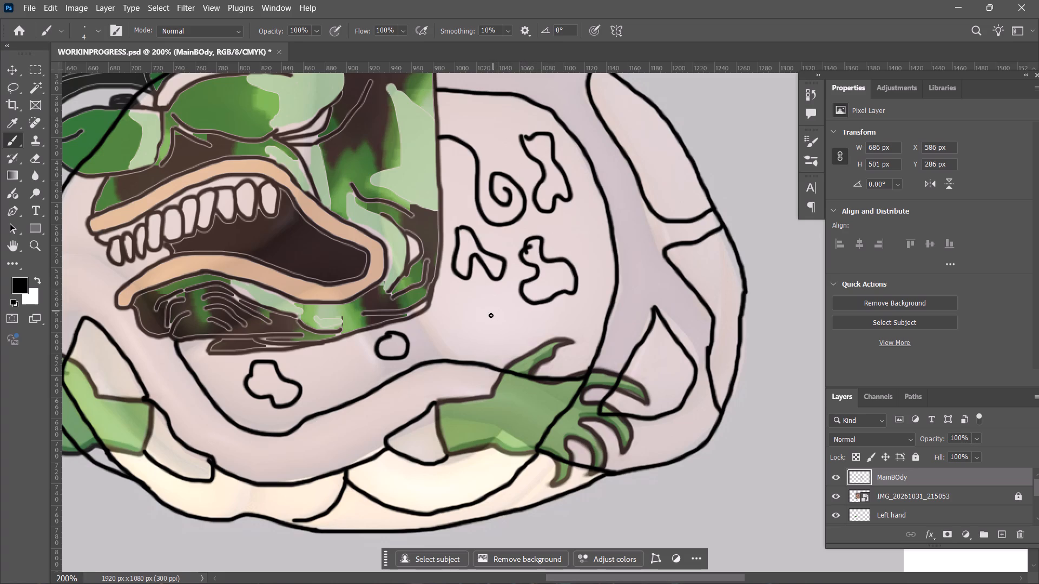
drag(458, 321, 485, 332)
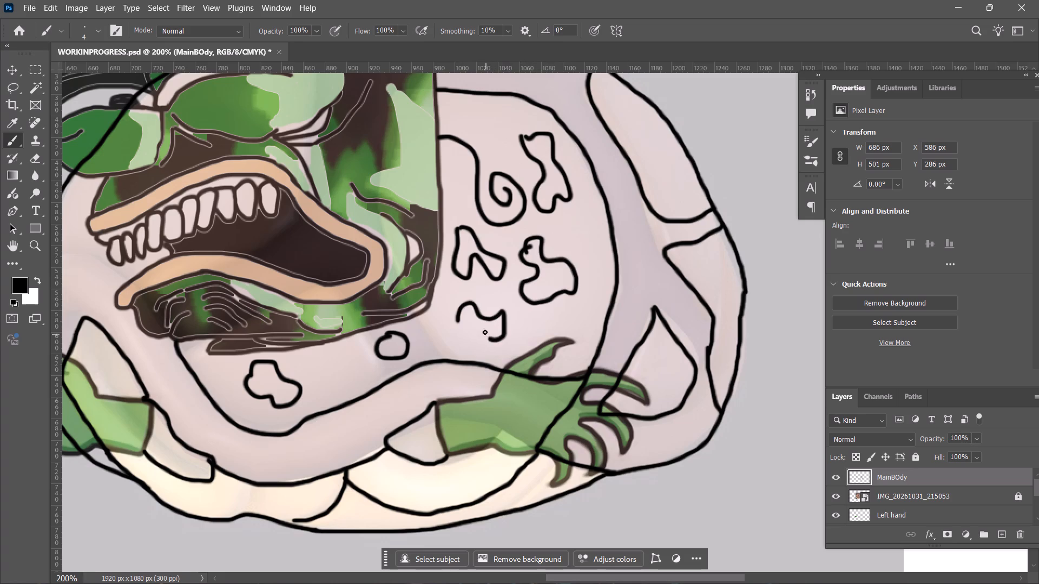
drag(485, 332, 459, 315)
scroll(459, 280, up, 6)
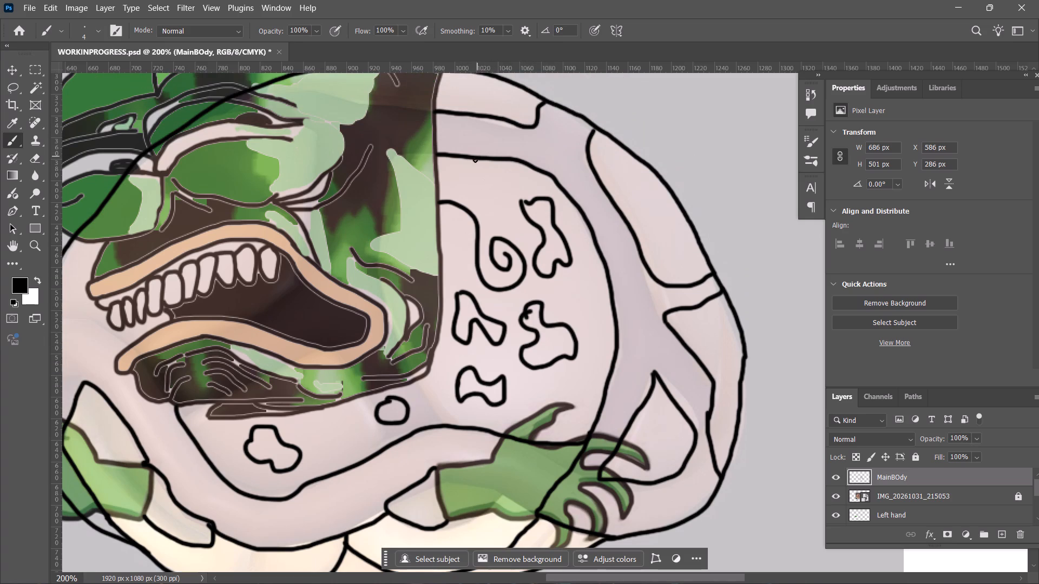
click(476, 173)
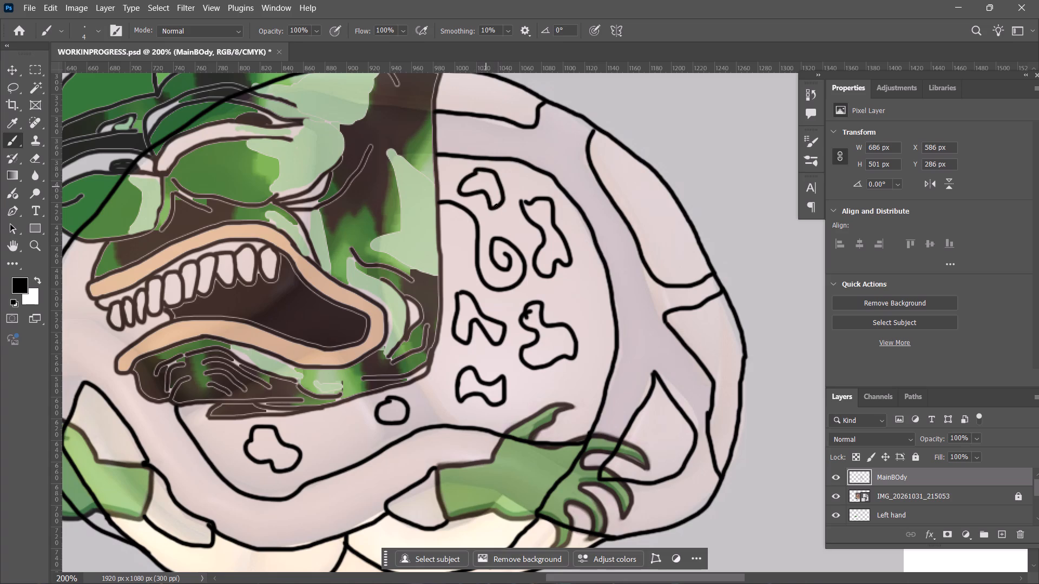
Draw a small irregular black spot outline between the two existing spots under the jaw.
scroll(498, 258, down, 9)
drag(327, 329, 321, 340)
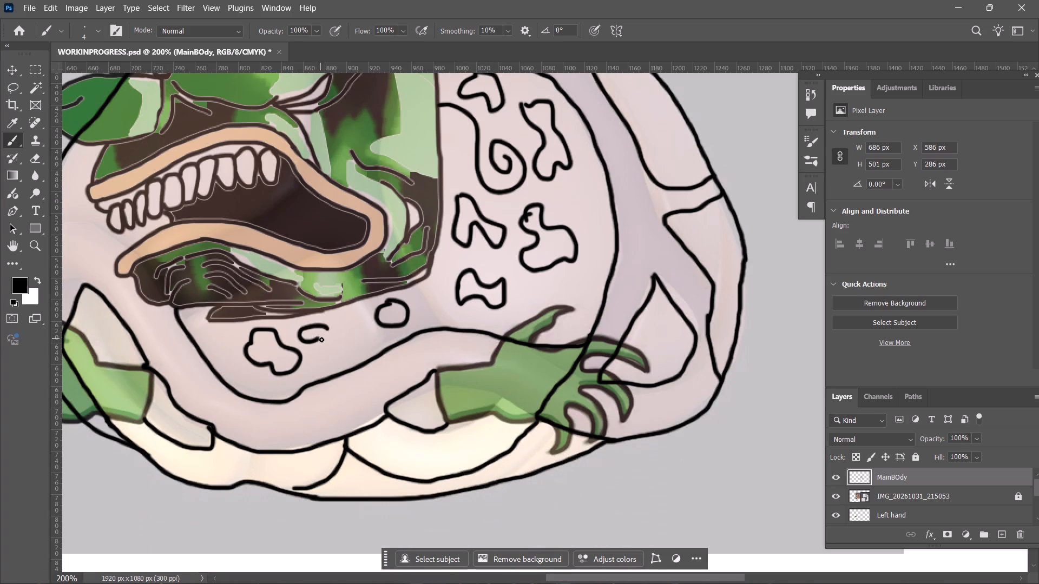
drag(321, 340, 318, 327)
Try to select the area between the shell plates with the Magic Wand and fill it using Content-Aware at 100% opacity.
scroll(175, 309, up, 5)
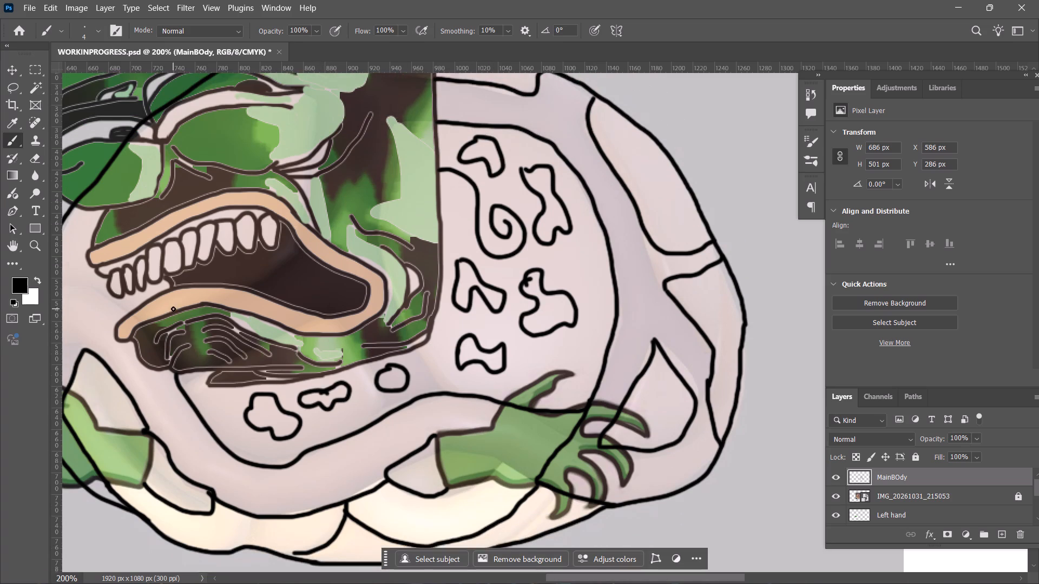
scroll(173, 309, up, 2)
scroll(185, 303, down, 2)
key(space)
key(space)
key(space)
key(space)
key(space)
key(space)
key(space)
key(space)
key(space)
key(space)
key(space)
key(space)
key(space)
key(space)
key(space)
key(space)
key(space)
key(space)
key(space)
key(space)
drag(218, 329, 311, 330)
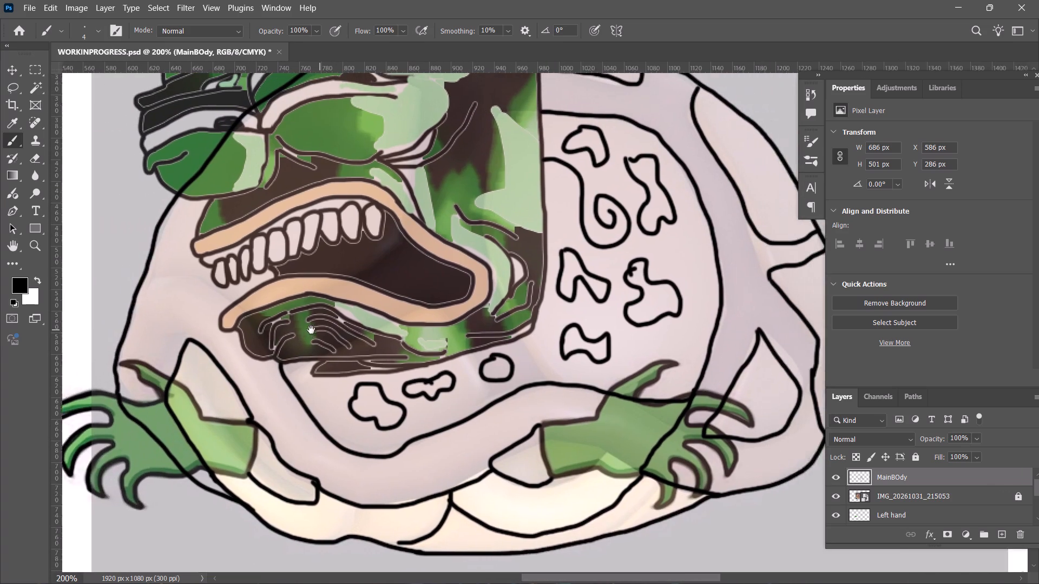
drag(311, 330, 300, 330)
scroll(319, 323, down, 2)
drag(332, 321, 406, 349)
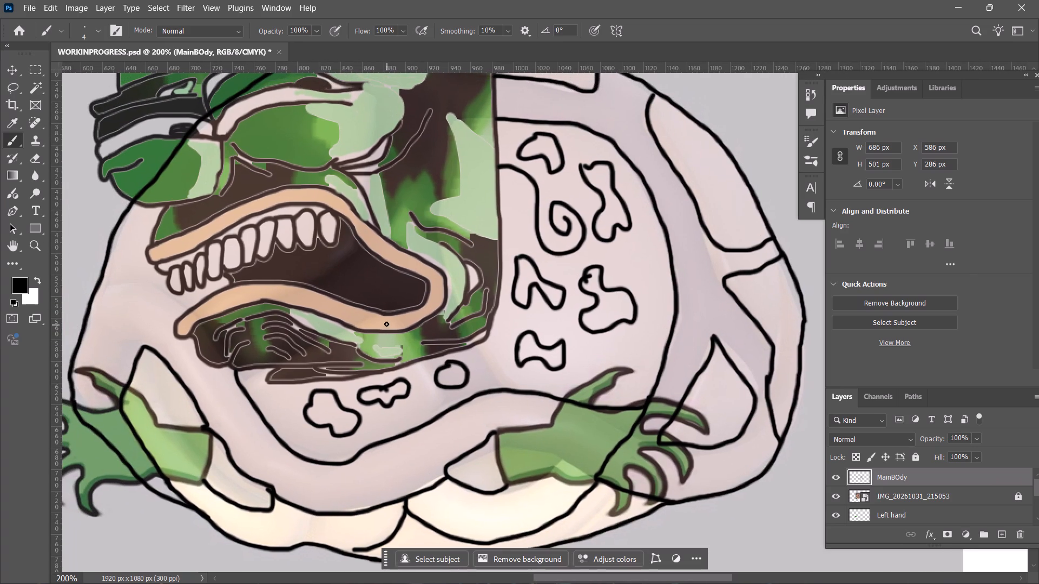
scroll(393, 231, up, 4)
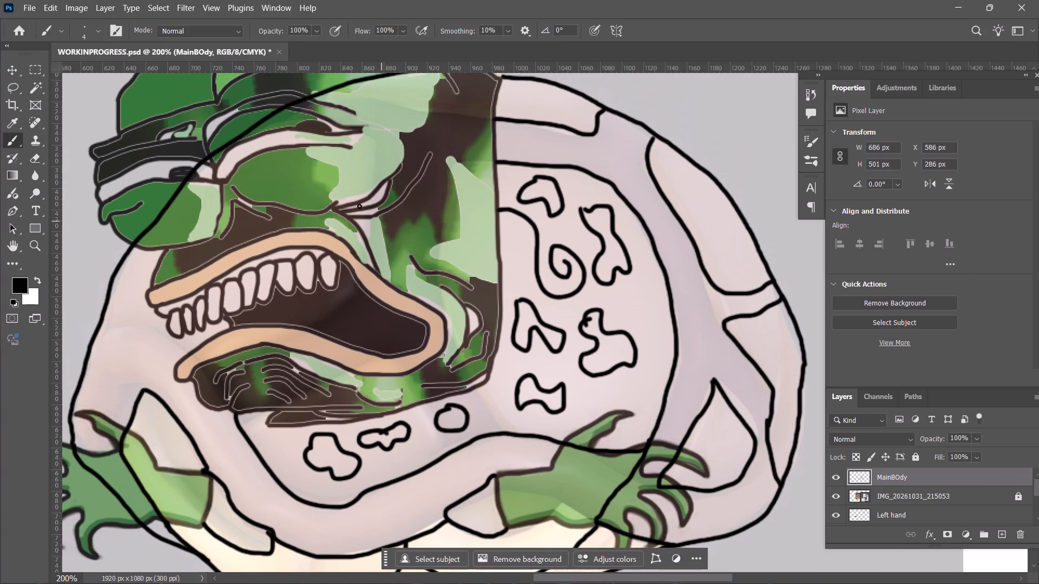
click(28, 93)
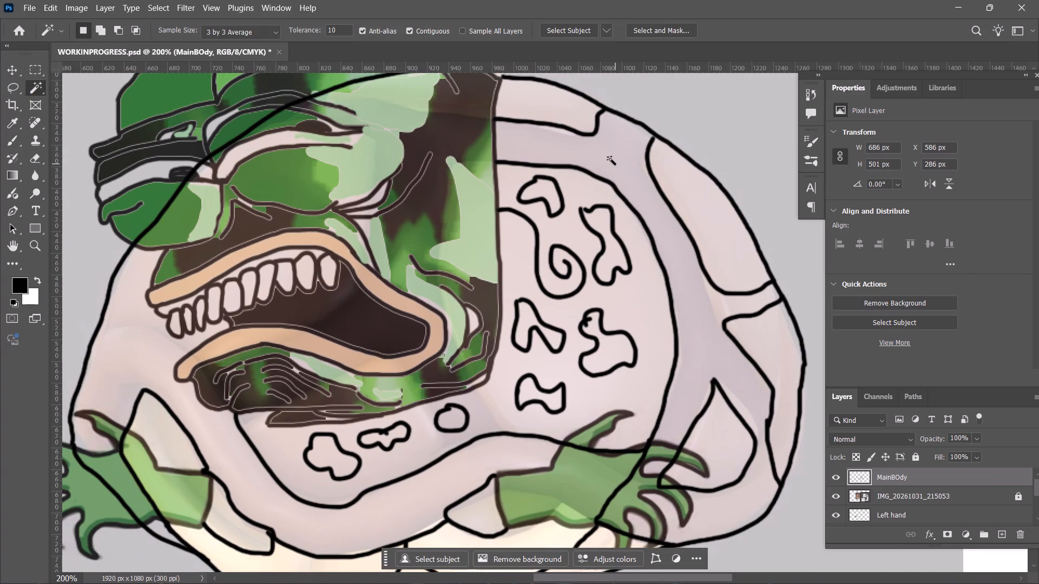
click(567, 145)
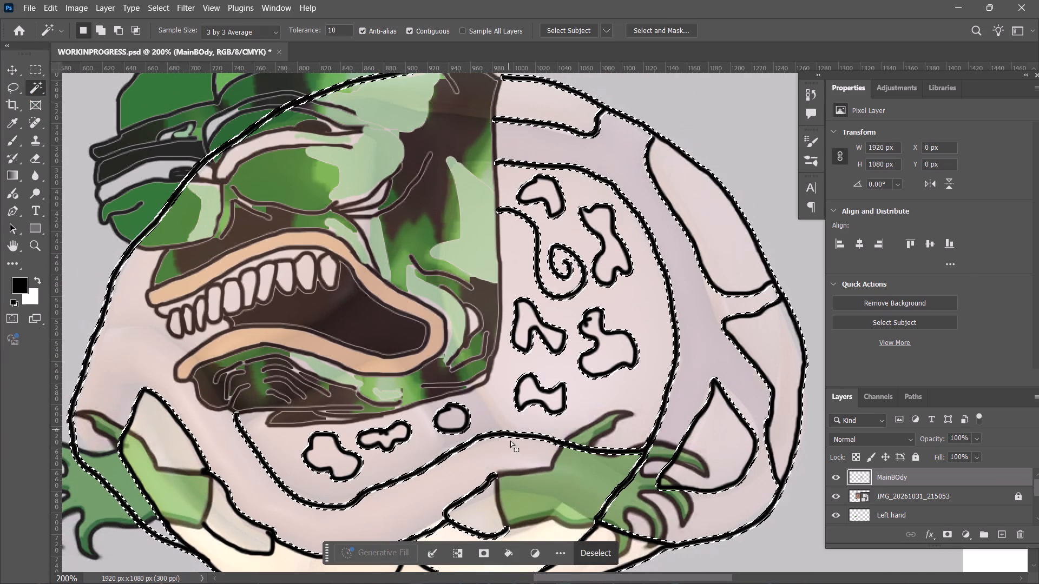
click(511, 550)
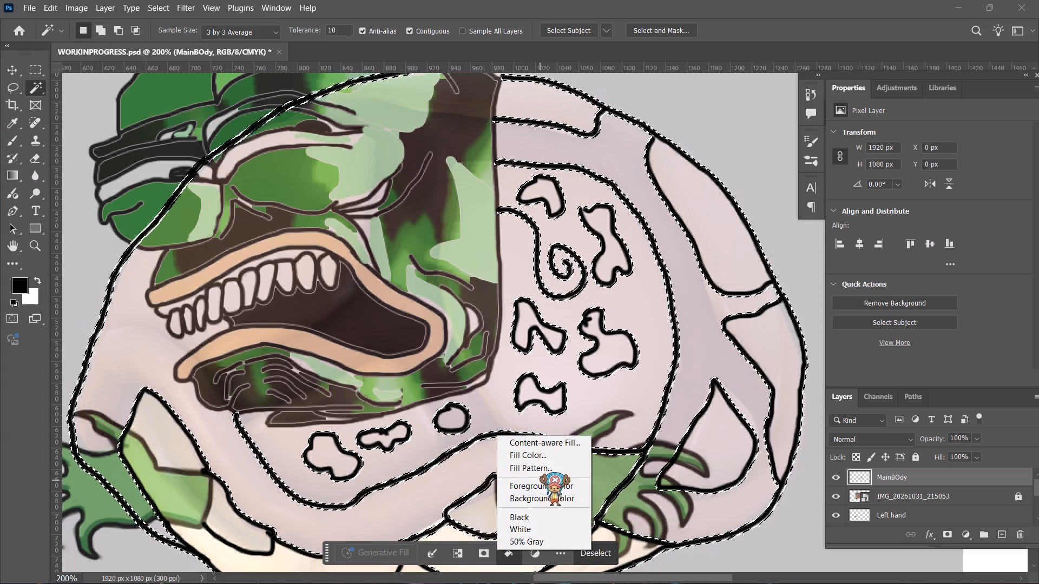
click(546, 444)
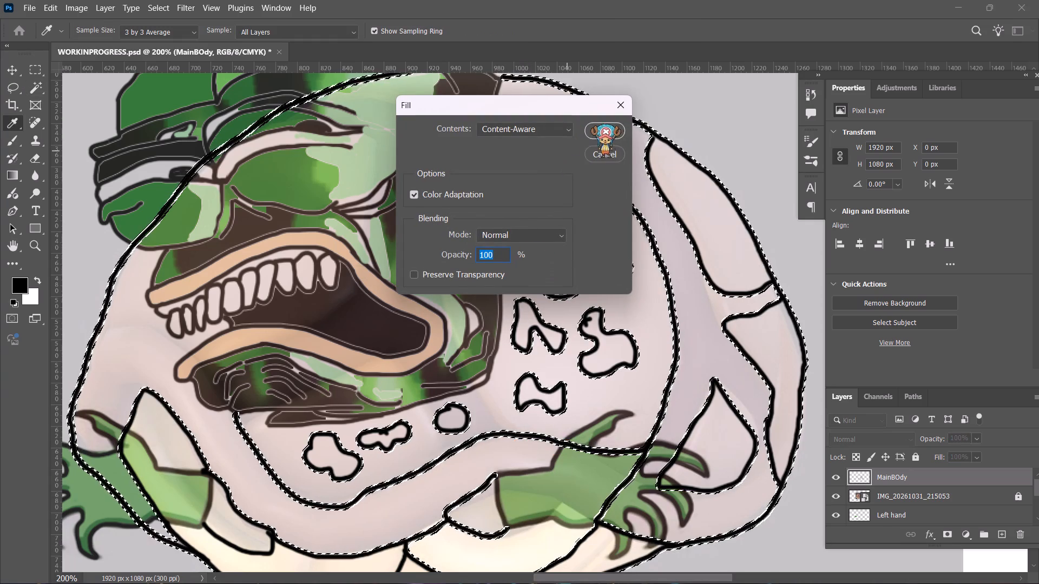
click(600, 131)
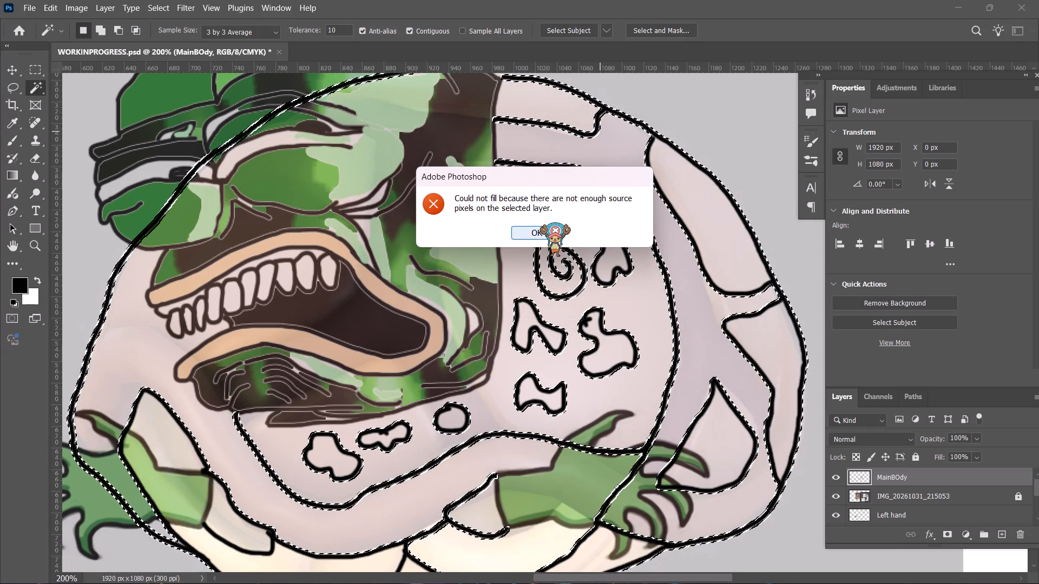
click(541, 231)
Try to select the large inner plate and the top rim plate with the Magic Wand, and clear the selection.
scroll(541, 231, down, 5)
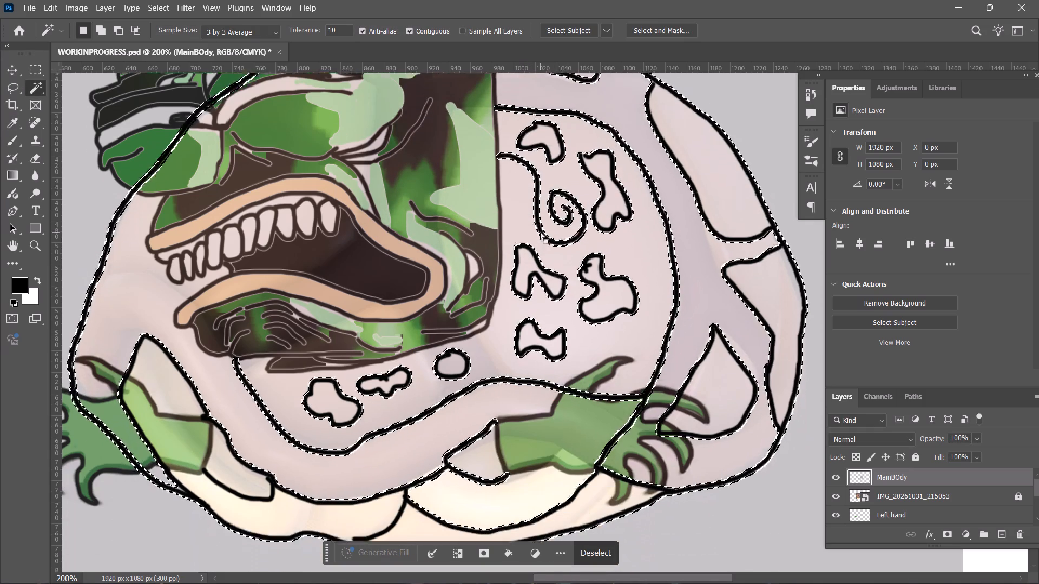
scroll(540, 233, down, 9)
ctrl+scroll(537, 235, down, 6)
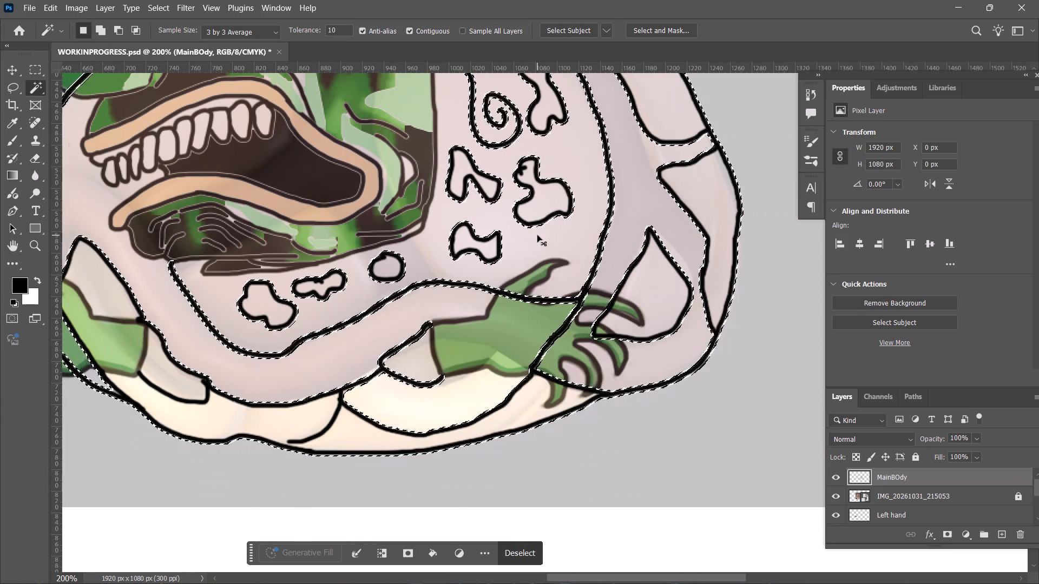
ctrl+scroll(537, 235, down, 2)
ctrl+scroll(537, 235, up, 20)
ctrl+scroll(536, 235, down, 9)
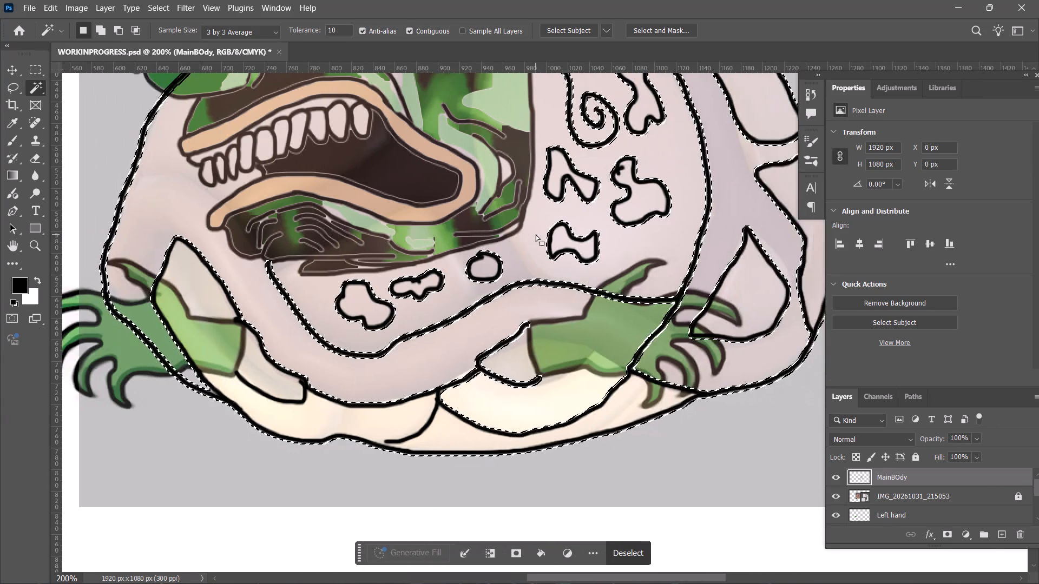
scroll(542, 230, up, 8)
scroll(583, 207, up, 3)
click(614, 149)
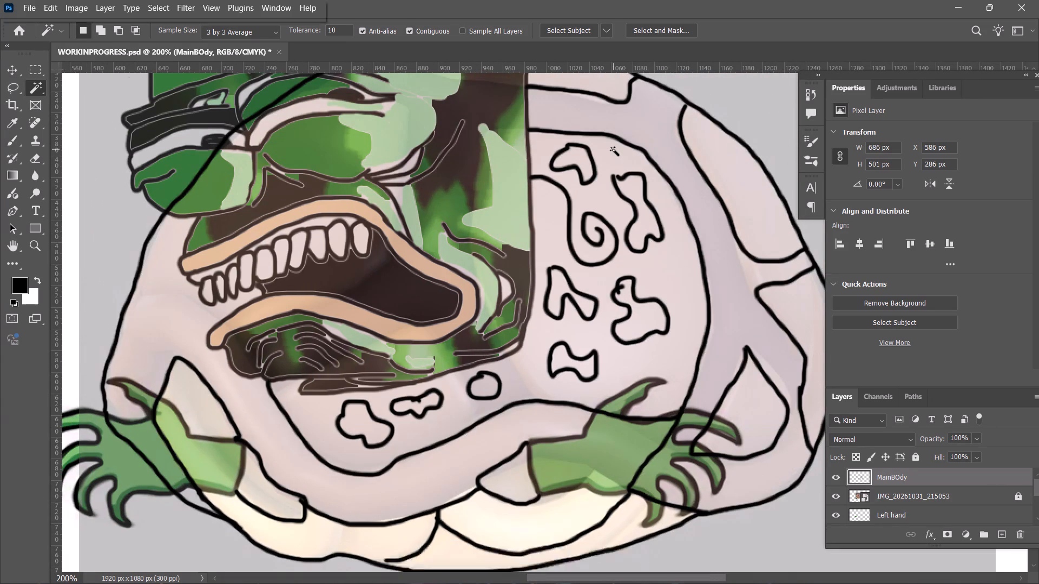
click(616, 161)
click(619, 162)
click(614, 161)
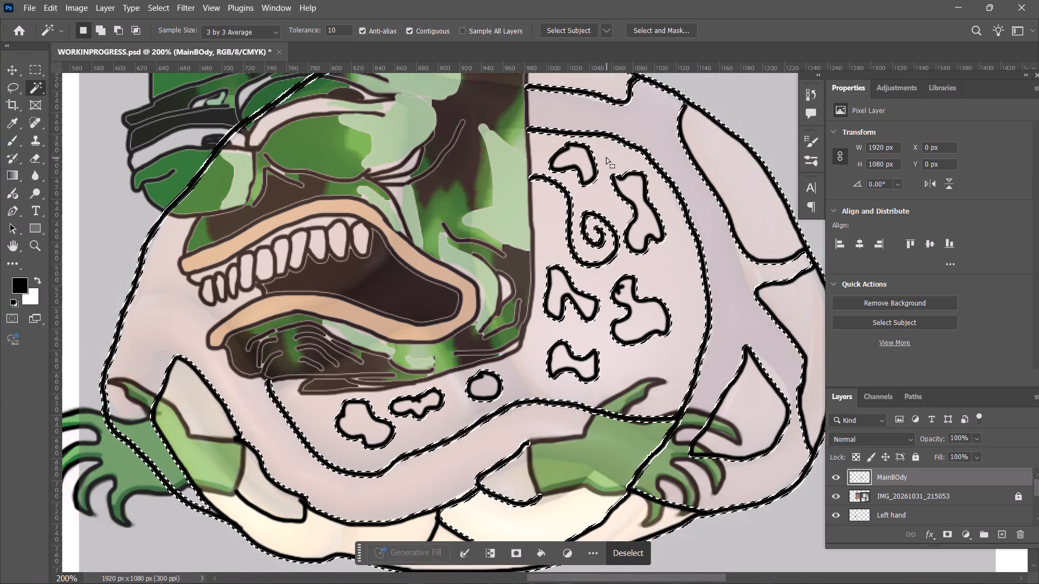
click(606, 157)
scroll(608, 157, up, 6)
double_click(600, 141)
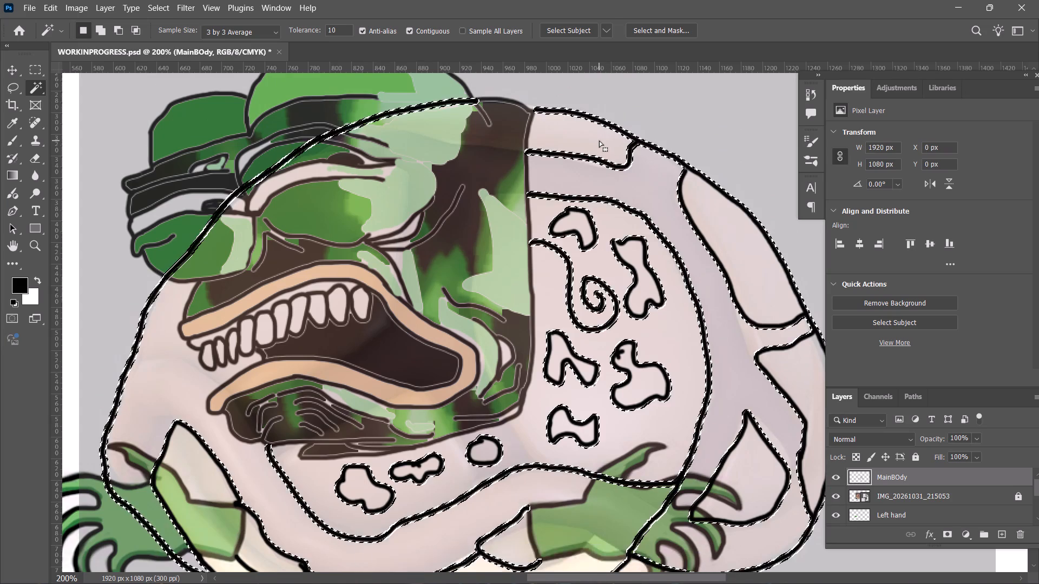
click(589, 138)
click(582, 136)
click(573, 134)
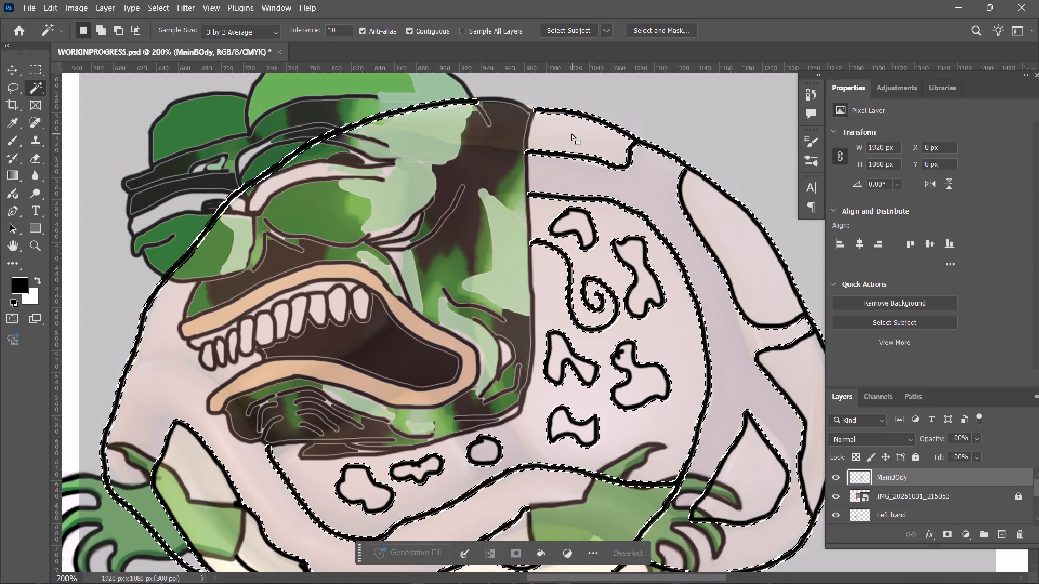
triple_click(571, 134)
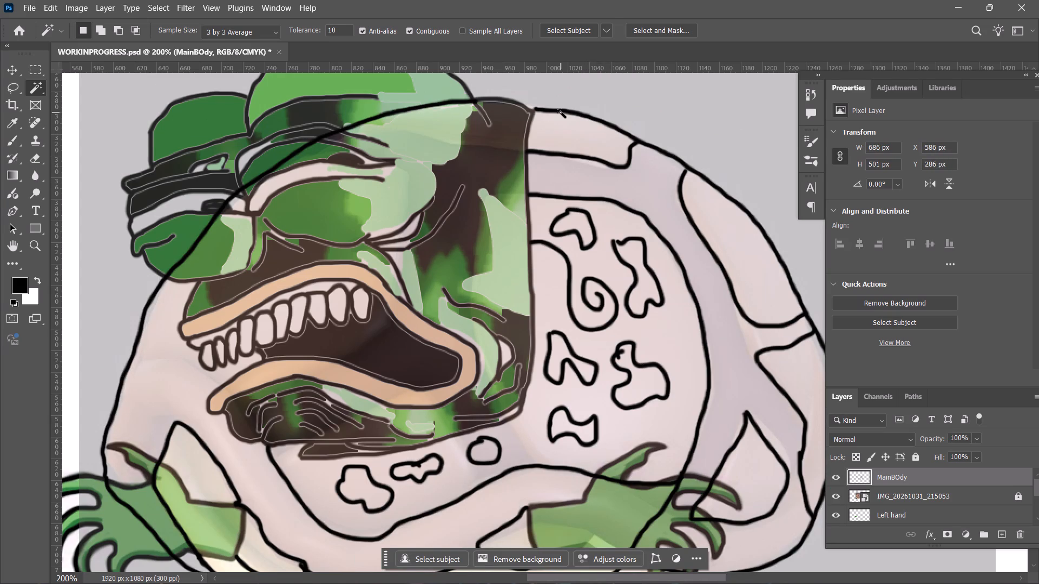
Select the inside of the duck-shaped spot below the spiral with the Magic Wand and try a Content-Aware fill at 100% opacity.
click(648, 372)
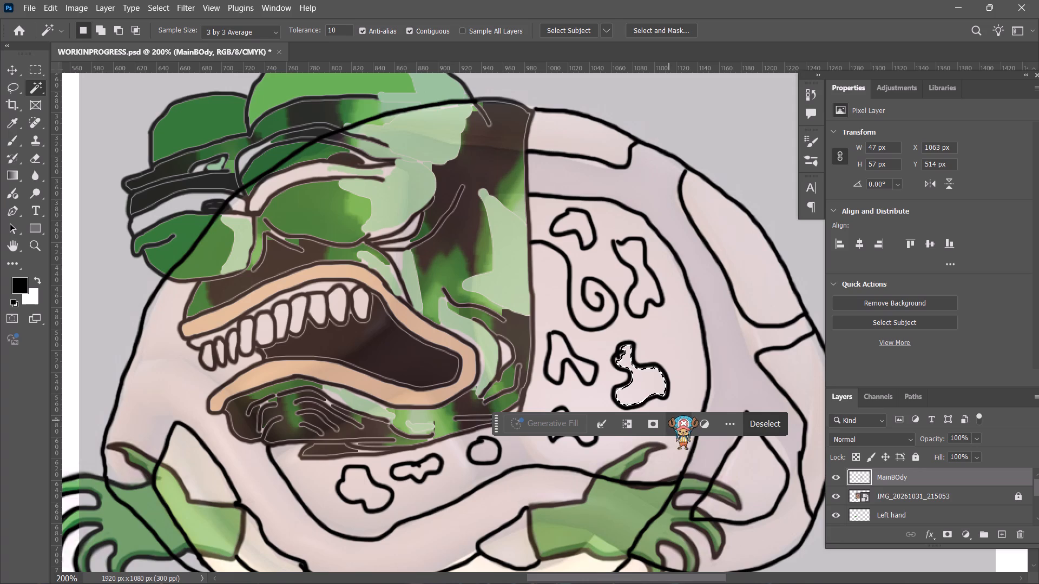
click(676, 421)
click(692, 441)
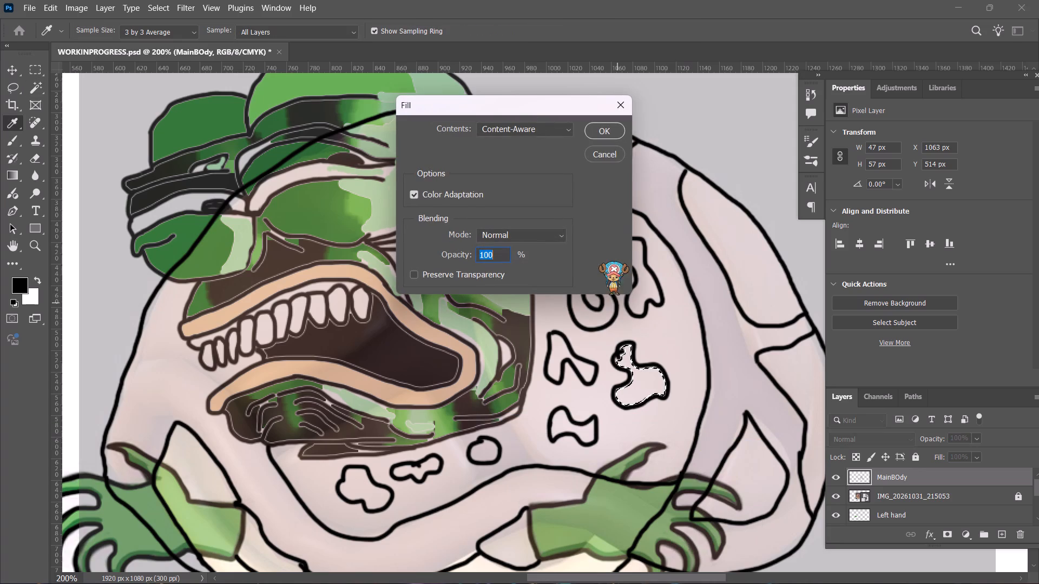
click(599, 132)
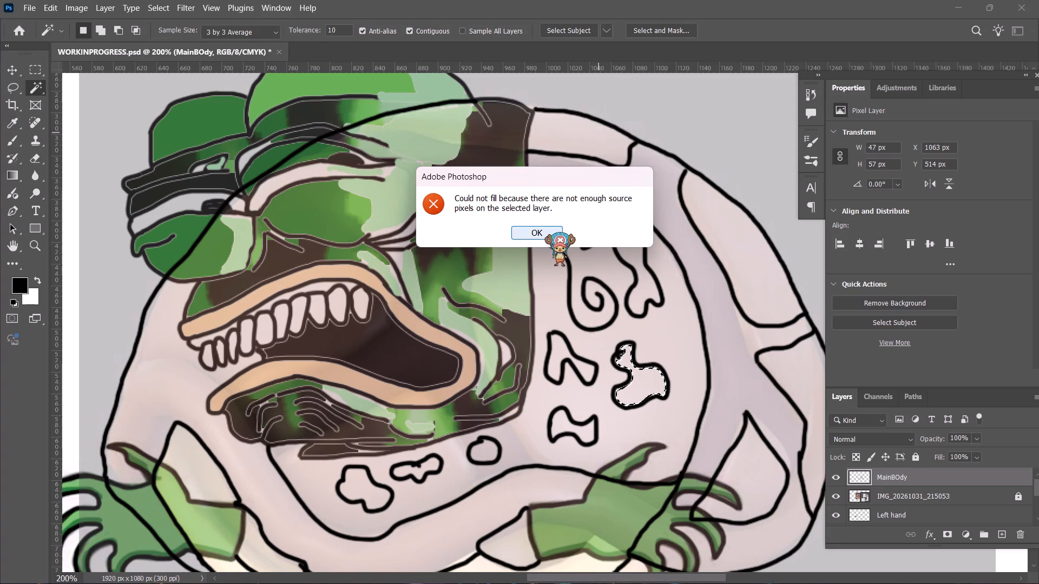
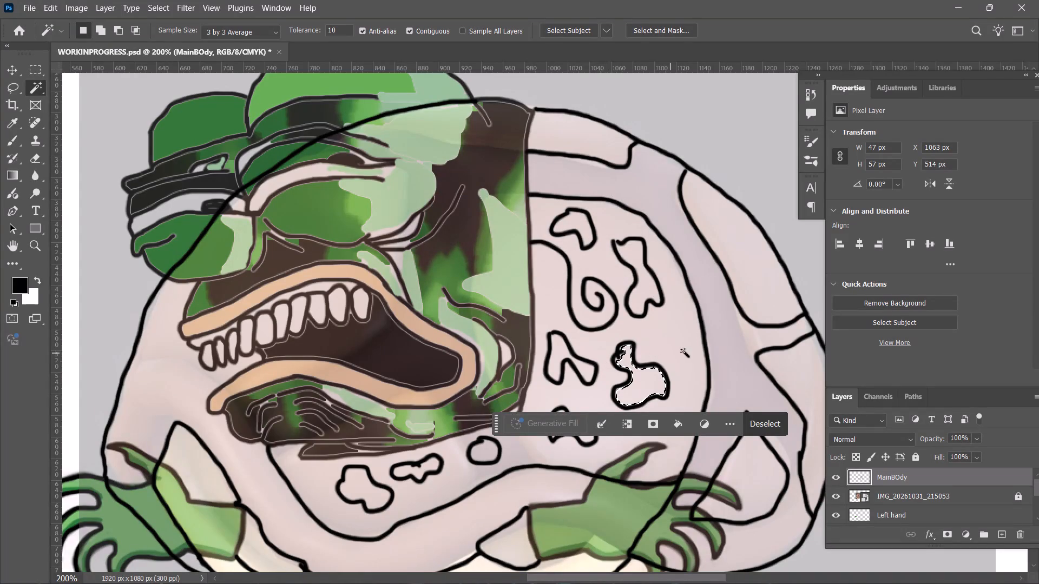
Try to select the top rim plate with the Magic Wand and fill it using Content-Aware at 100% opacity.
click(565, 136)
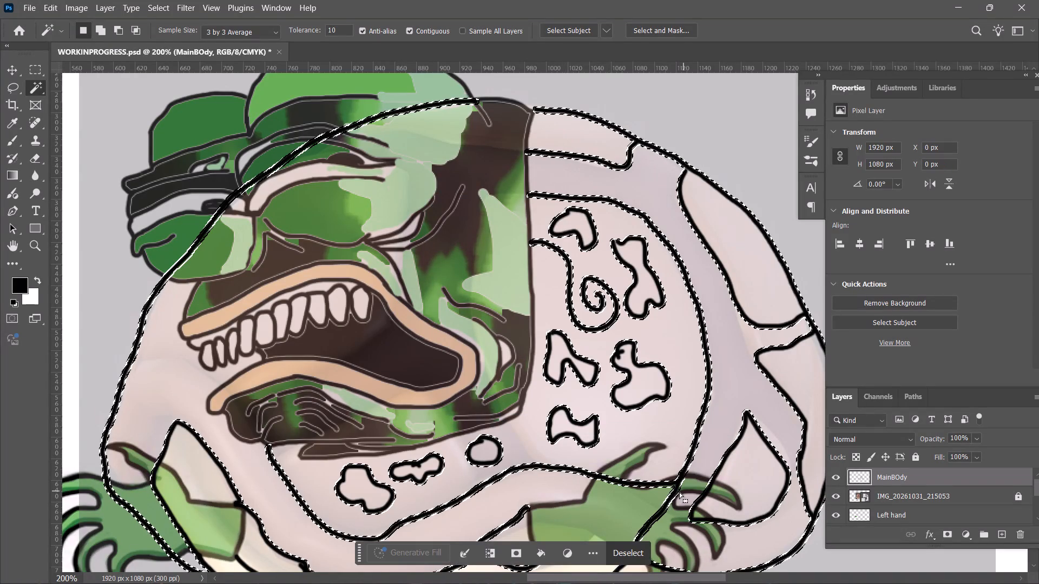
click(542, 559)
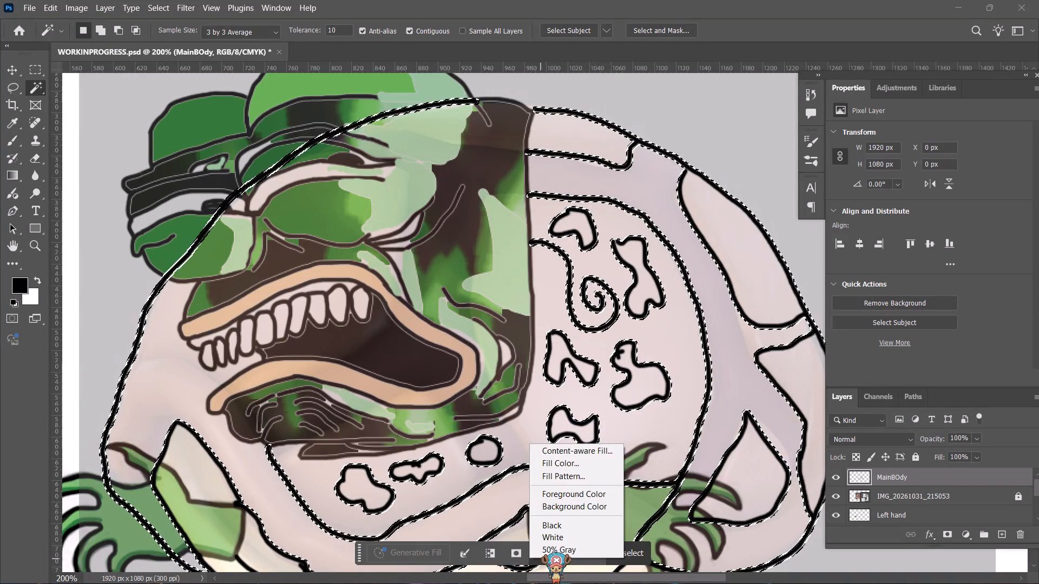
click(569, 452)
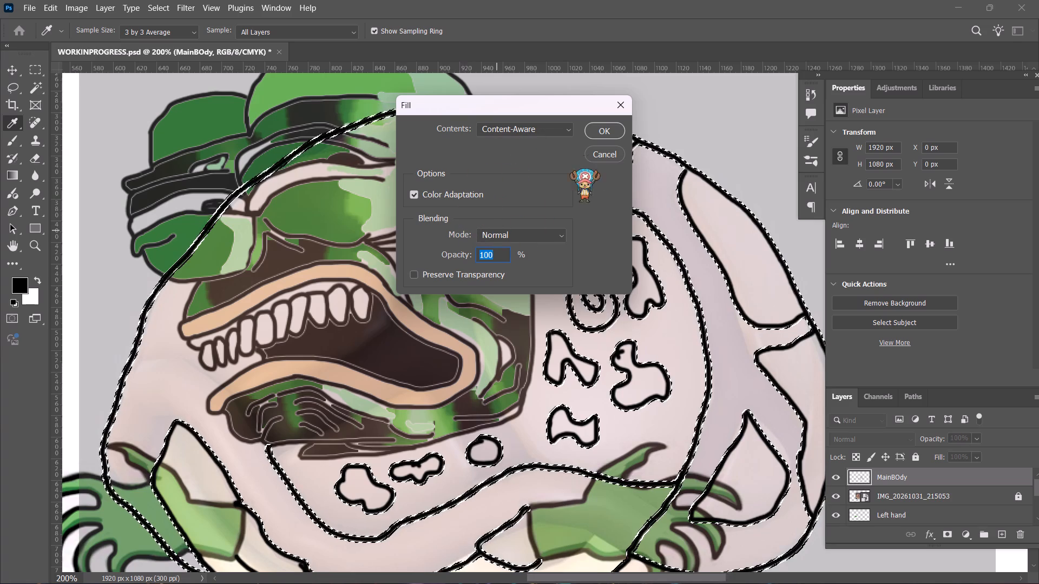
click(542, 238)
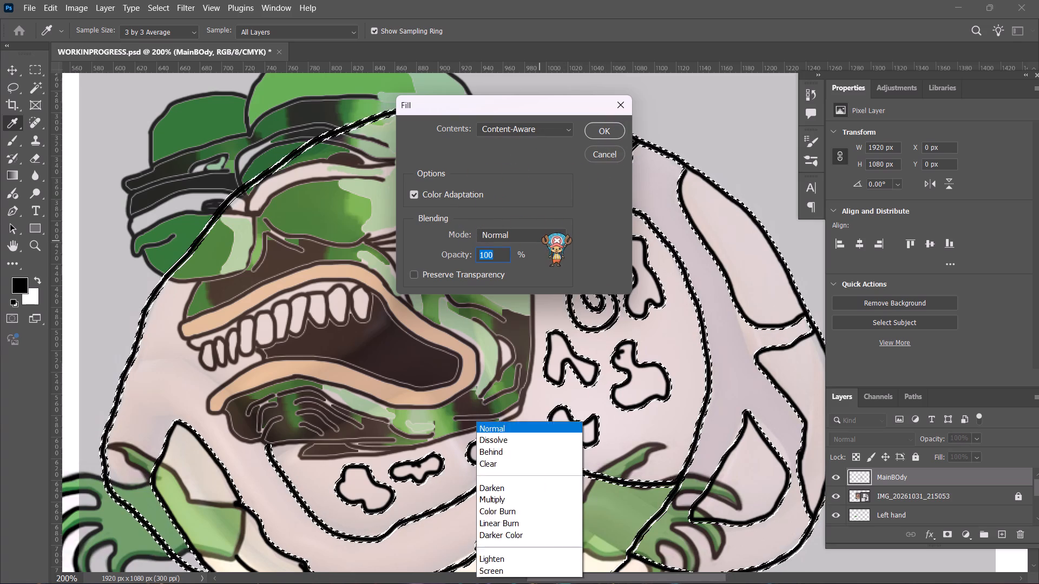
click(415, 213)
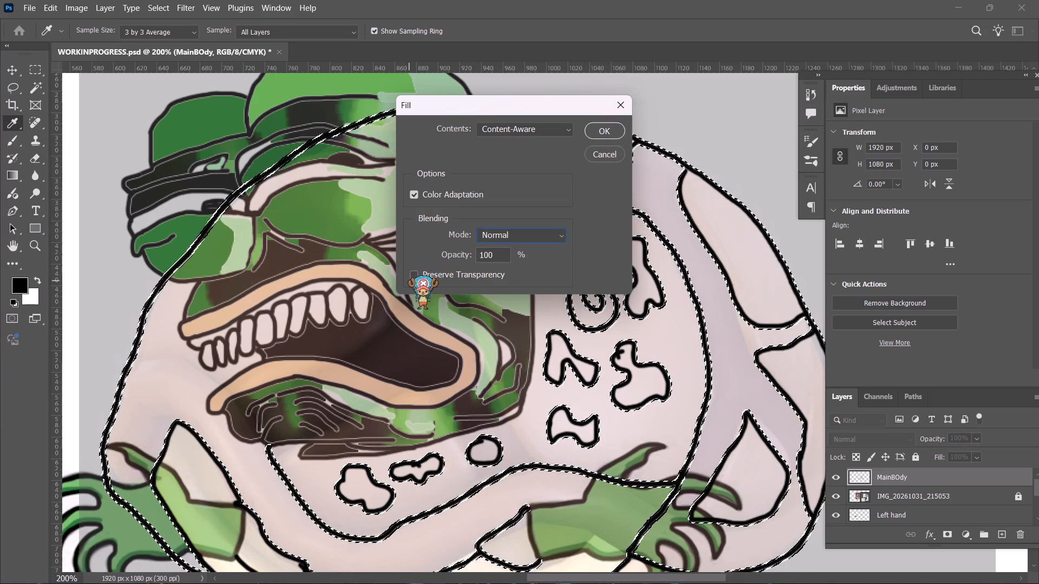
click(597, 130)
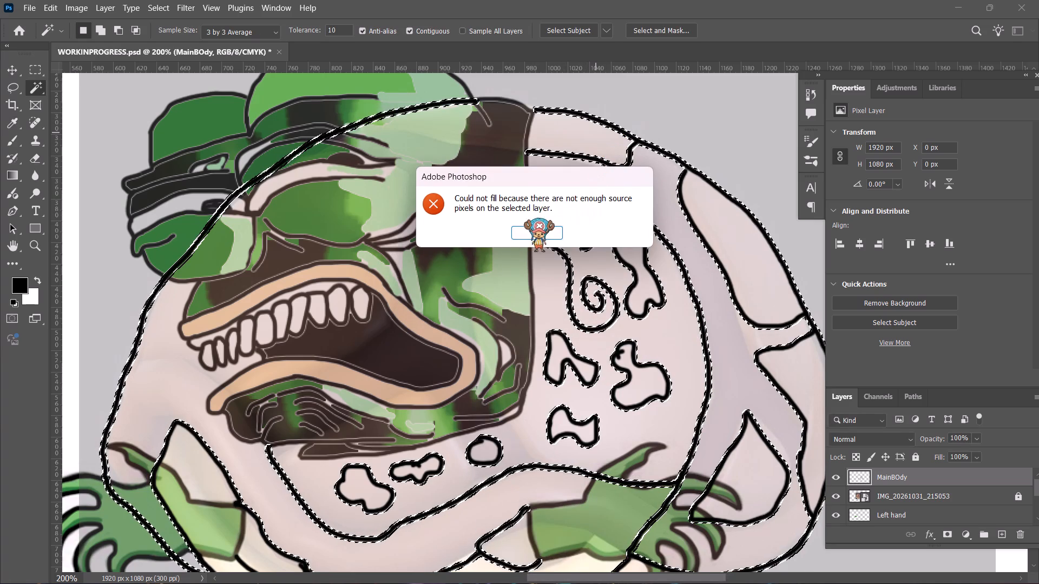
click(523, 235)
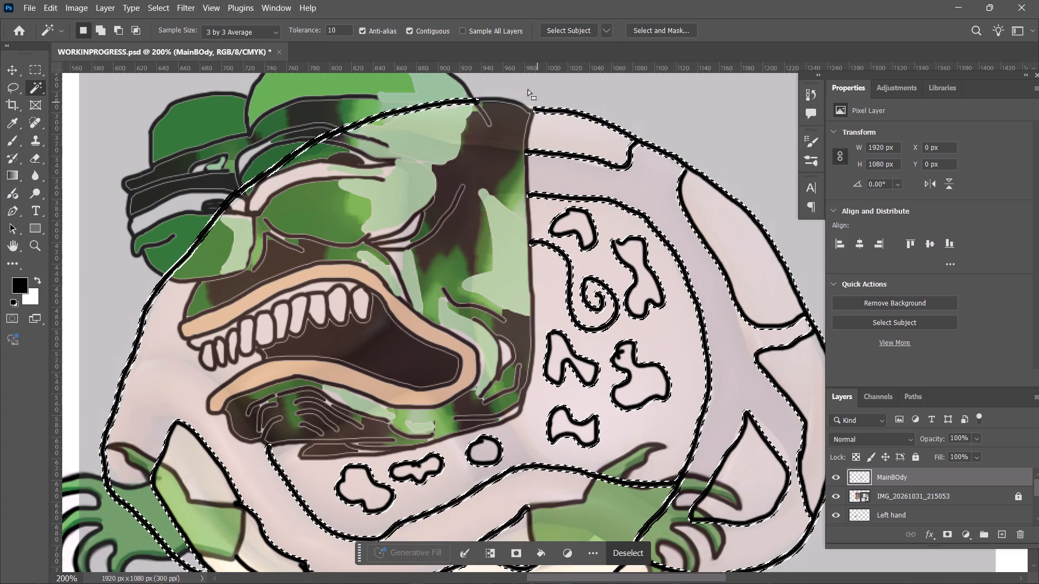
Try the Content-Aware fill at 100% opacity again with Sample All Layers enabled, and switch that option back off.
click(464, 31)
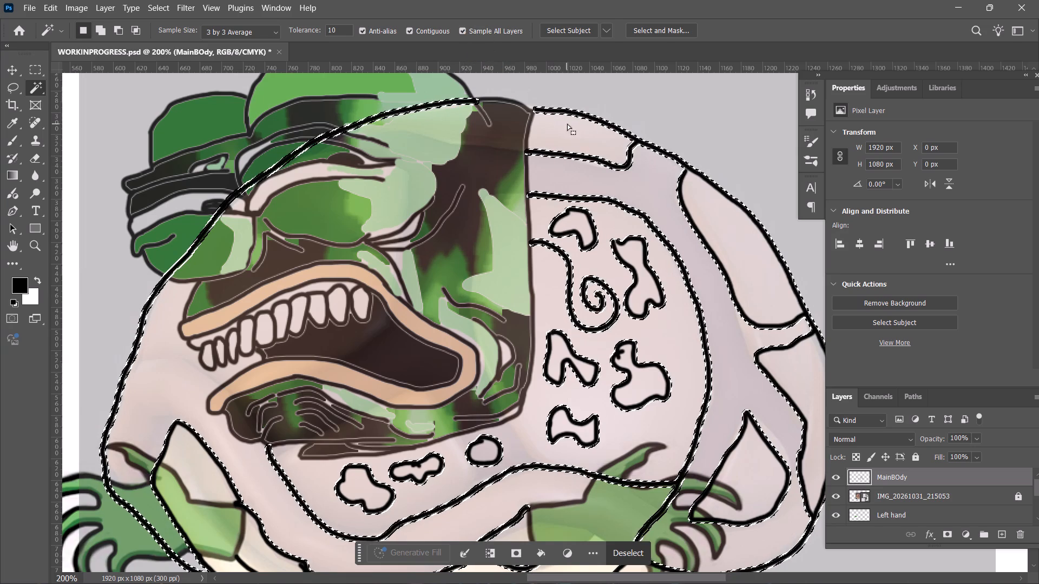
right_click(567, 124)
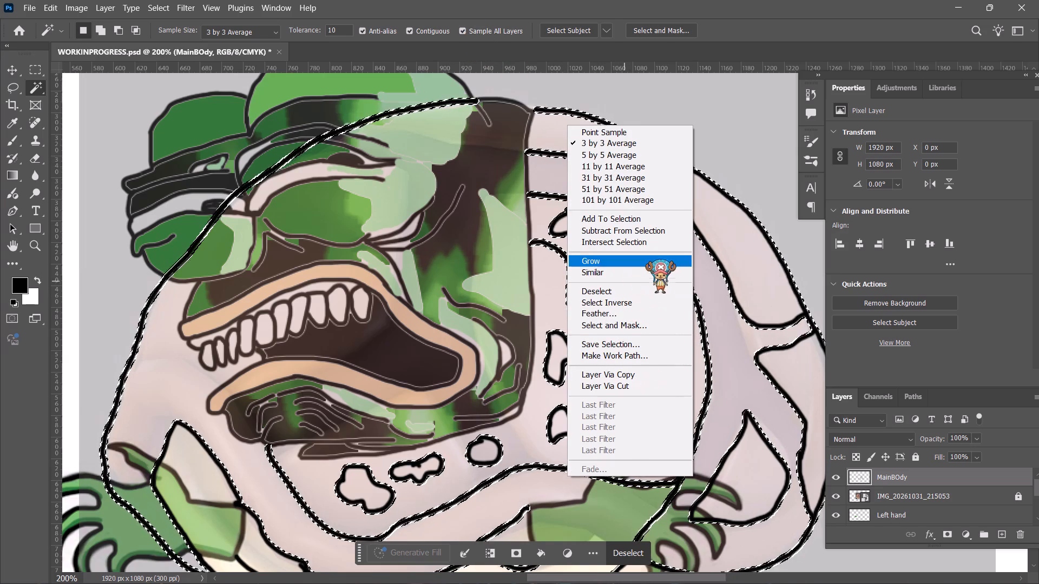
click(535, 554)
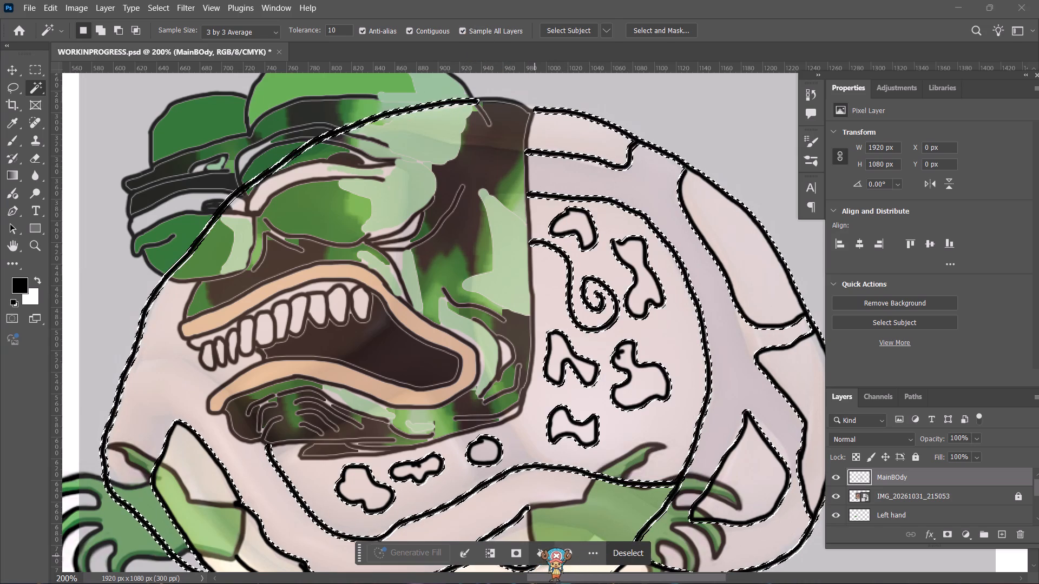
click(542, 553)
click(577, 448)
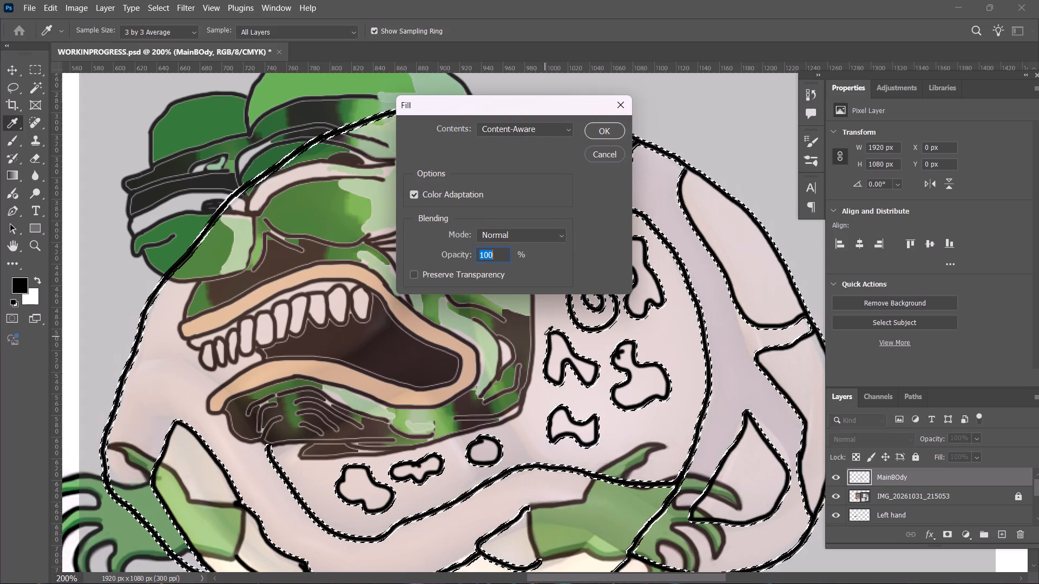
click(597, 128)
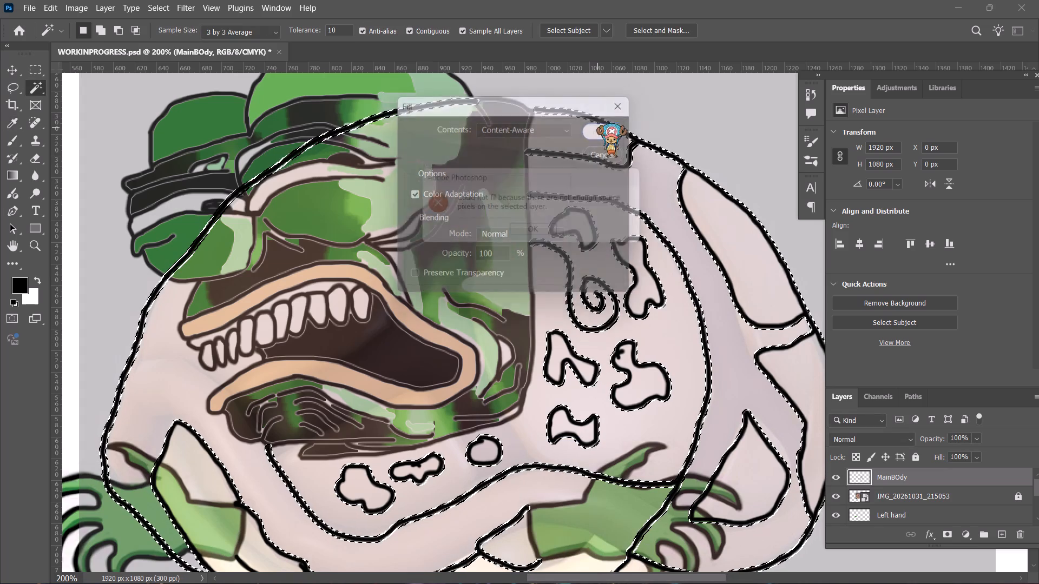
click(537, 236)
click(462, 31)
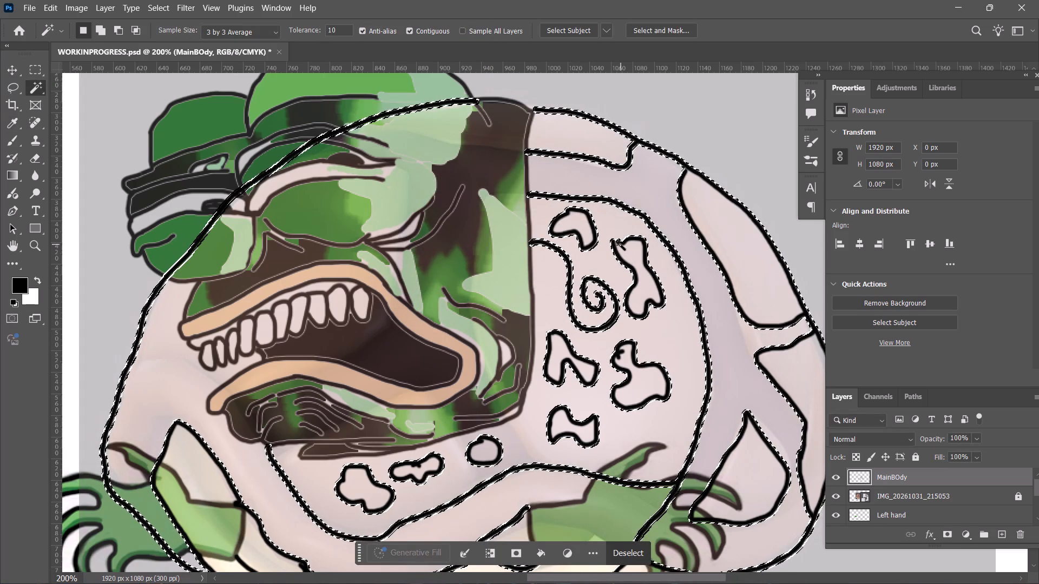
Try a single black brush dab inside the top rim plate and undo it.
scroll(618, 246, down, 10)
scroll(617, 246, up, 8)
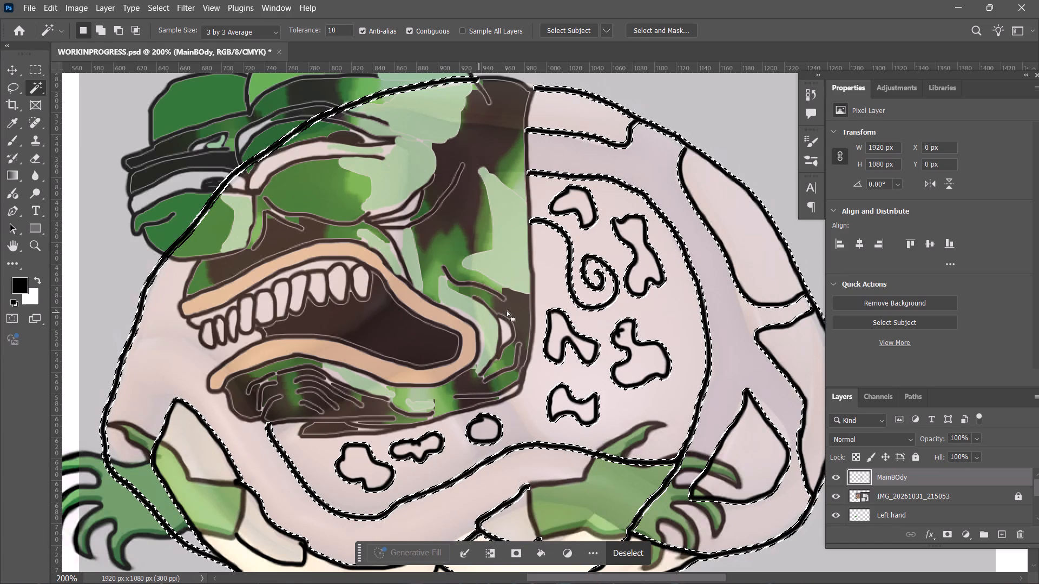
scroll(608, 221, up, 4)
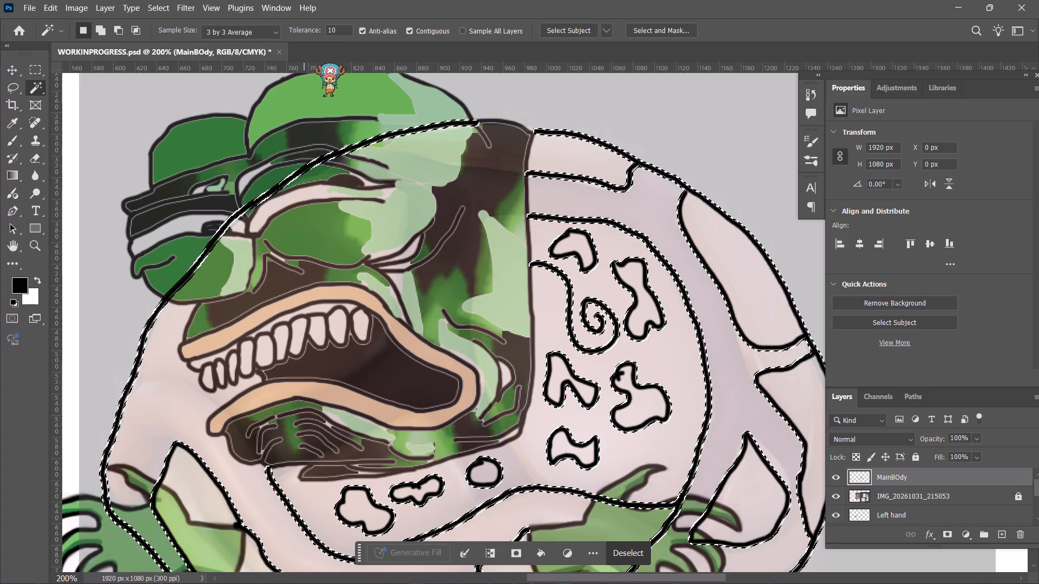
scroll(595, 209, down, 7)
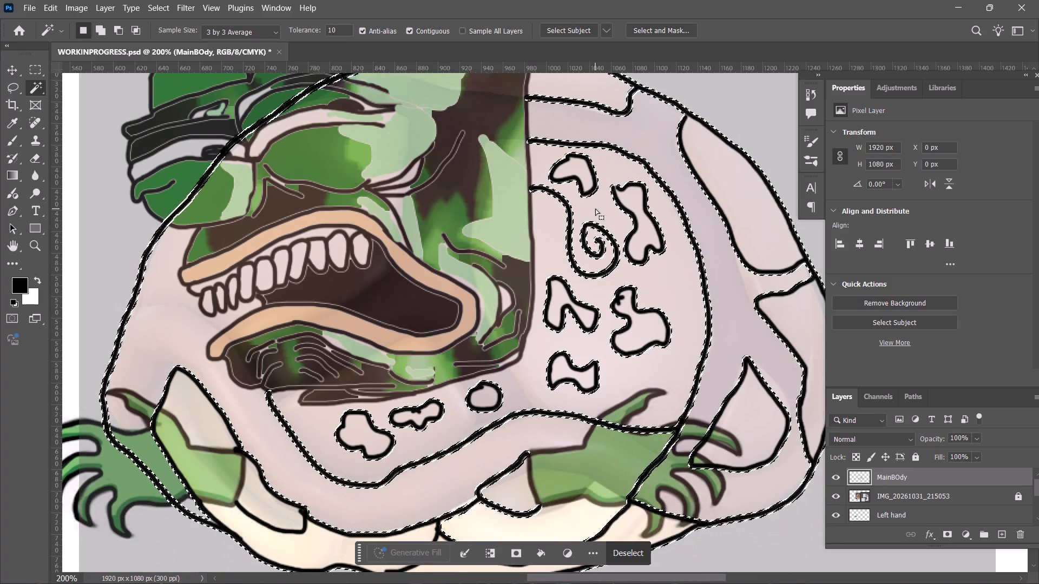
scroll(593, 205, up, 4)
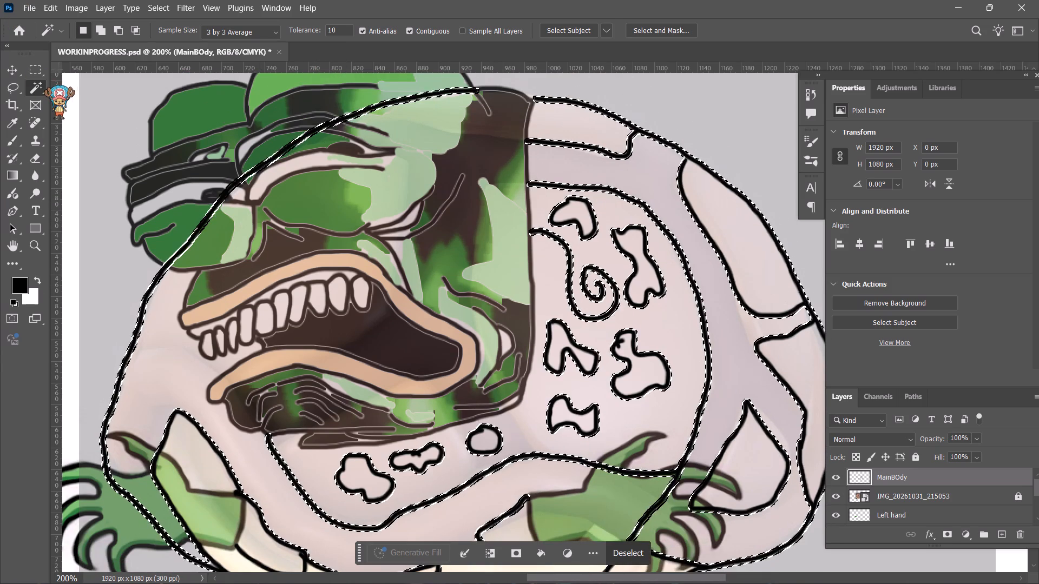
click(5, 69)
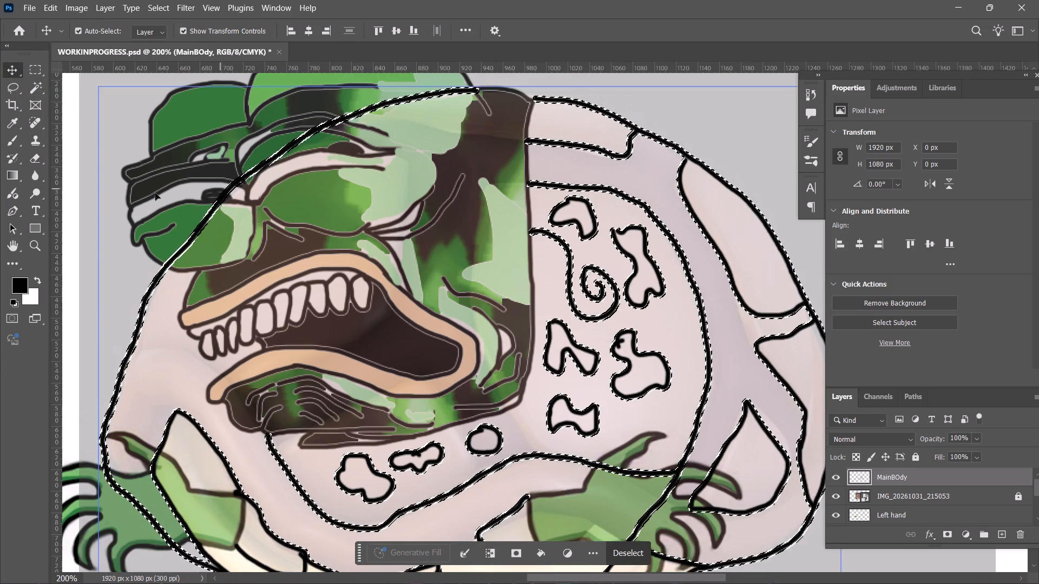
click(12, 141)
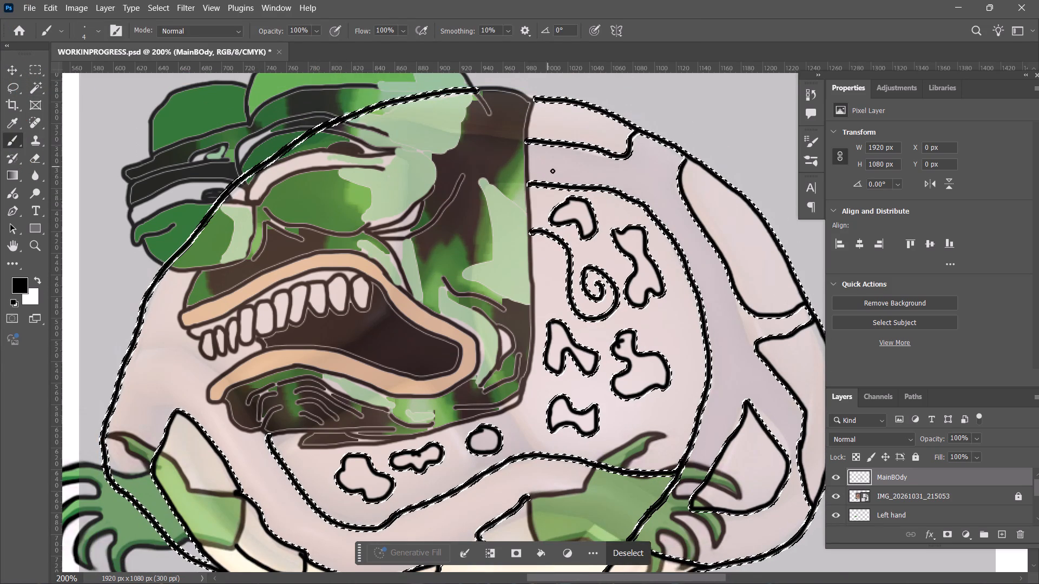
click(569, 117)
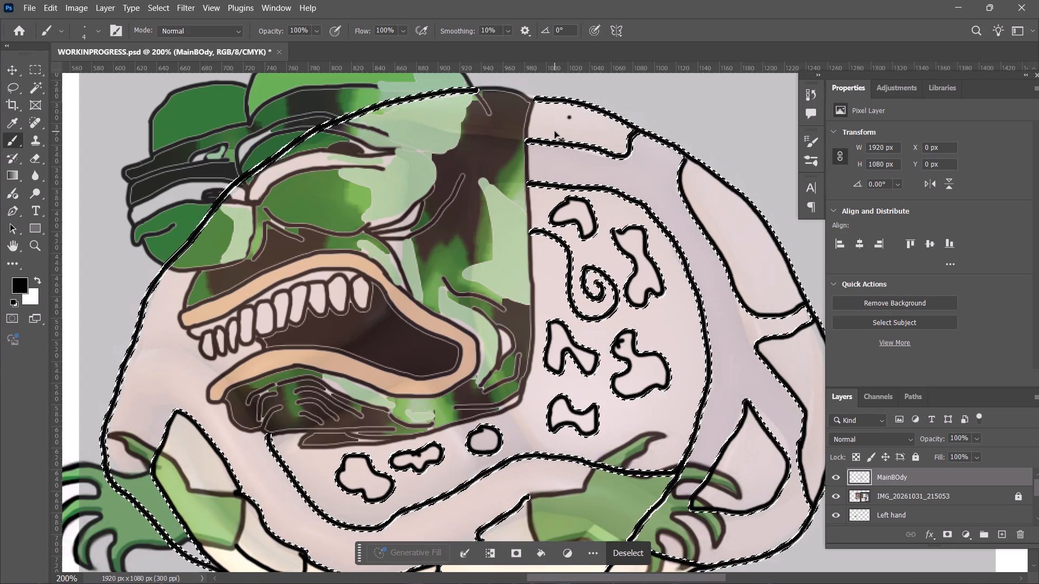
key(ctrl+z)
Clear the Magic Wand selection around the shell outlines.
click(32, 90)
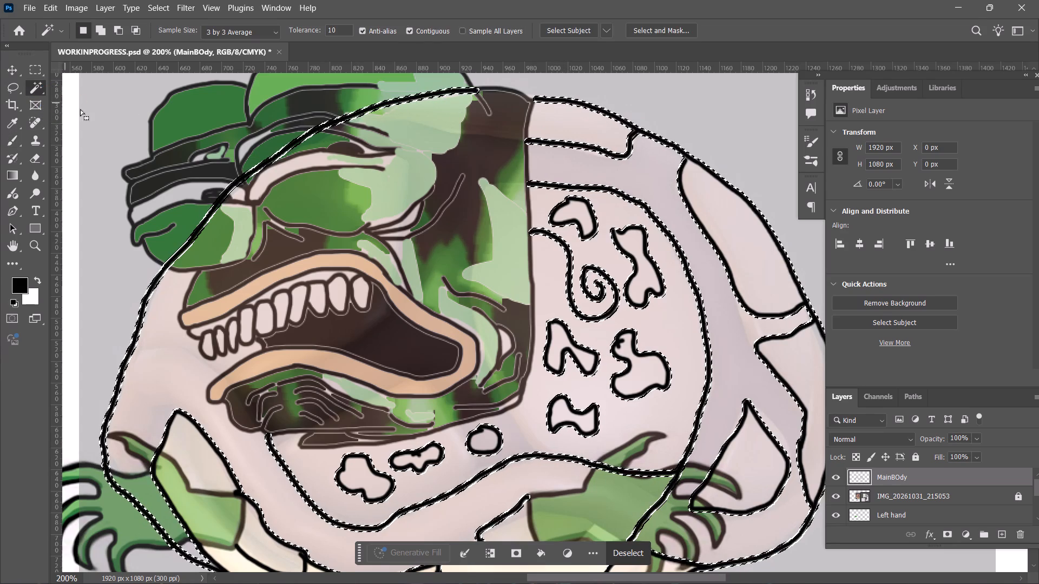
click(638, 163)
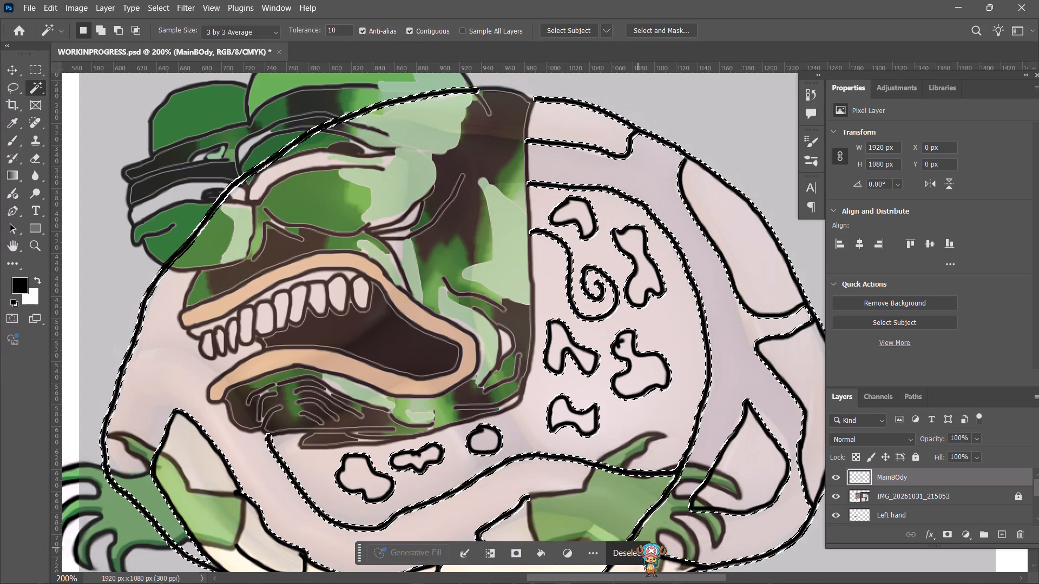
click(636, 551)
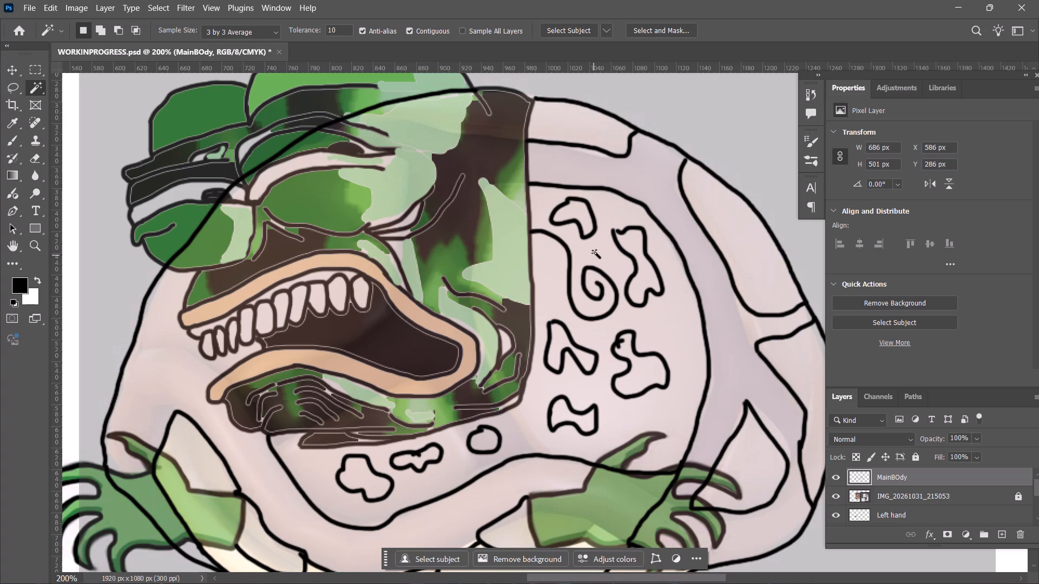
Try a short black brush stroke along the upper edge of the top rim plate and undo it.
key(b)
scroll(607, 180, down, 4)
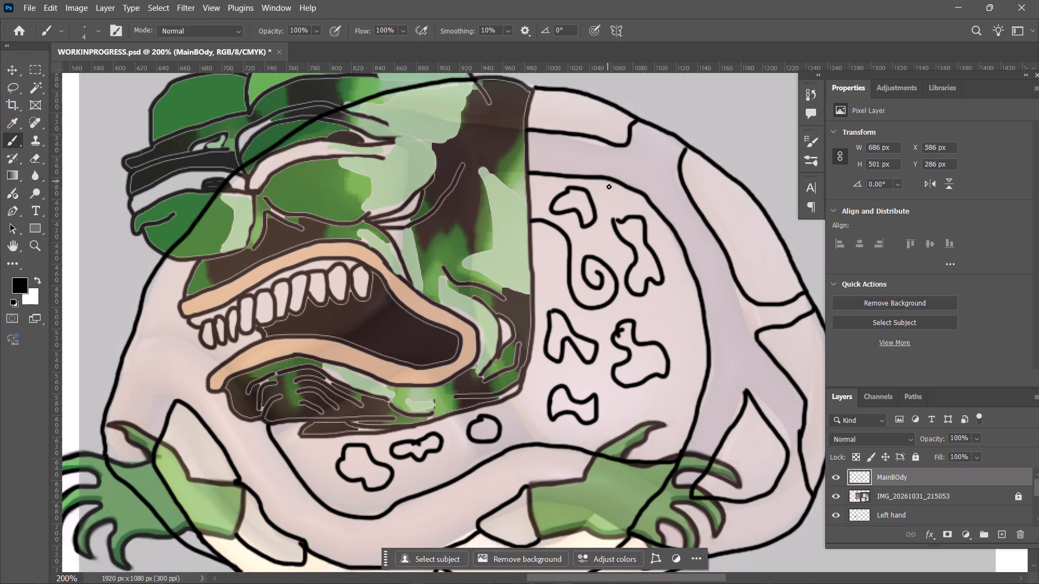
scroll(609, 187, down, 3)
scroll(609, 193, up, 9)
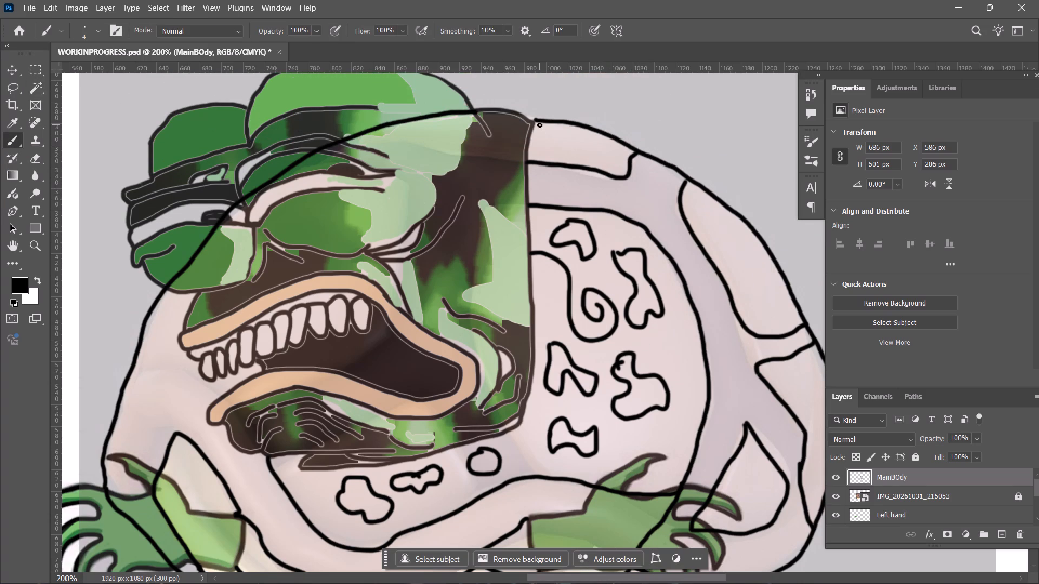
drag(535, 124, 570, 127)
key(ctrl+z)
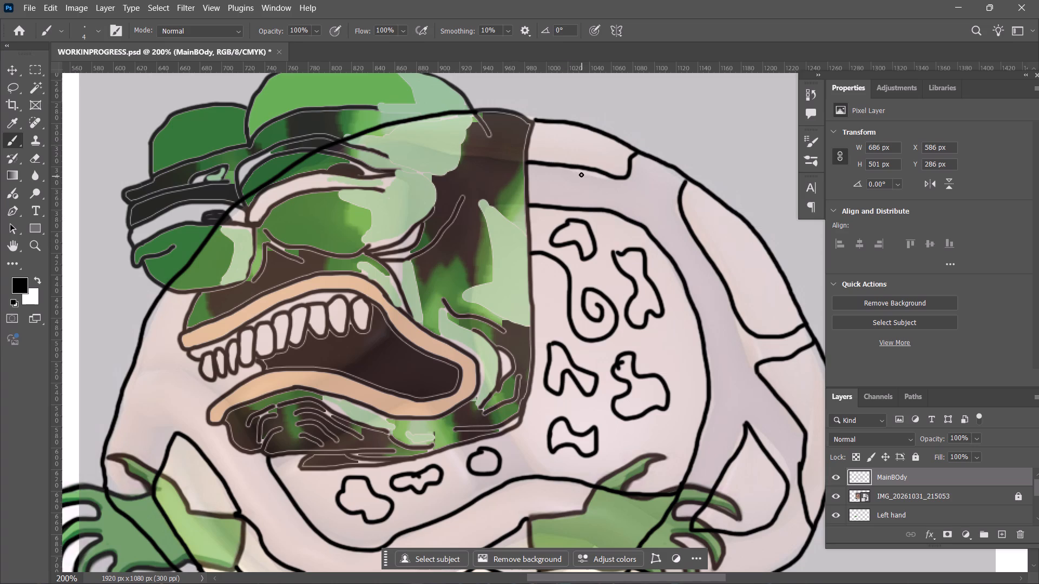
Set the foreground colour to the light green 69b155 sampled from the head's top, and the Hard Round brush size to 21 px.
click(20, 284)
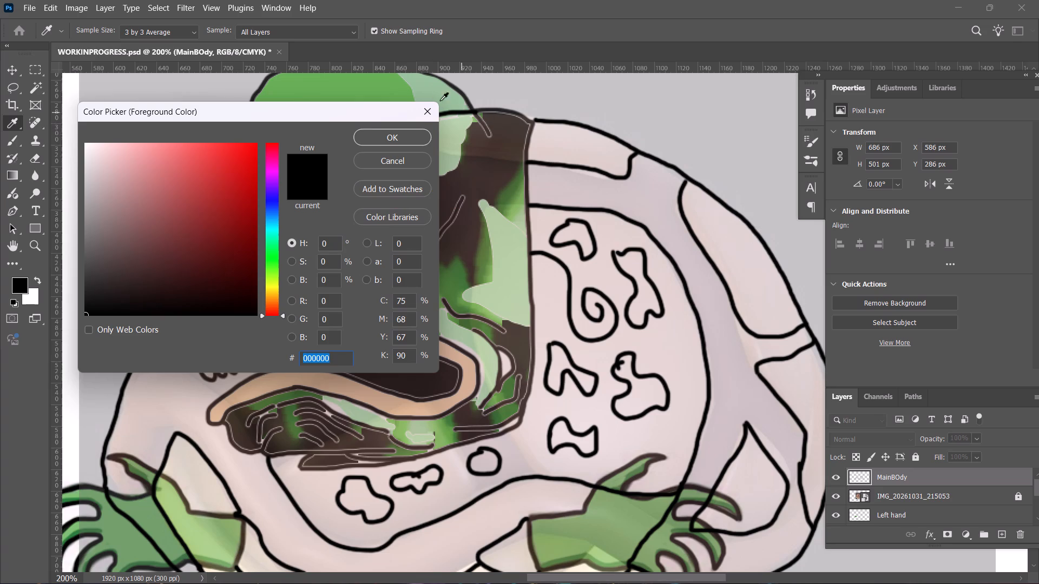
click(377, 91)
click(399, 134)
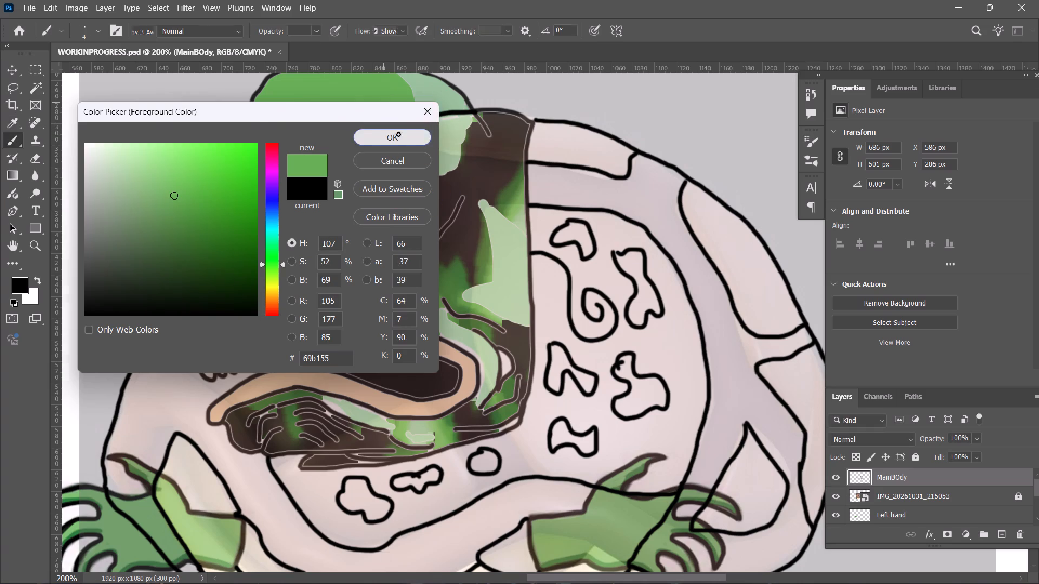
right_click(550, 138)
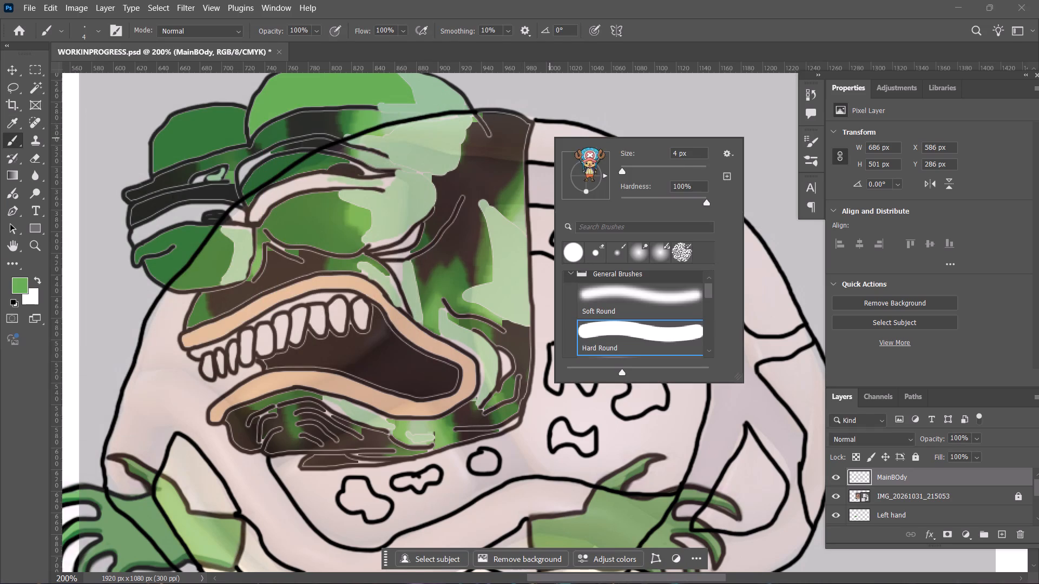
click(630, 168)
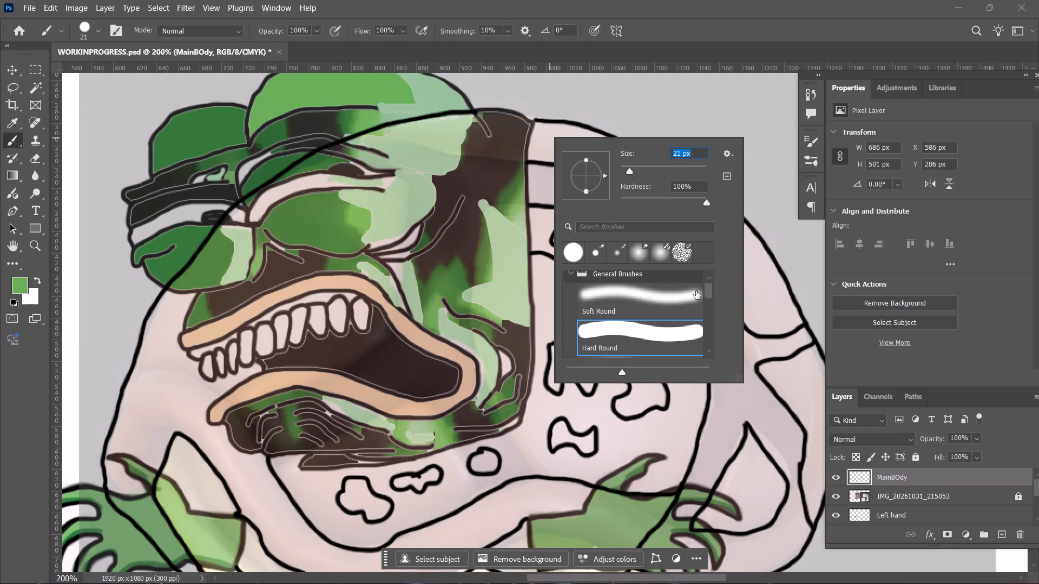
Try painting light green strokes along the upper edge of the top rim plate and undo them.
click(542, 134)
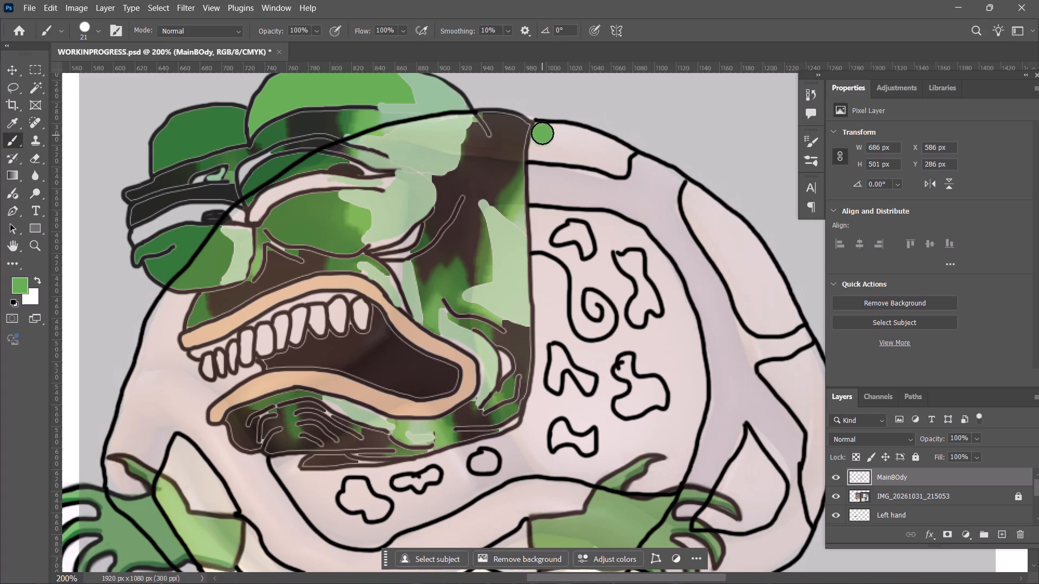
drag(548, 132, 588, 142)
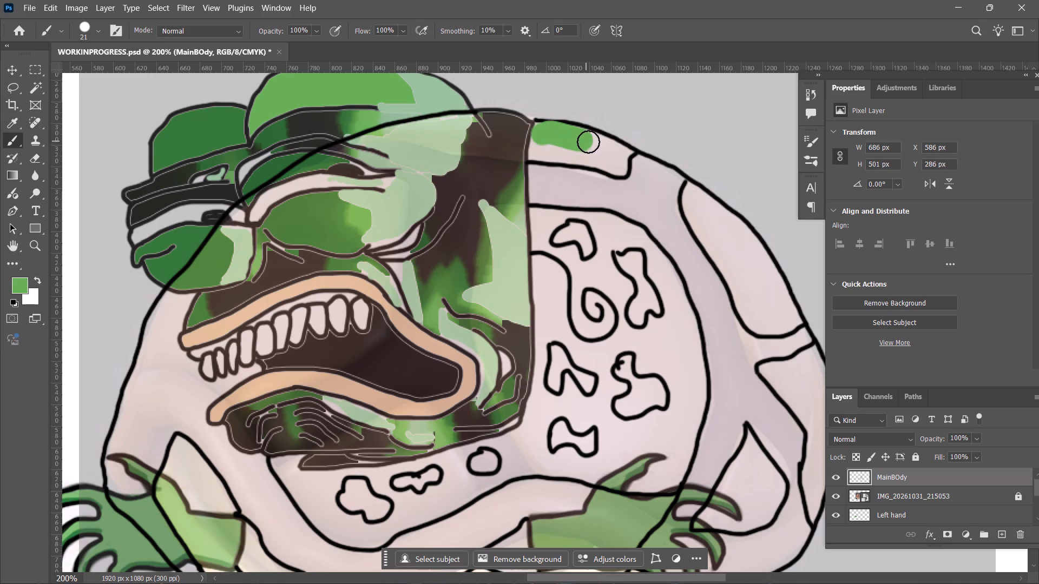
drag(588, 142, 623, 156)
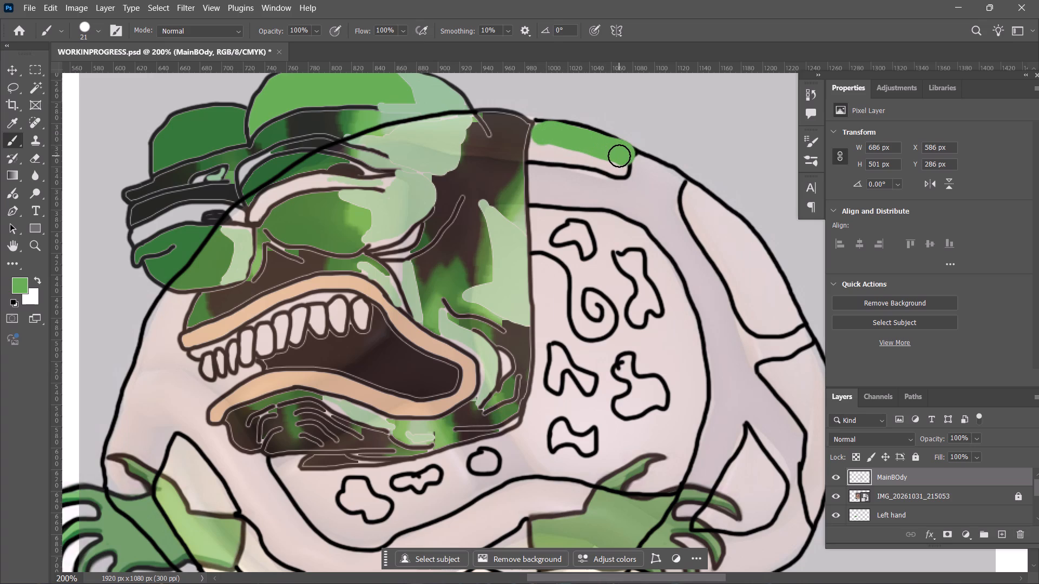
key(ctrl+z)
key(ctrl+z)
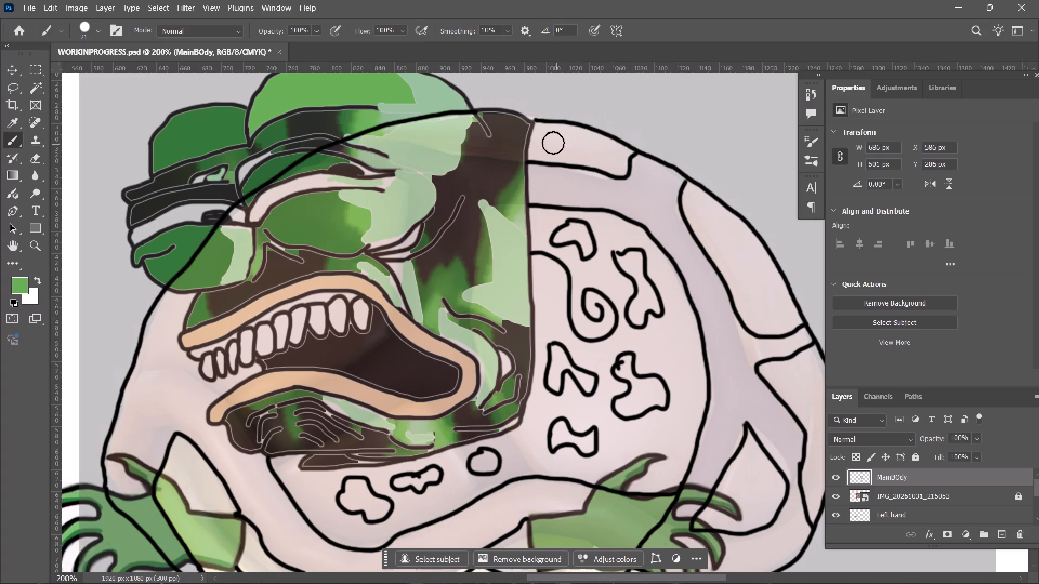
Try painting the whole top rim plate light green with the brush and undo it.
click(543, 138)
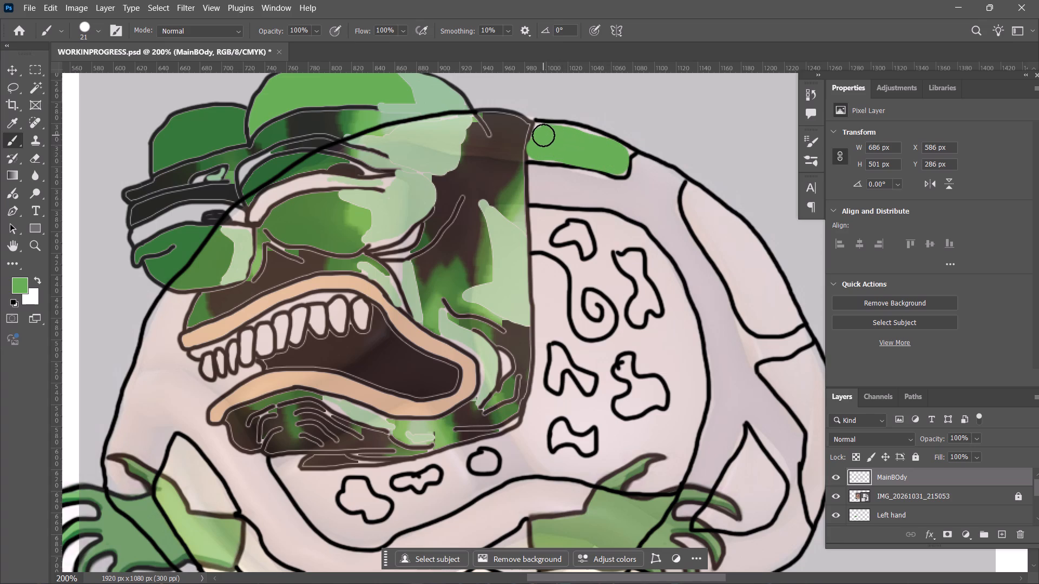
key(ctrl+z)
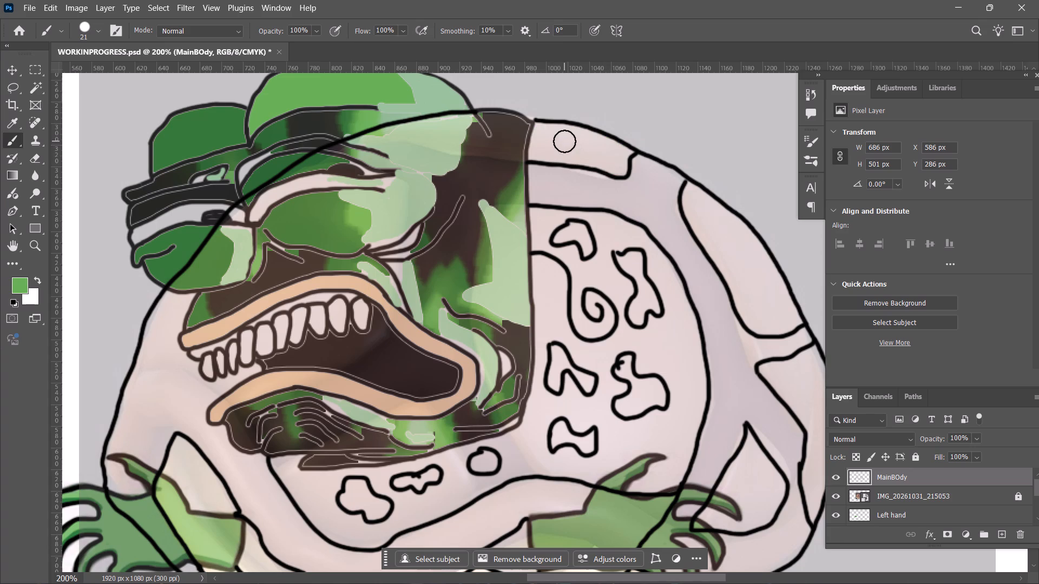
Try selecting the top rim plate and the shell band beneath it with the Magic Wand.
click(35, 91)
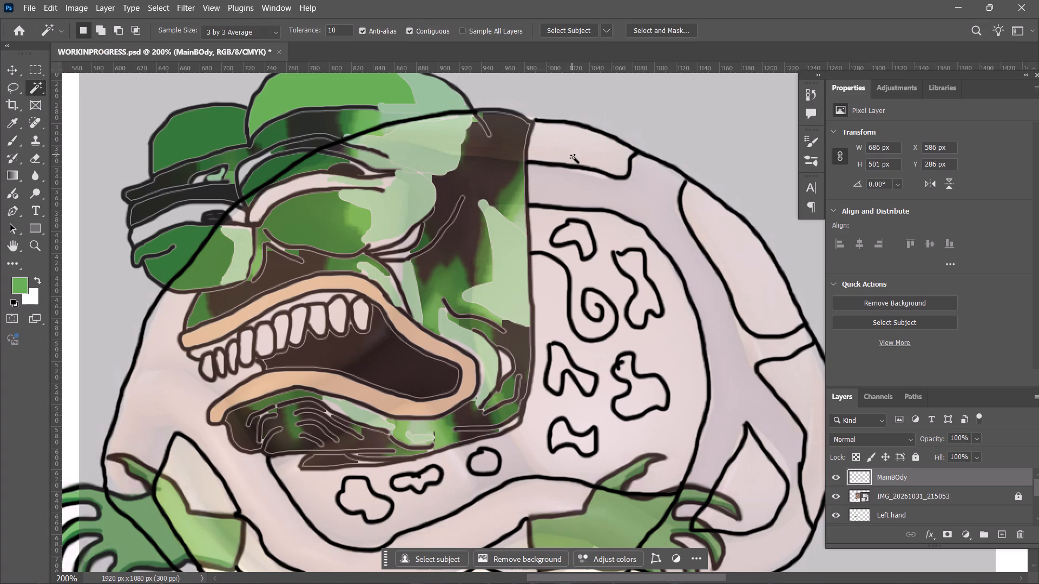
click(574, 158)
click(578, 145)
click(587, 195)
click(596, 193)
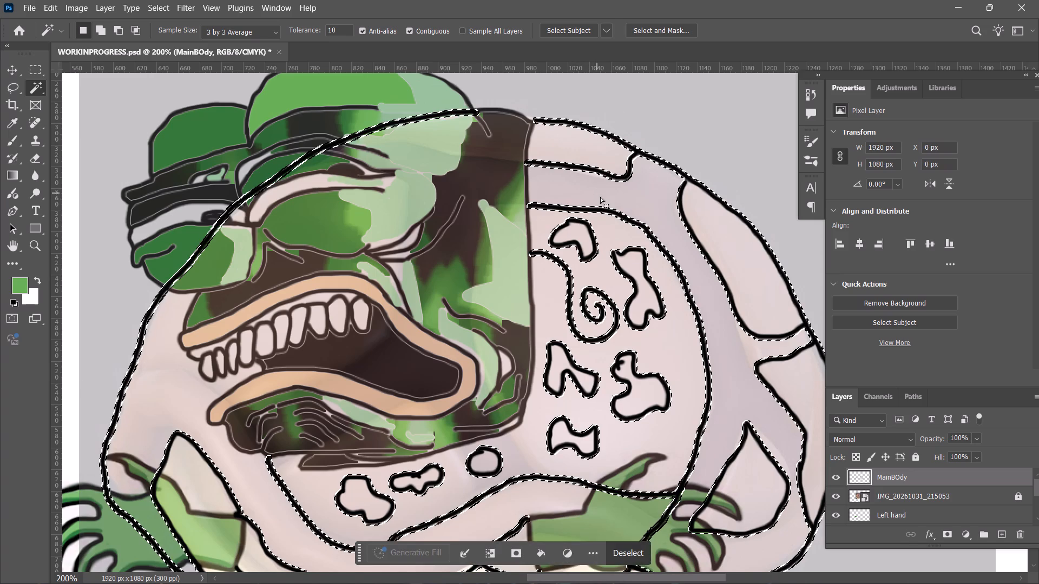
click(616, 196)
Select the tall bone-shaped spot beside the shell's spiral with the Magic Wand and fill it with light green 69b155 sampled from the head.
click(640, 288)
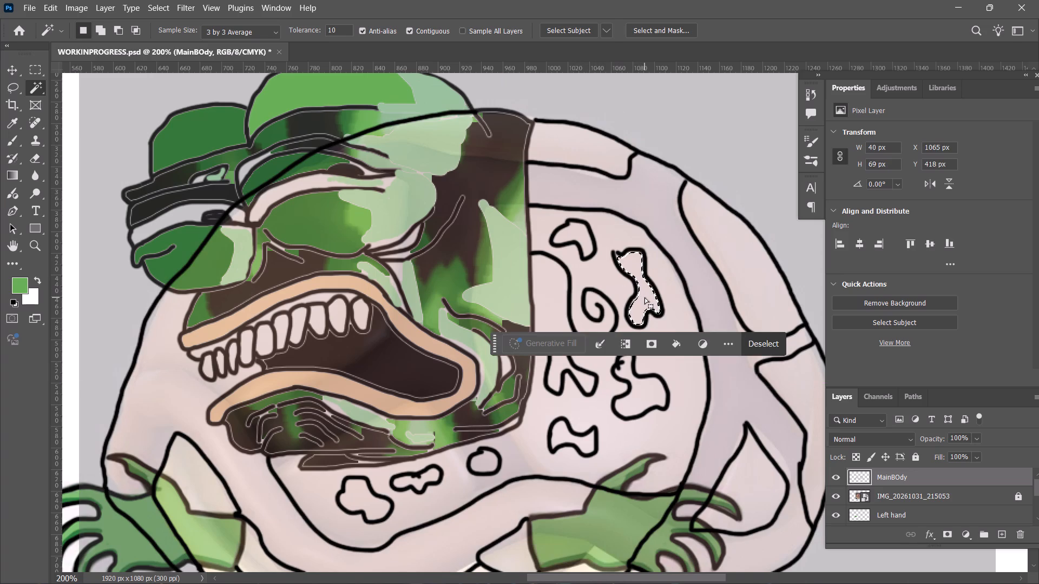
right_click(645, 296)
click(637, 302)
scroll(640, 272, down, 3)
click(681, 316)
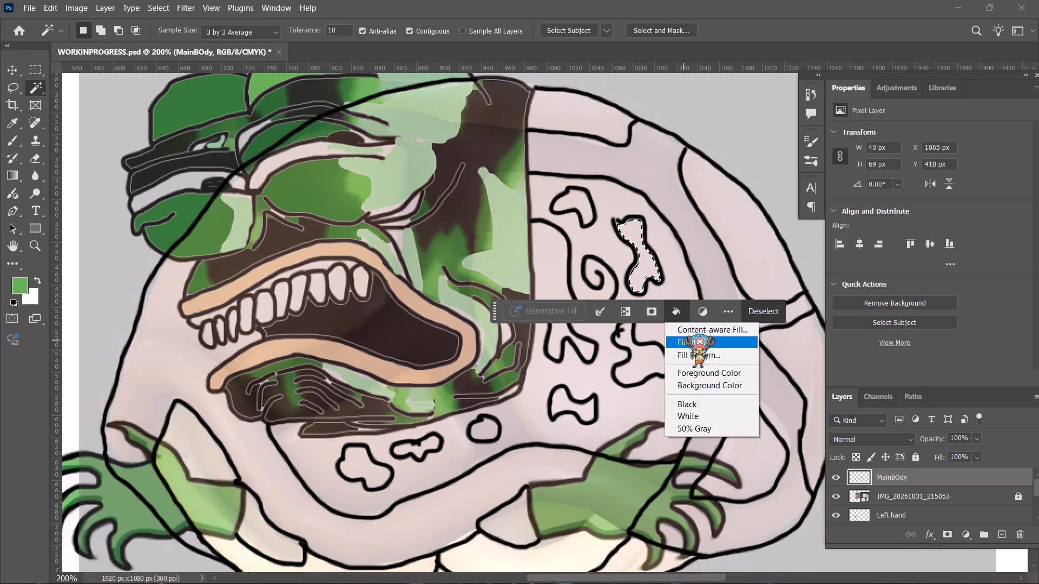
click(709, 344)
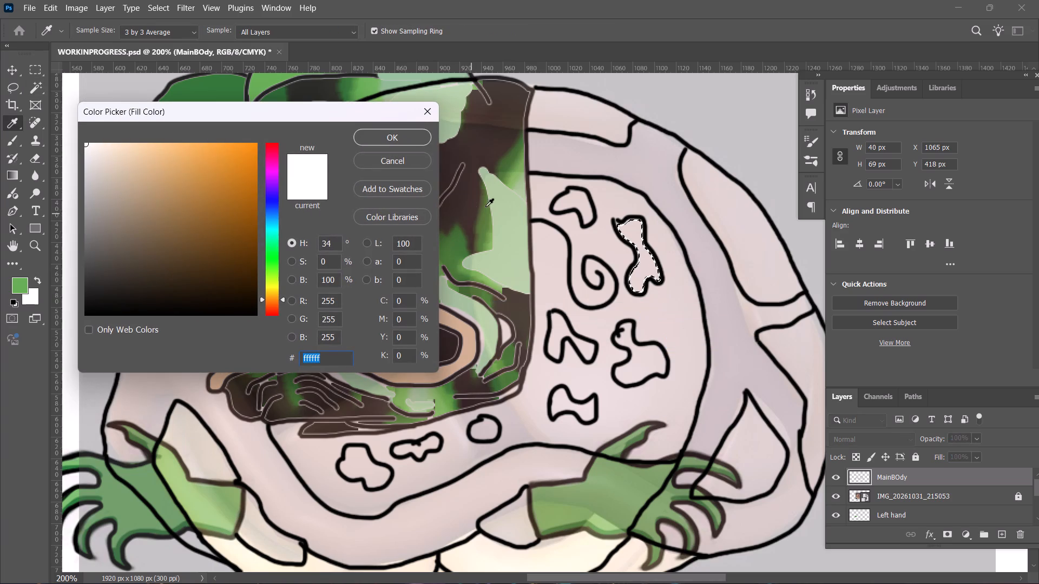
click(268, 85)
click(393, 136)
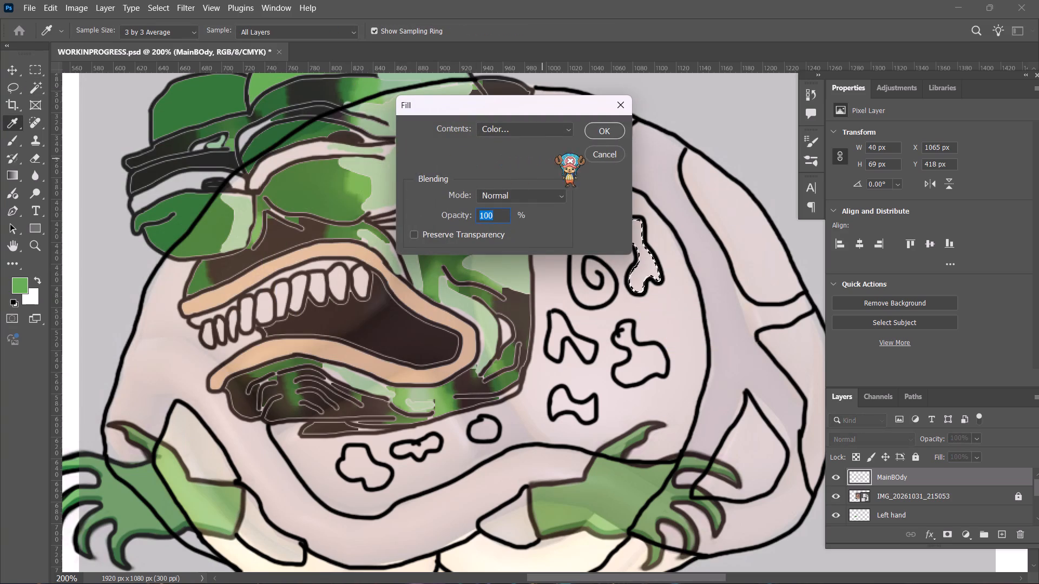
click(597, 129)
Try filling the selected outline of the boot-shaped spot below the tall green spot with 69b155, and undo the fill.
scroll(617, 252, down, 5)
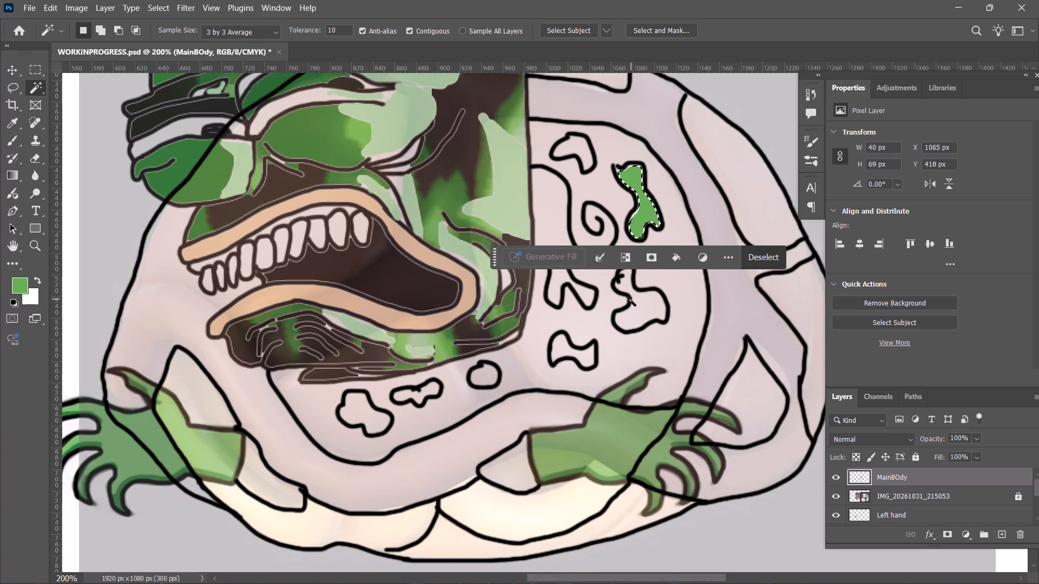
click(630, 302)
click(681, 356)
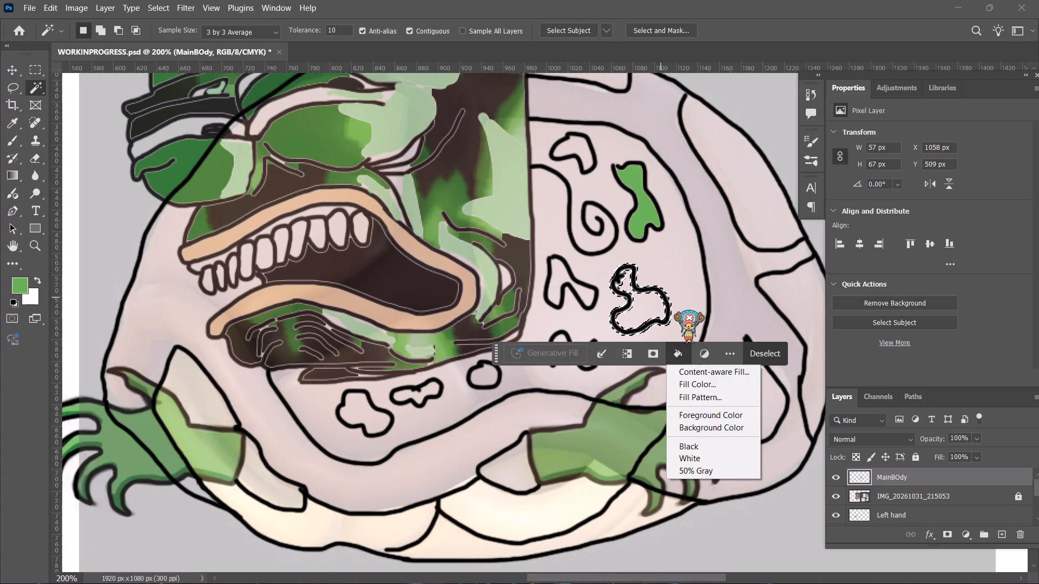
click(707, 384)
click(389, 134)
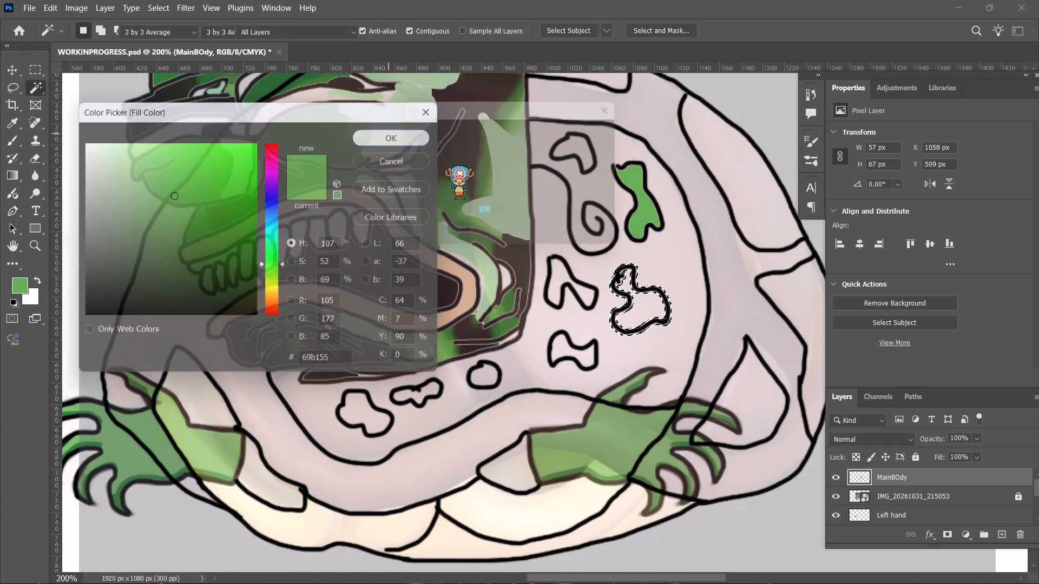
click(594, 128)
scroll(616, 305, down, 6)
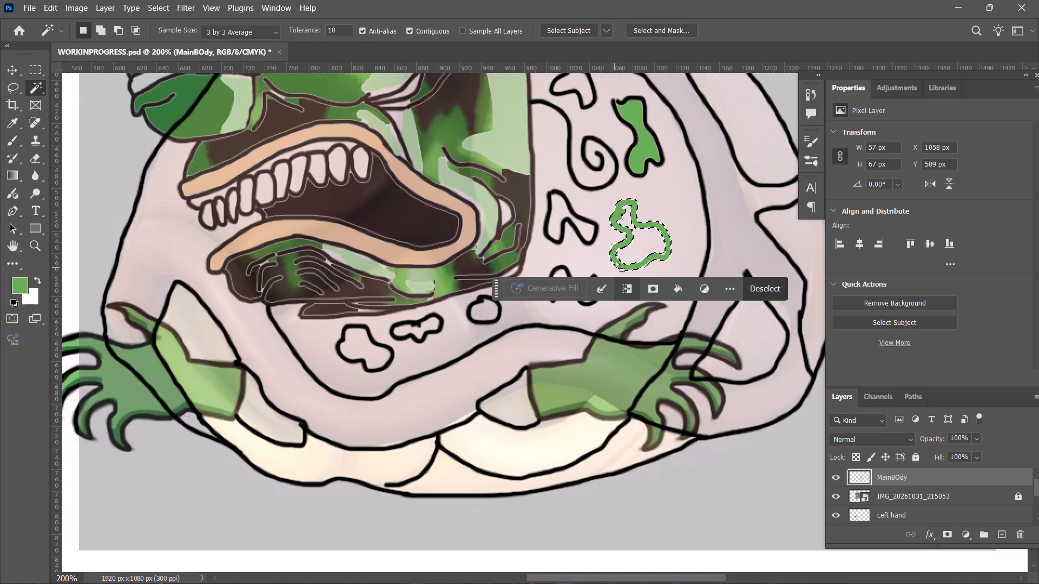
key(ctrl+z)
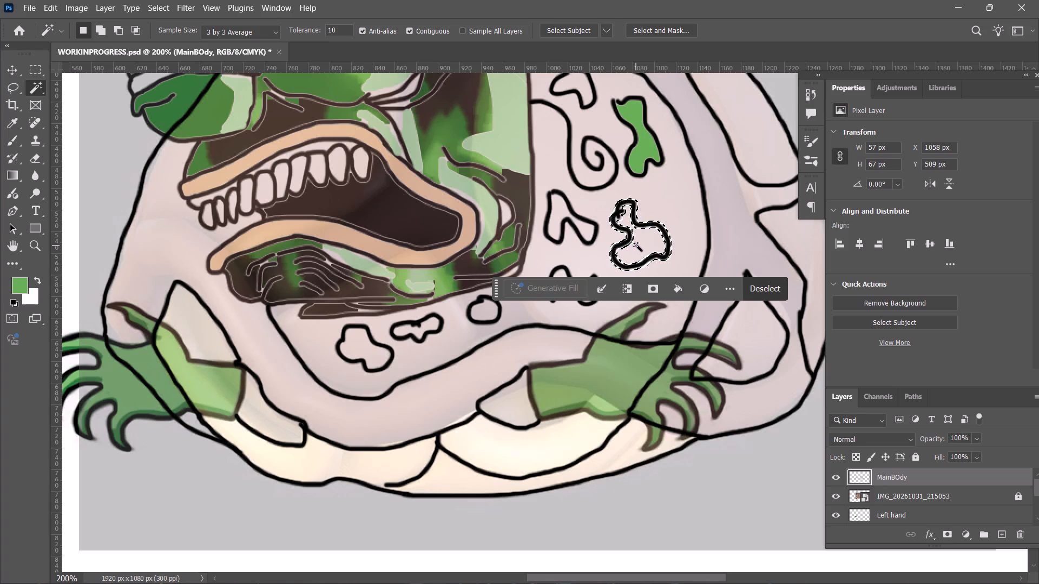
Select the interior of the boot-shaped spot and fill it with light green 69b155.
click(647, 244)
click(680, 289)
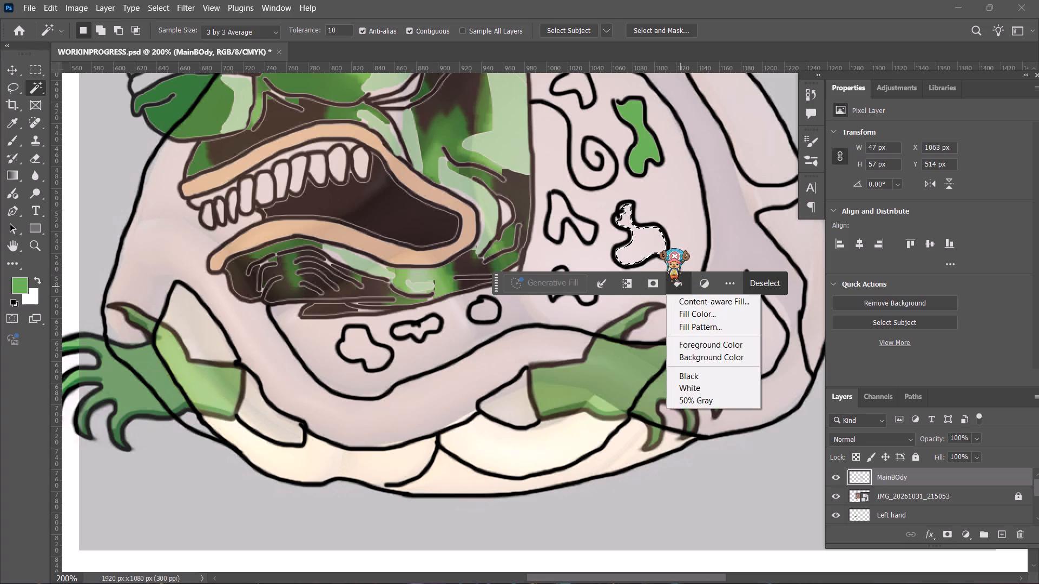
click(695, 313)
click(403, 137)
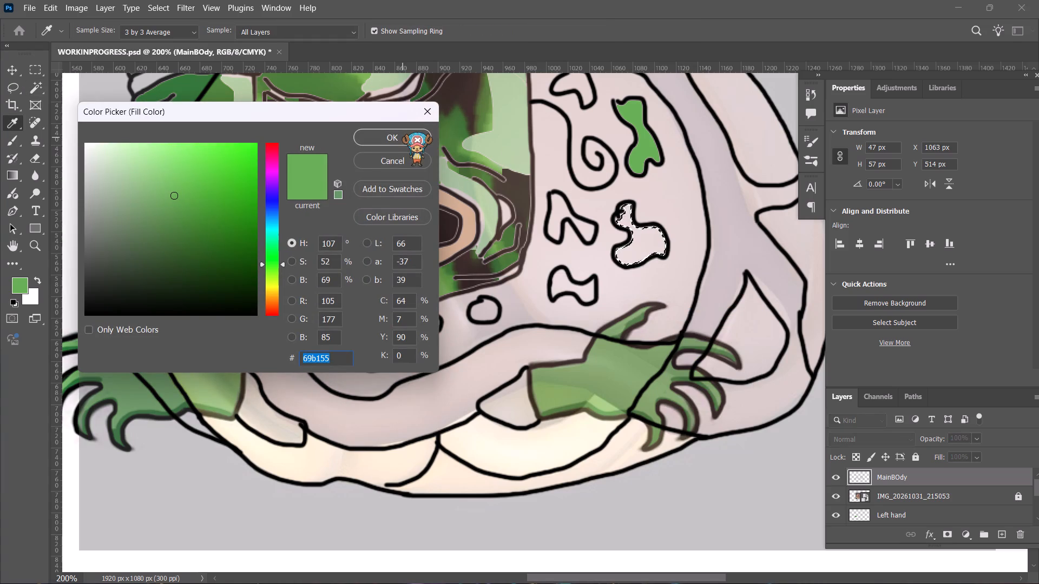
click(601, 130)
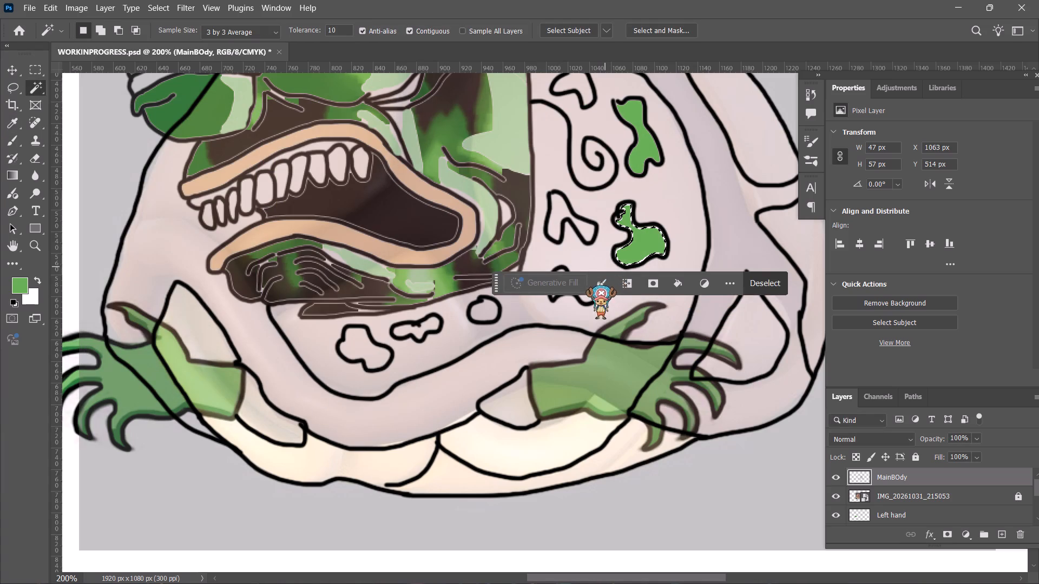
Fill both separate parts of the N-shaped spot below the spiral with light green 69b155.
click(559, 213)
click(591, 230)
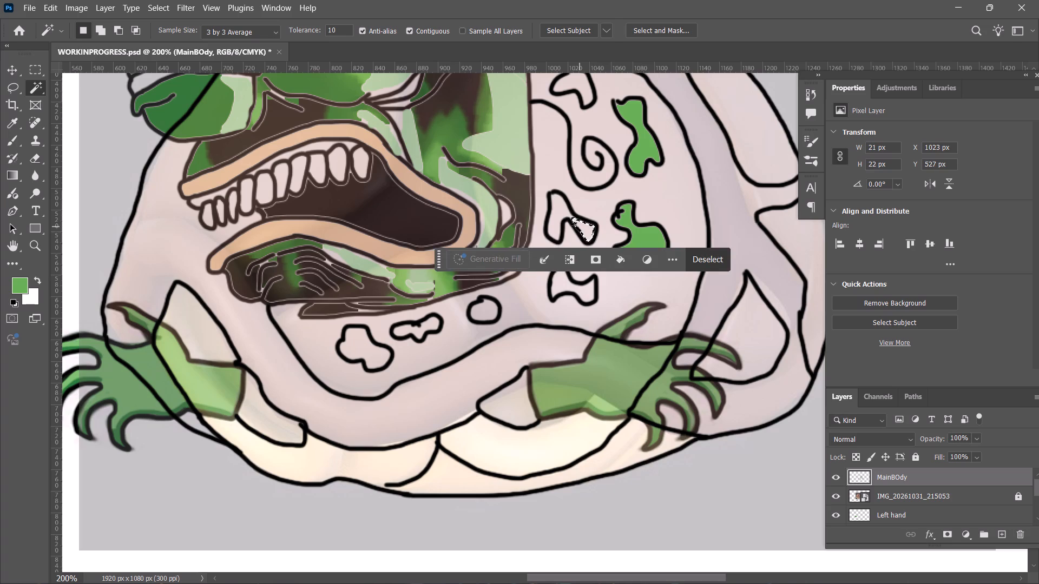
click(558, 211)
click(600, 262)
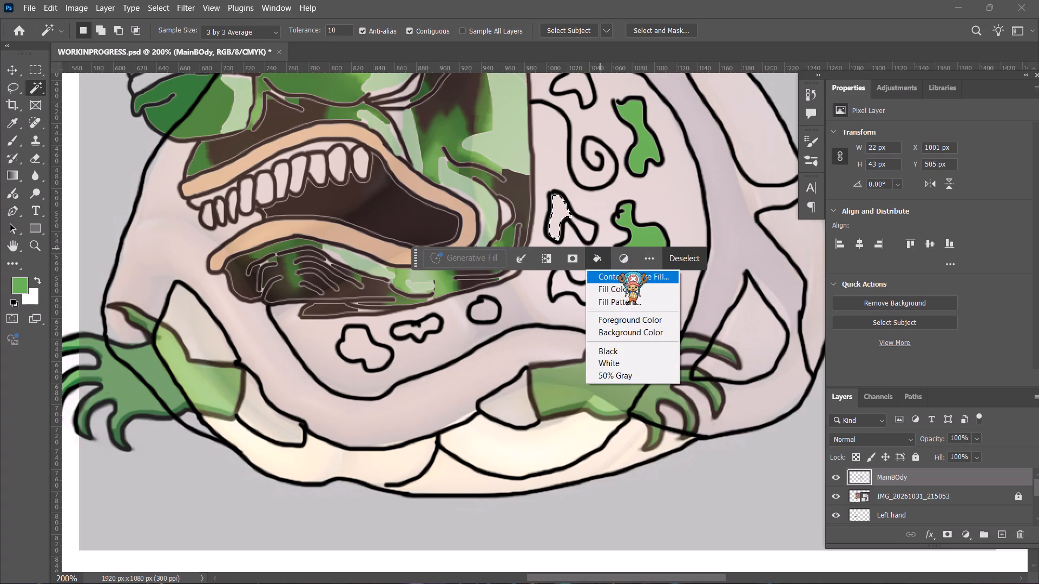
click(619, 289)
click(409, 136)
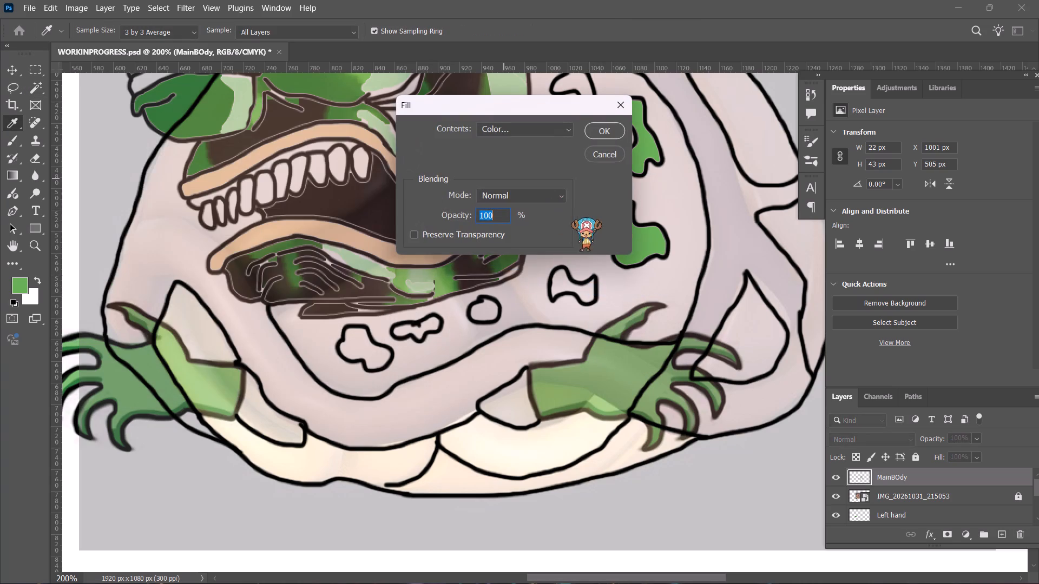
click(599, 127)
click(589, 229)
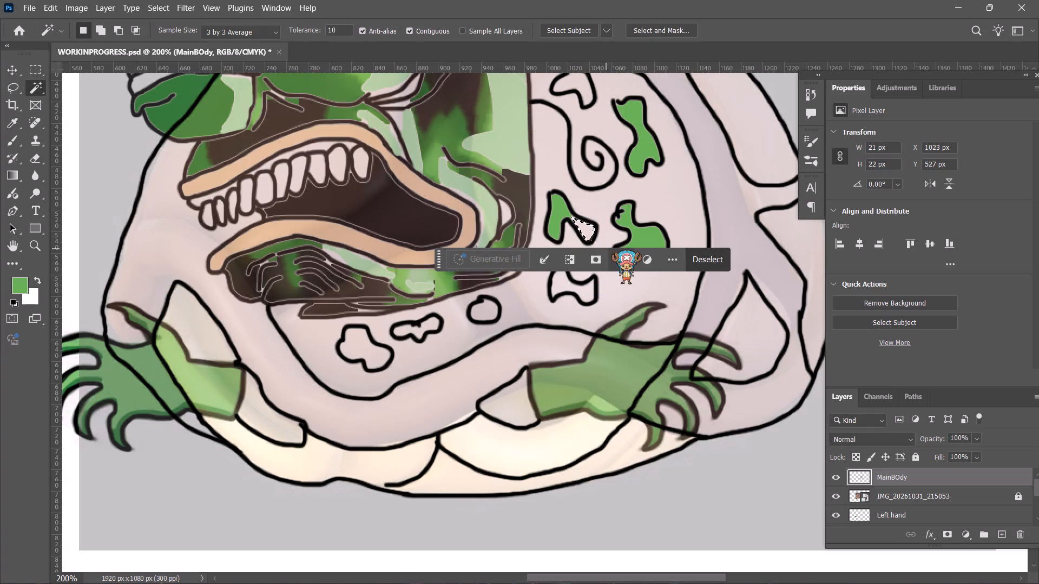
click(619, 264)
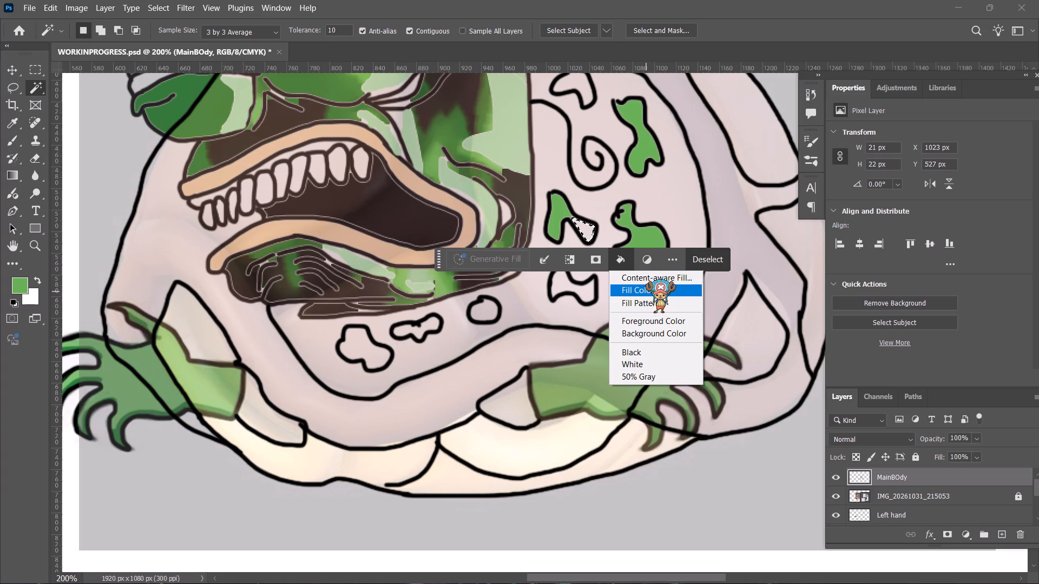
click(648, 294)
click(400, 140)
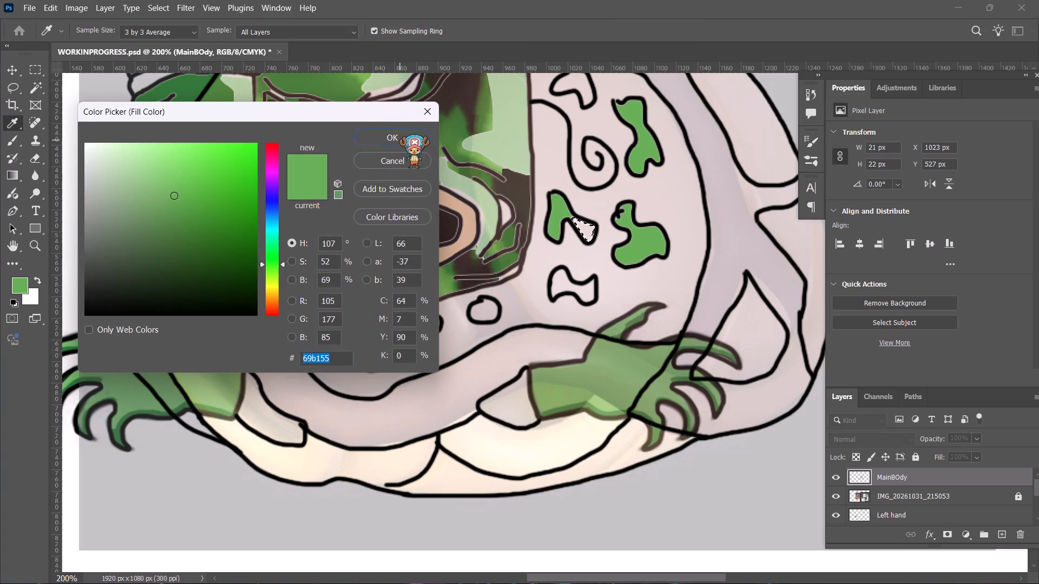
click(596, 129)
Fill the small arched spot above the spiral with light green 69b155.
scroll(607, 172, up, 4)
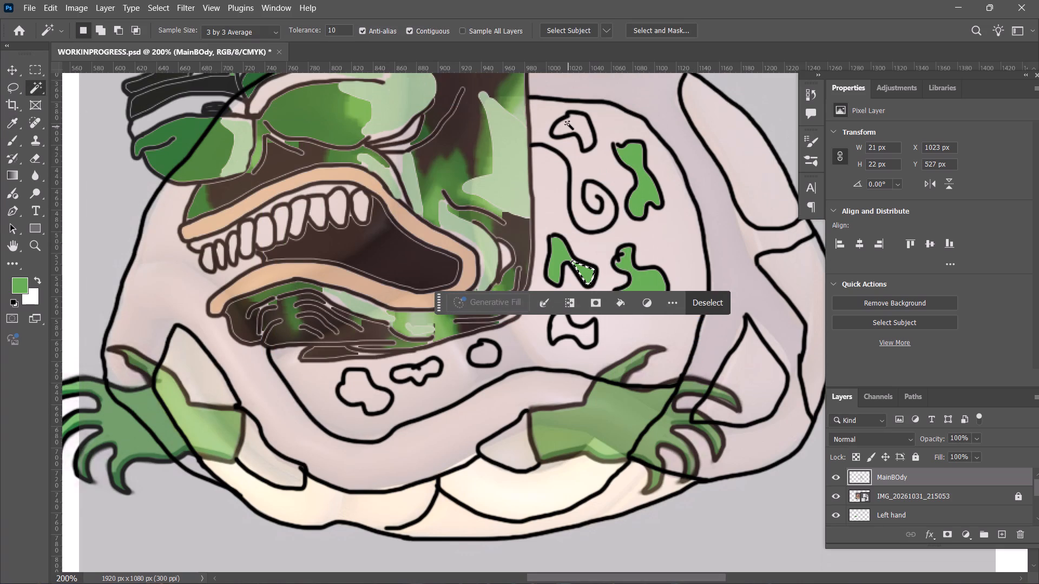
click(574, 123)
click(611, 170)
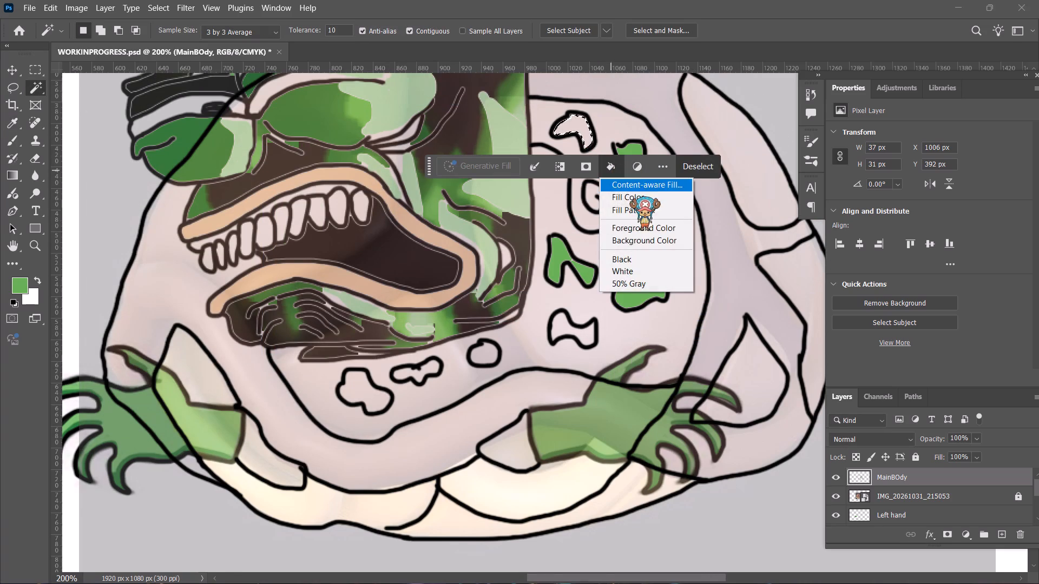
click(636, 197)
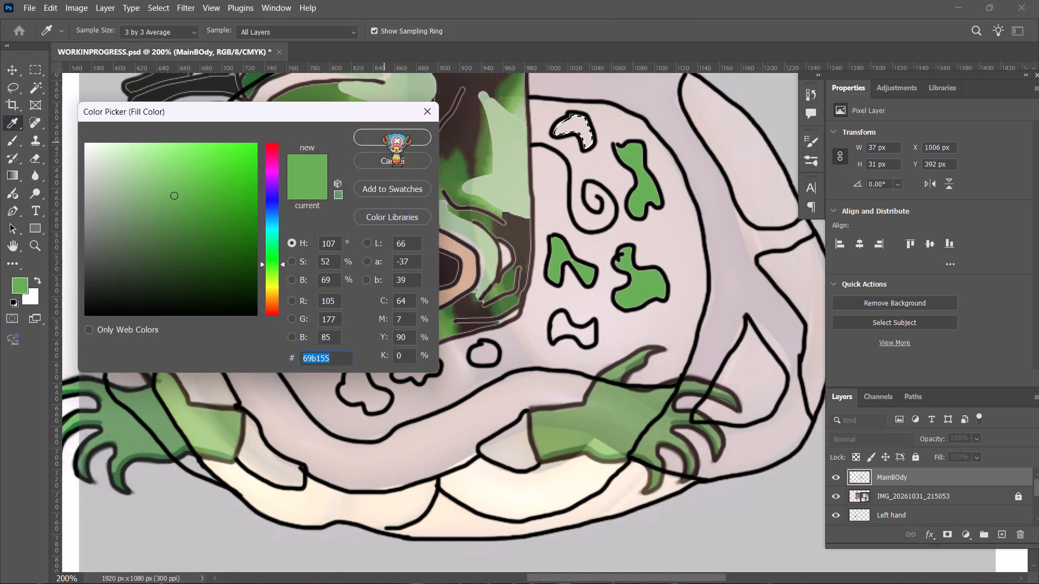
click(383, 138)
click(601, 136)
Fill the round spot just below the head's jaw with light green 69b155.
scroll(596, 180, down, 6)
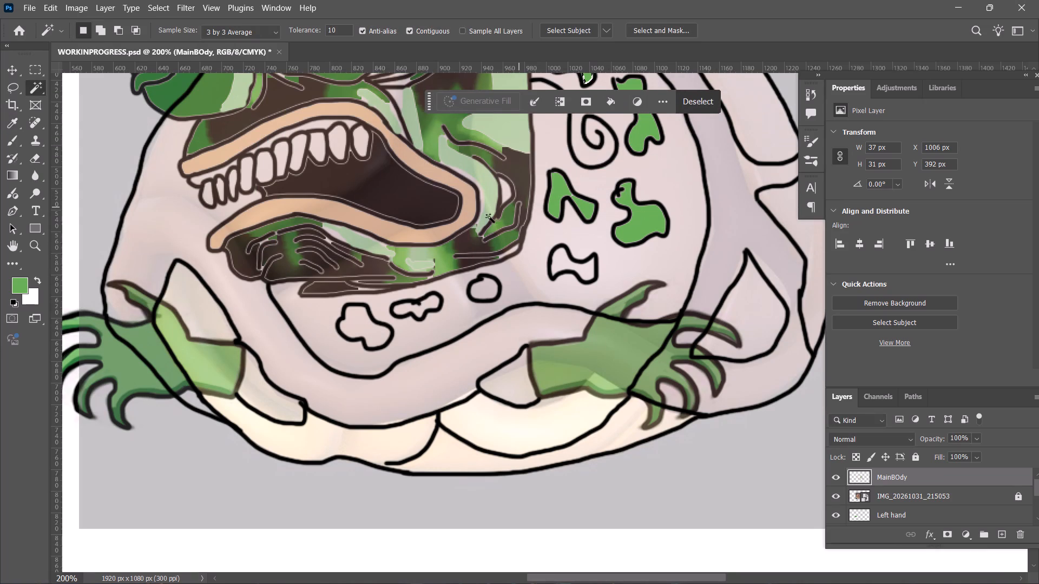
click(493, 291)
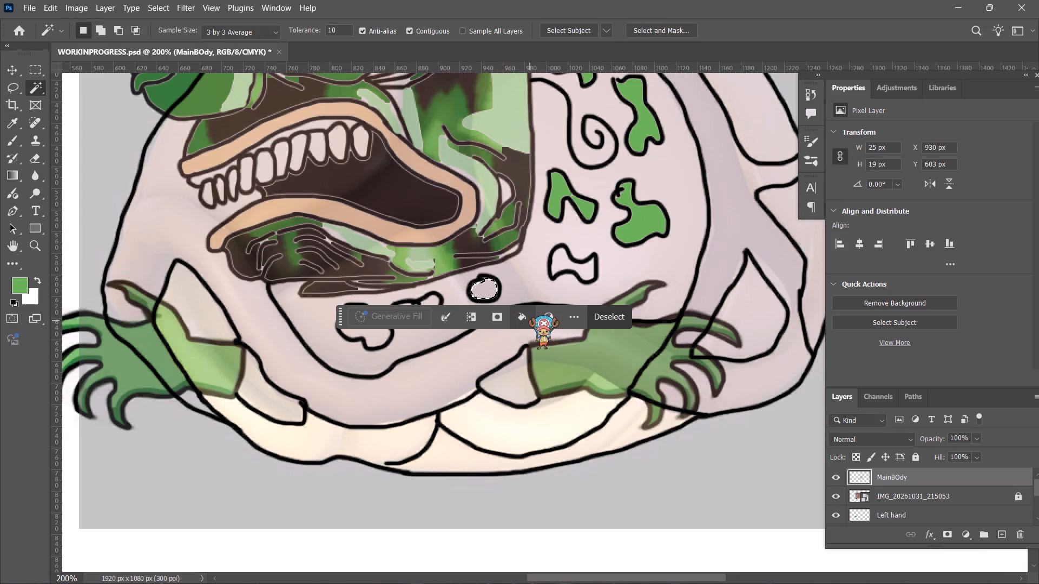
click(528, 321)
click(551, 337)
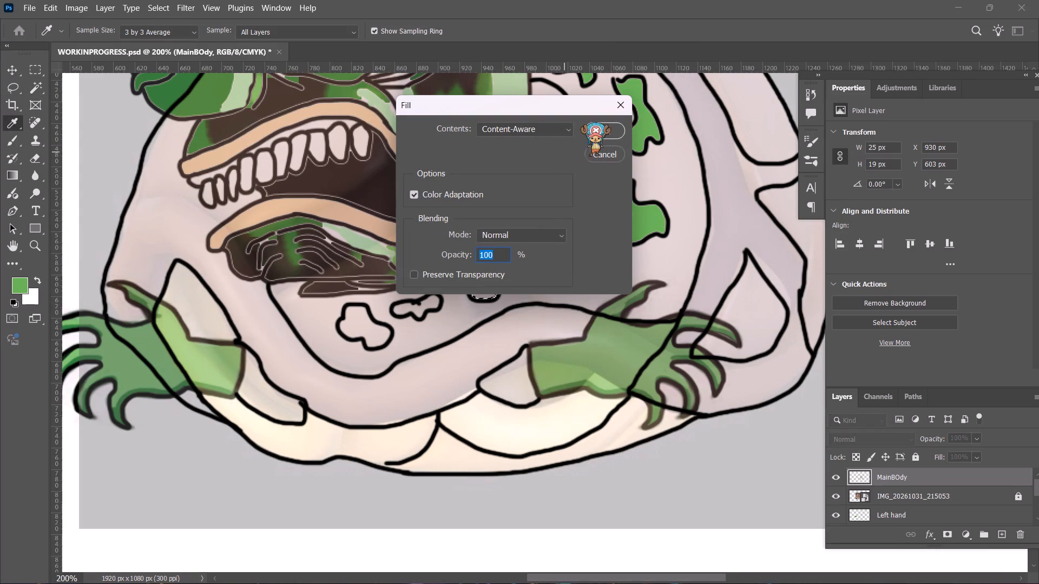
click(623, 106)
click(524, 321)
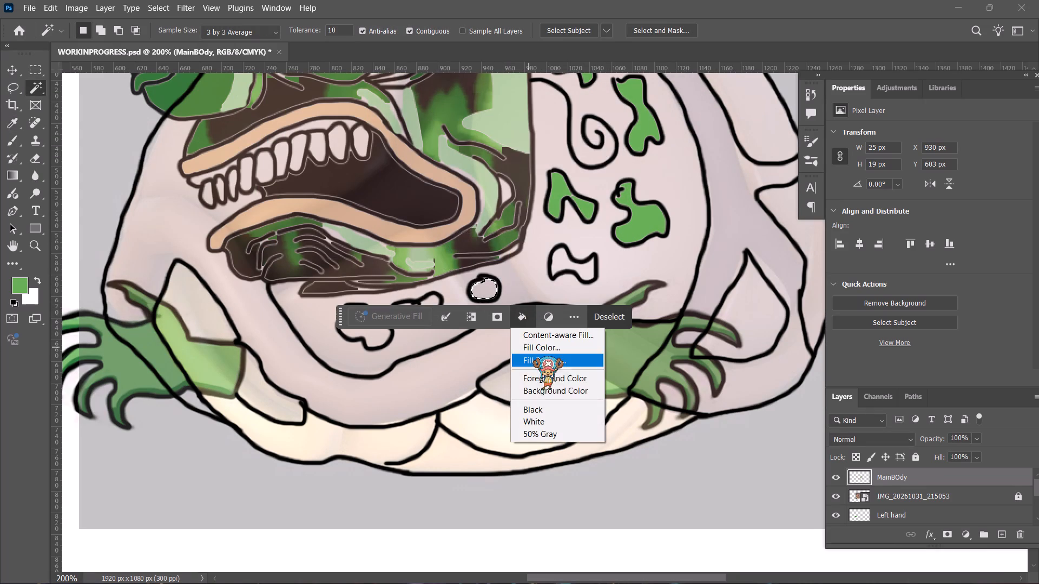
click(553, 348)
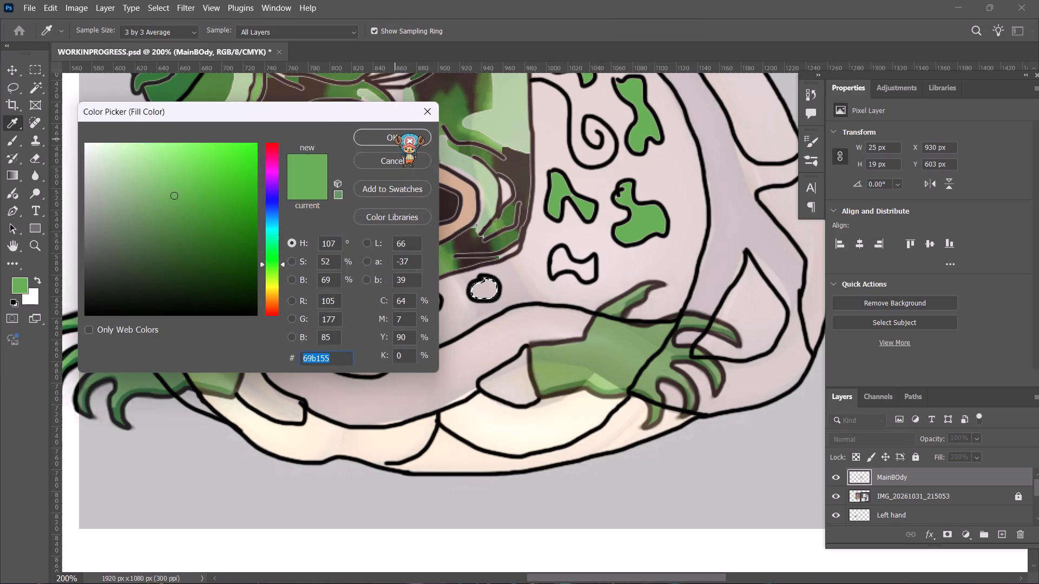
click(395, 138)
click(607, 131)
Fill the hourglass-shaped spot below the N-shaped spot with light green 69b155.
scroll(474, 266, down, 7)
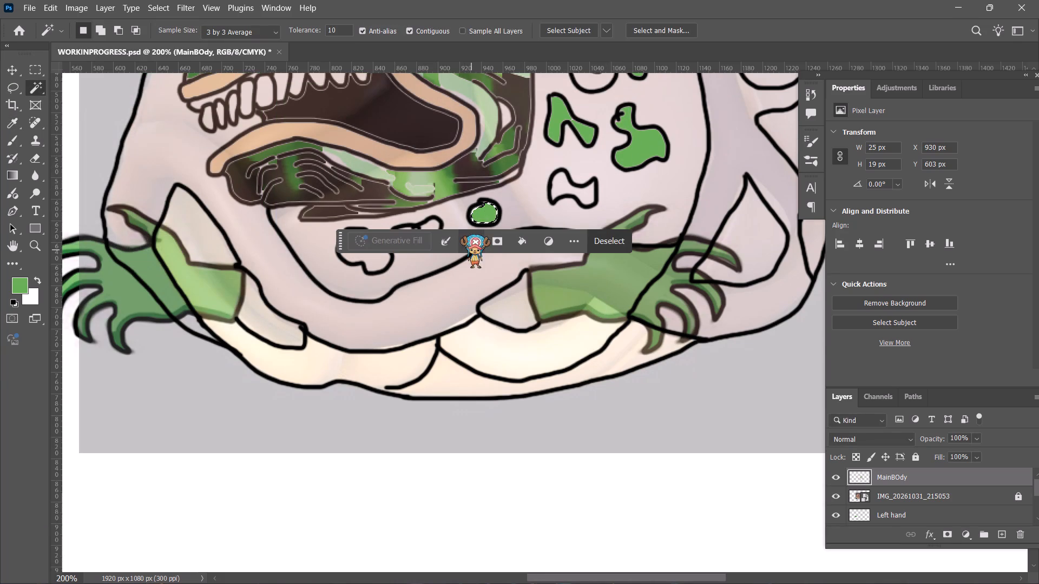
click(580, 191)
right_click(570, 186)
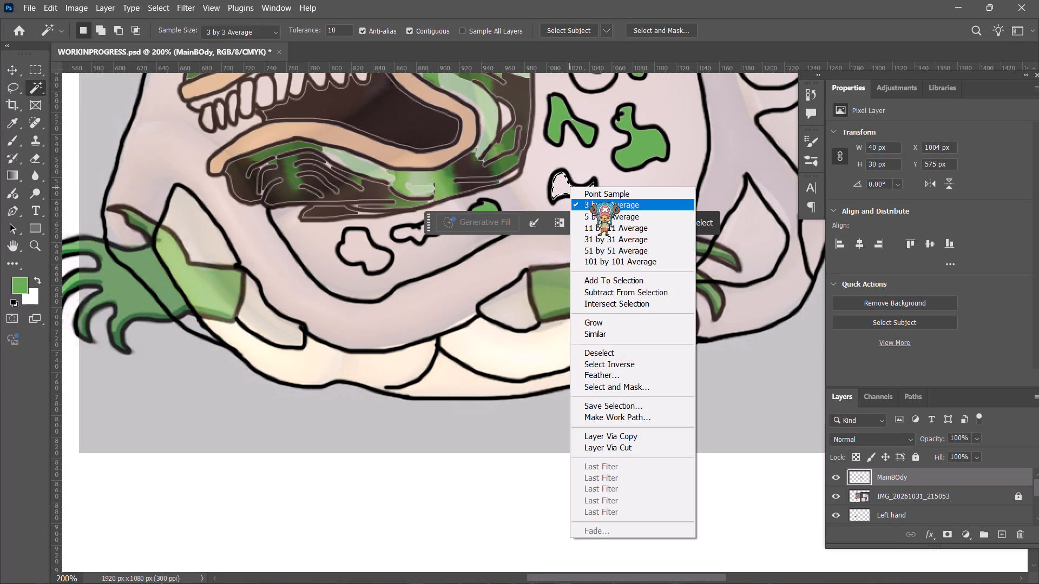
click(541, 190)
click(613, 225)
click(634, 254)
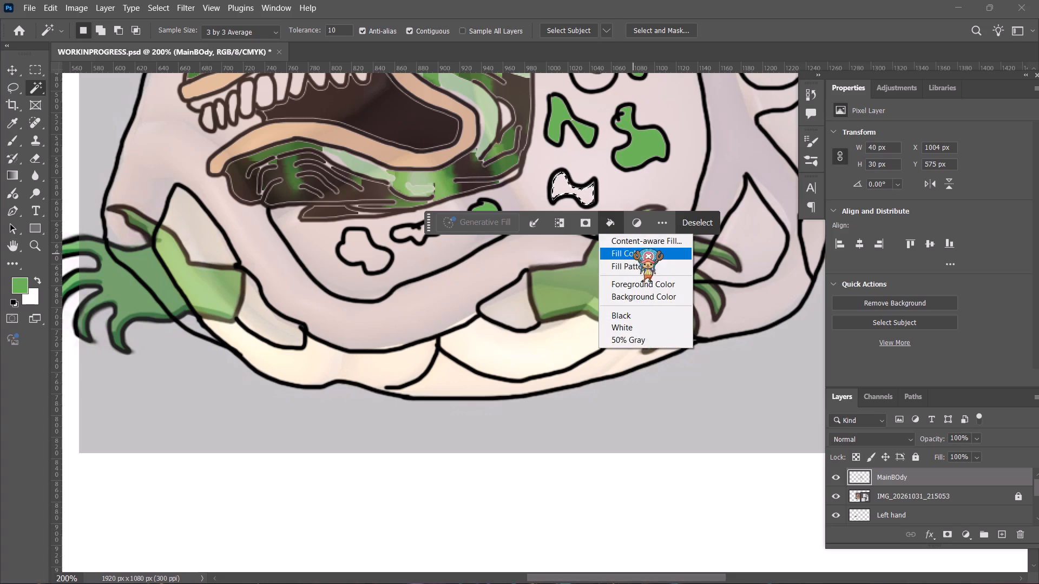
key(Return)
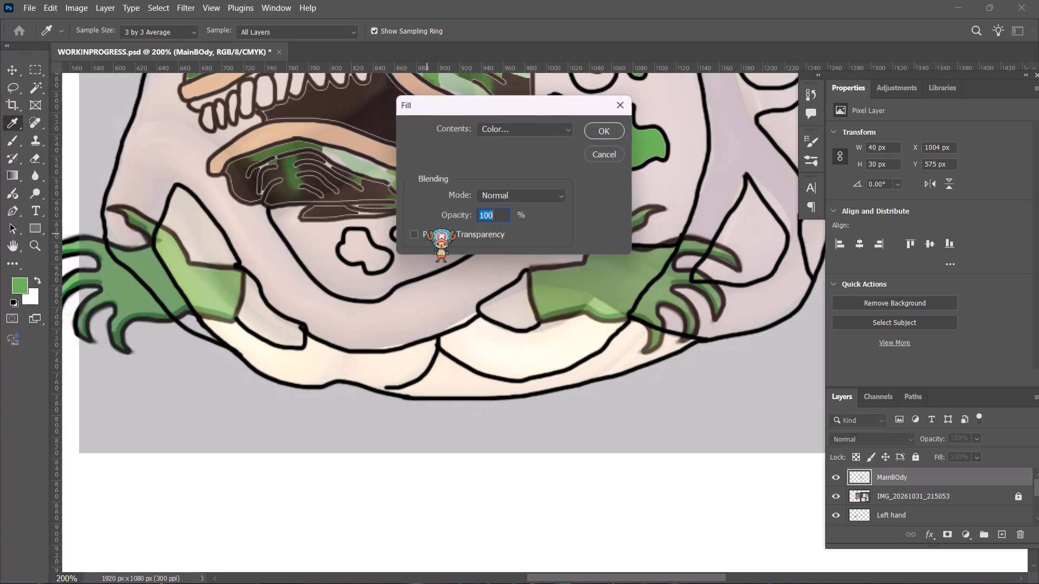
key(Return)
click(471, 238)
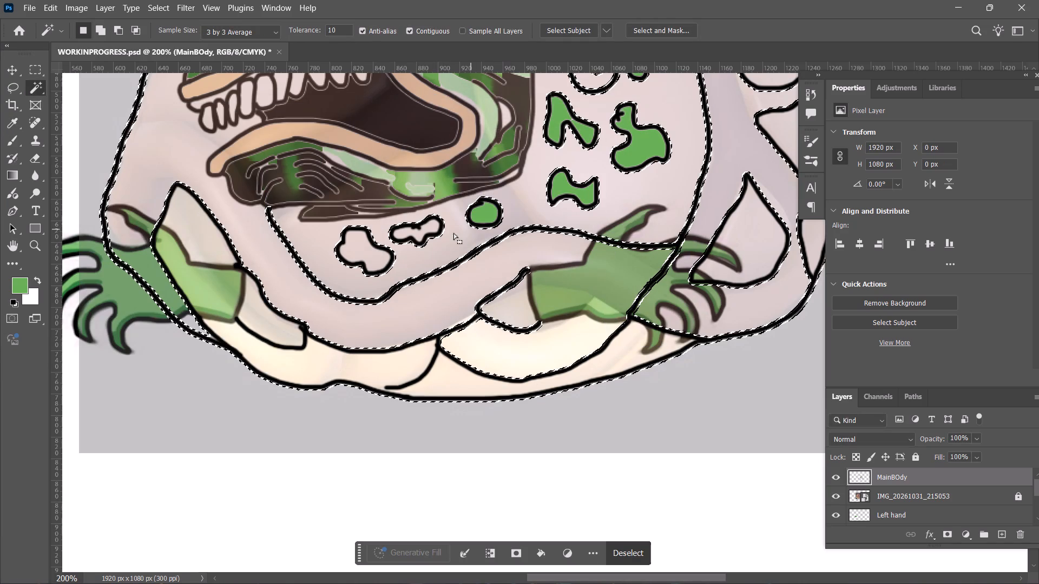
Select the interior of the large irregular spot furthest below the chin and fill it with light green 69b155.
click(372, 249)
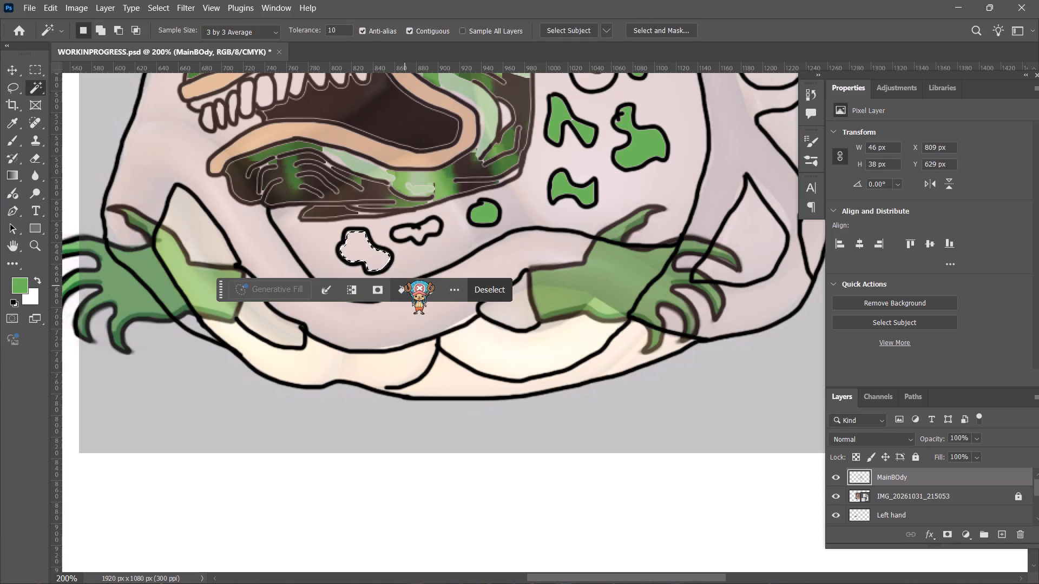
click(405, 286)
click(423, 322)
key(Return)
key(Return)
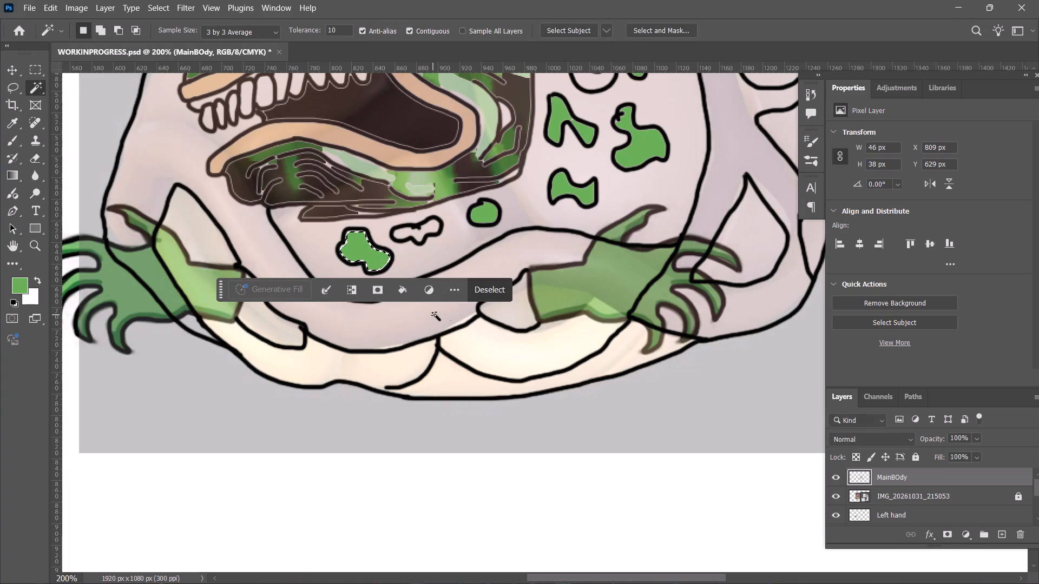
Fill the thin wavy spot between the round spot and the large irregular spot with light green 69b155.
click(422, 228)
click(423, 232)
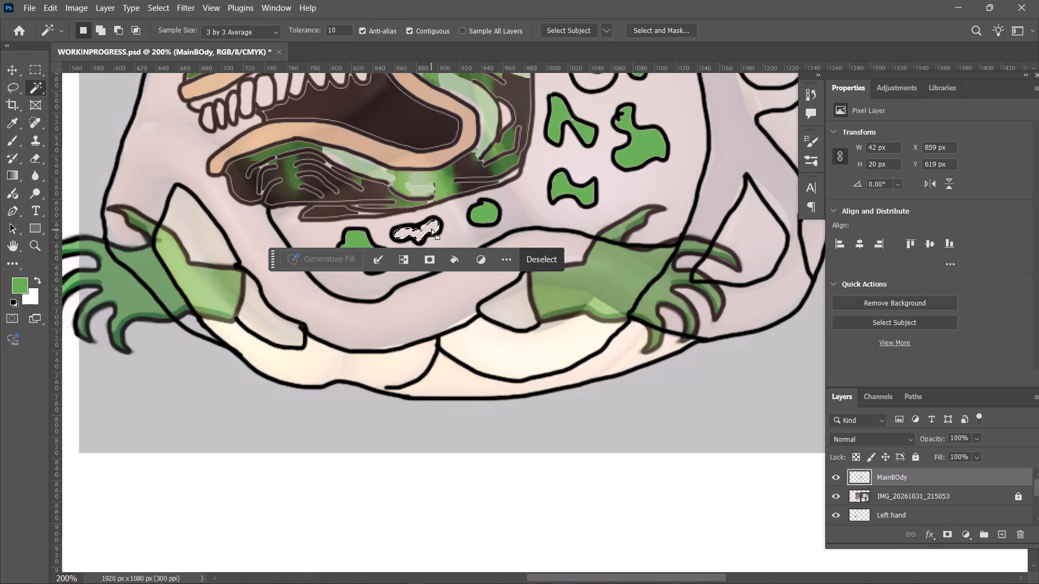
key(Return)
click(462, 266)
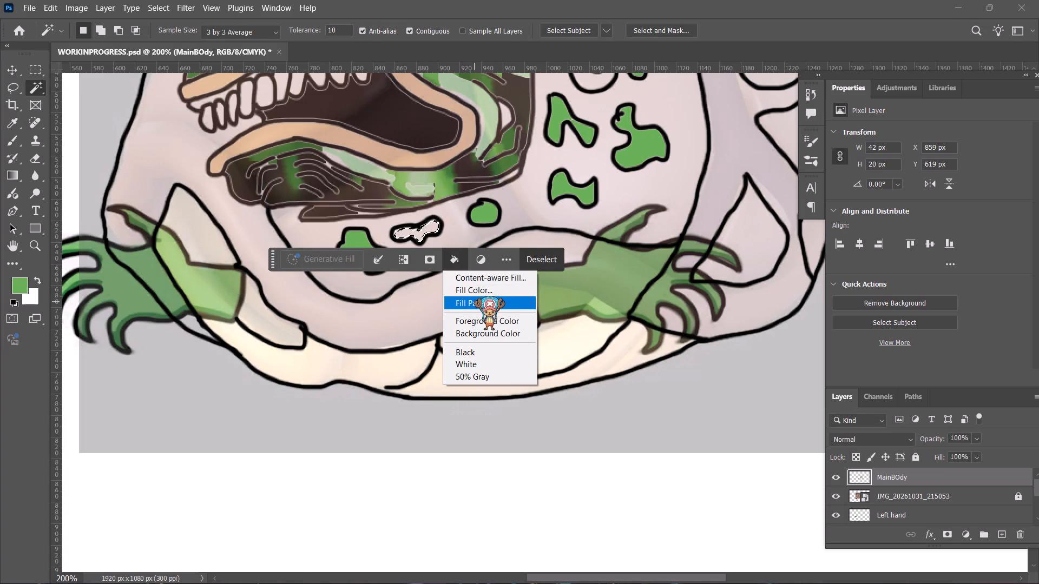
click(477, 294)
key(Return)
key(Return)
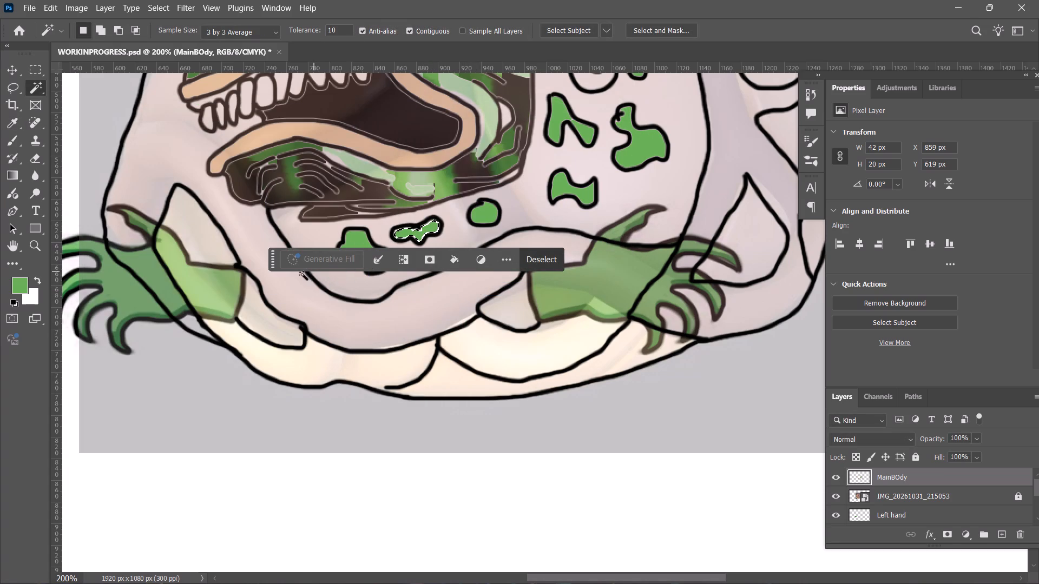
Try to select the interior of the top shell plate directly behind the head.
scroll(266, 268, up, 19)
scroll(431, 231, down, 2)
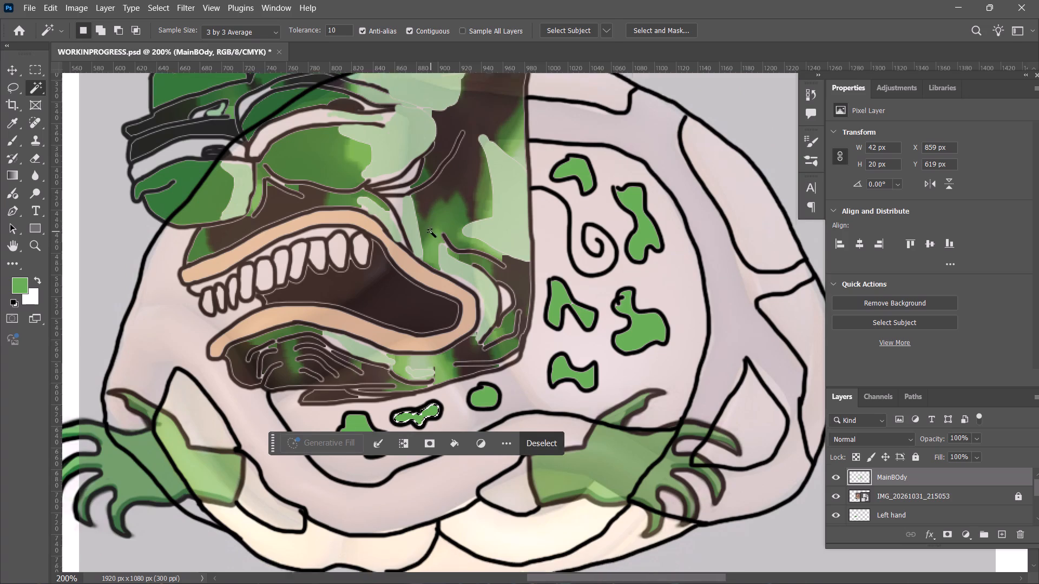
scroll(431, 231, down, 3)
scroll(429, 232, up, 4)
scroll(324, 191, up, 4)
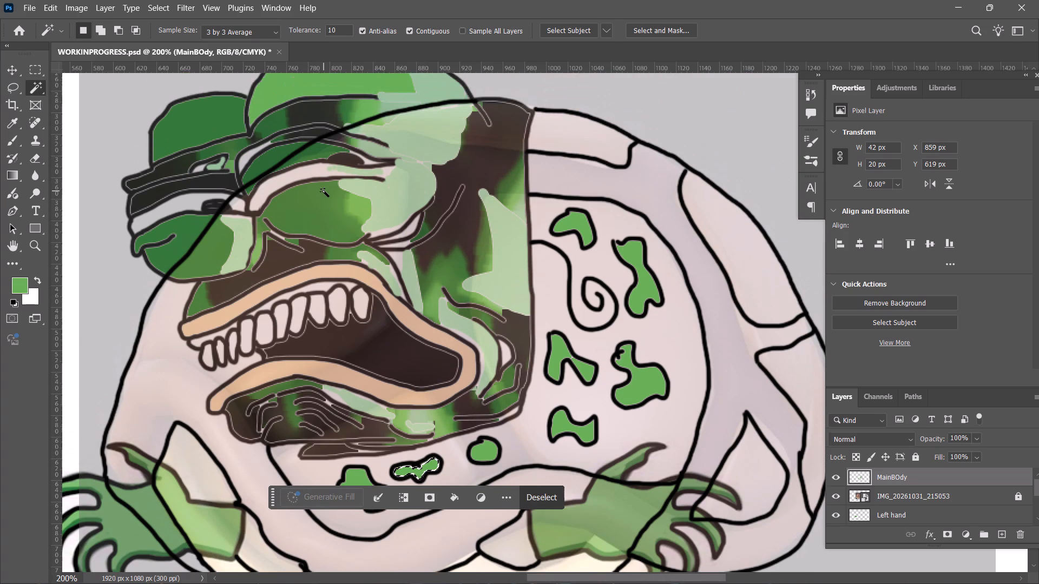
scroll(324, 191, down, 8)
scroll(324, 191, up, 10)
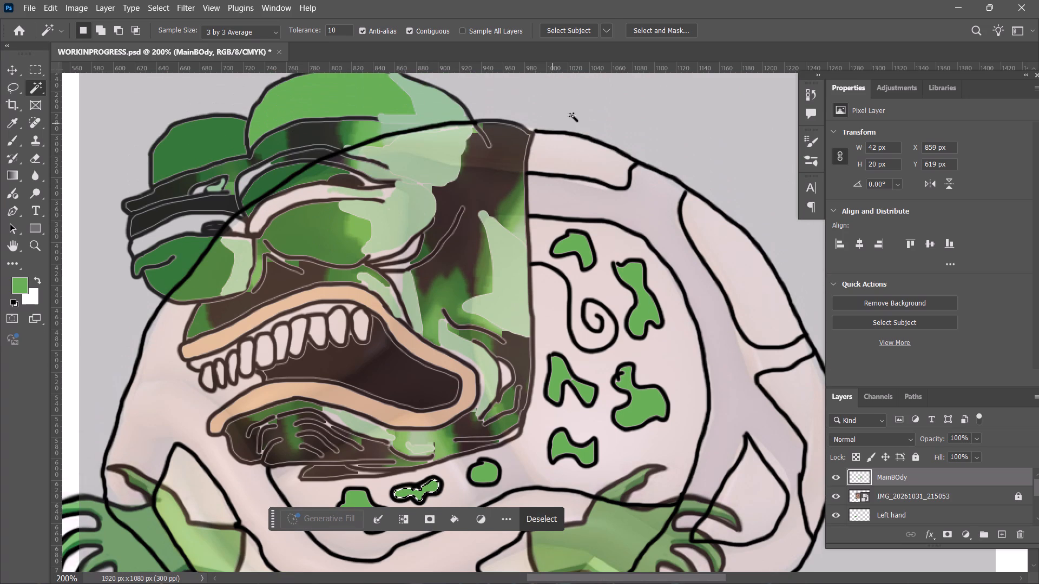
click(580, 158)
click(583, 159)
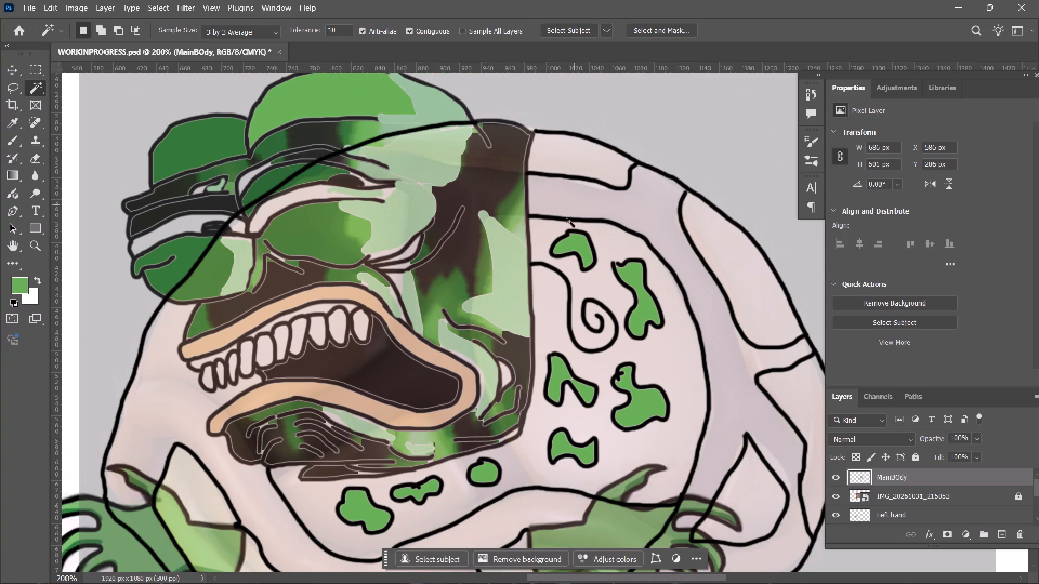
Fill the long curved plate on the shell's upper back with dark green 357824 sampled from the character's head.
click(738, 263)
scroll(735, 283, down, 4)
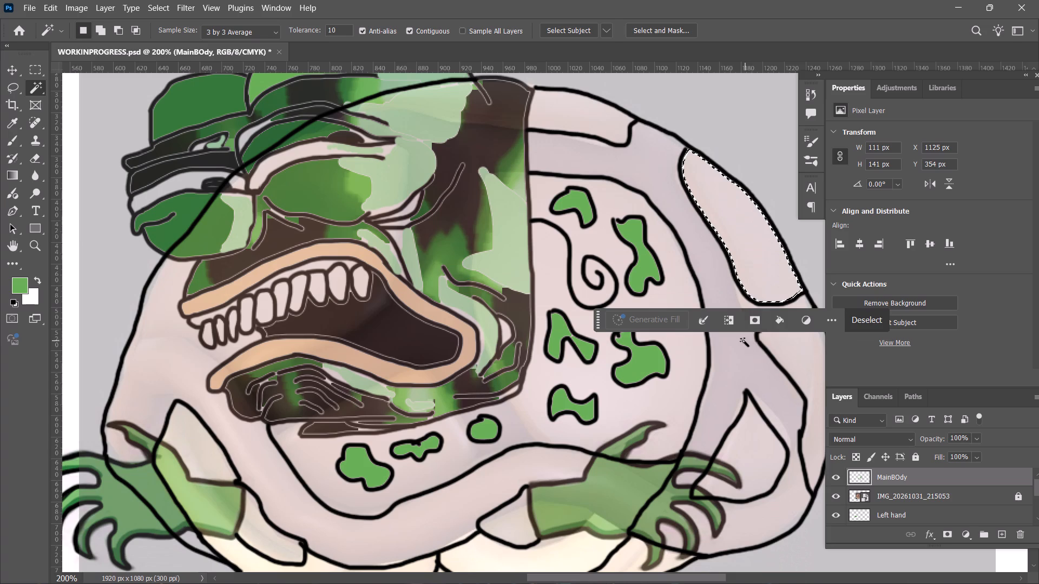
click(780, 324)
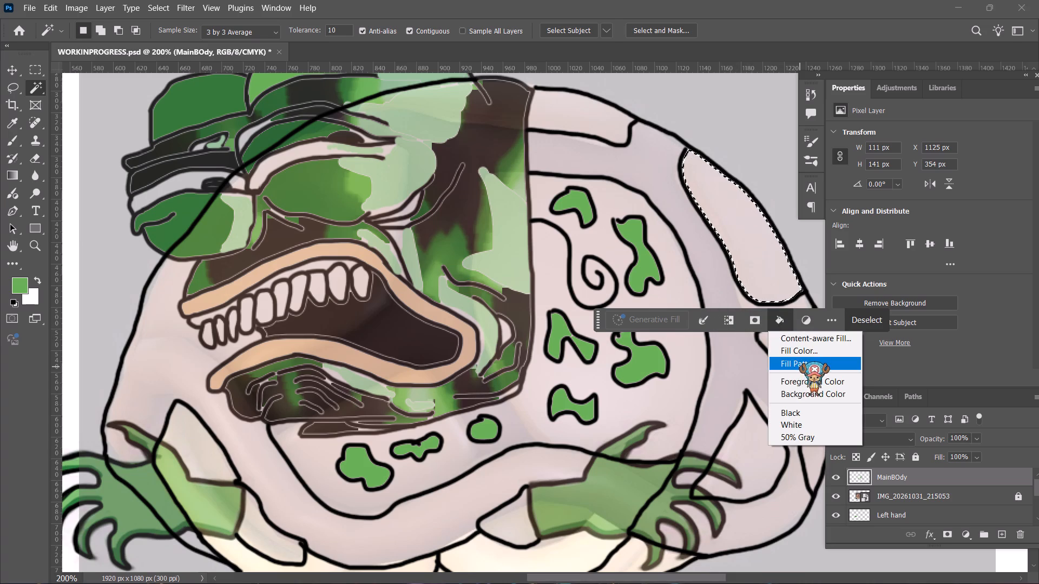
click(808, 354)
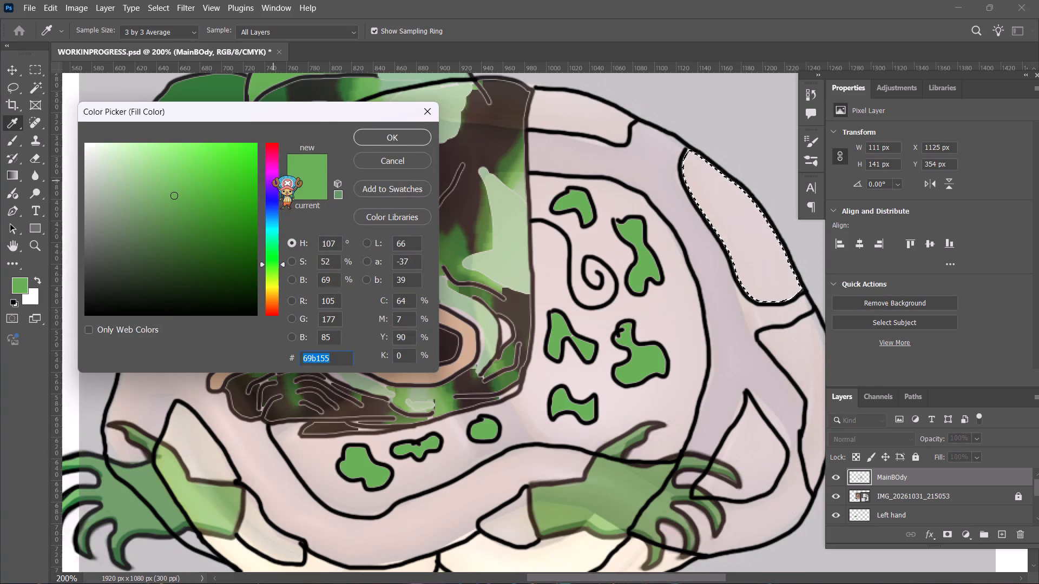
click(227, 88)
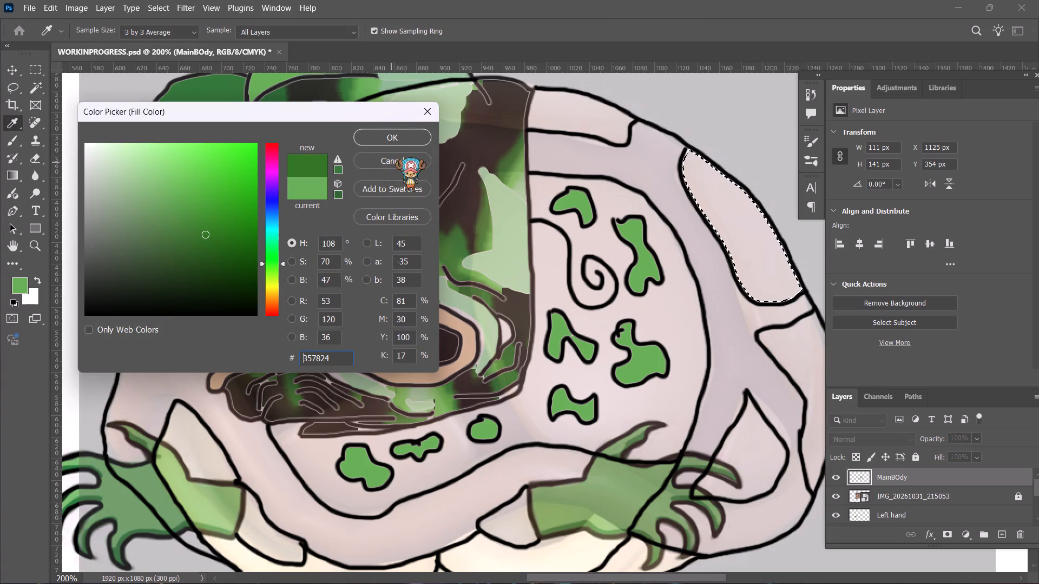
click(390, 137)
key(Return)
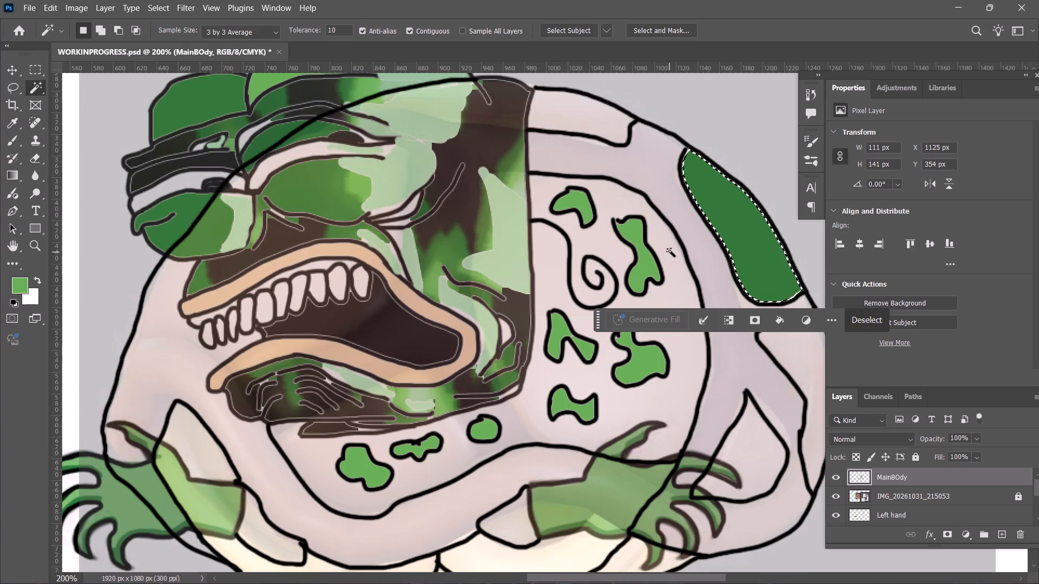
Fill the pointed plate at the shell's rear edge, below the long curved plate, with the same dark green 357824.
scroll(670, 250, down, 6)
click(791, 282)
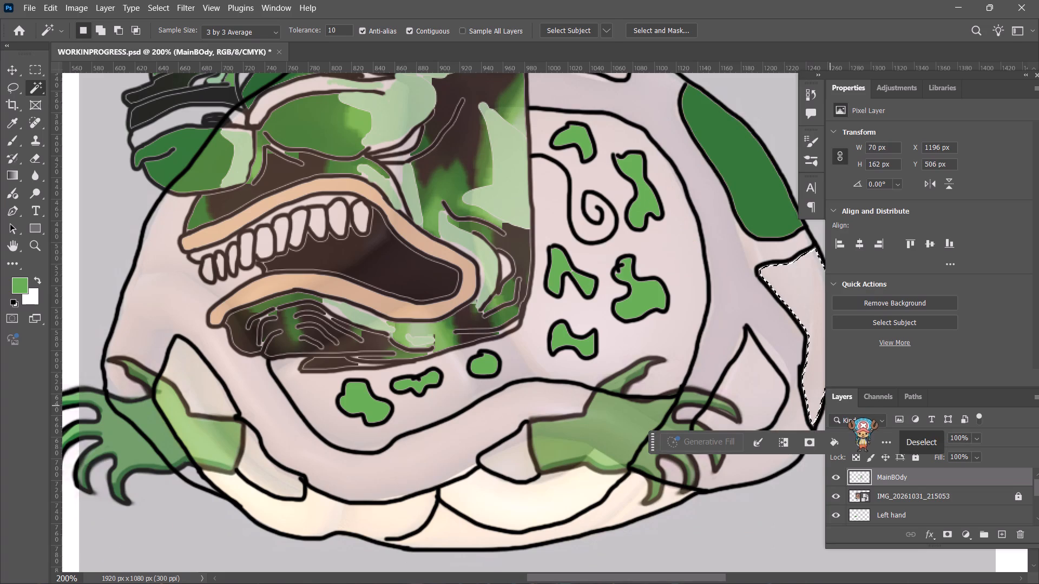
click(837, 443)
click(855, 469)
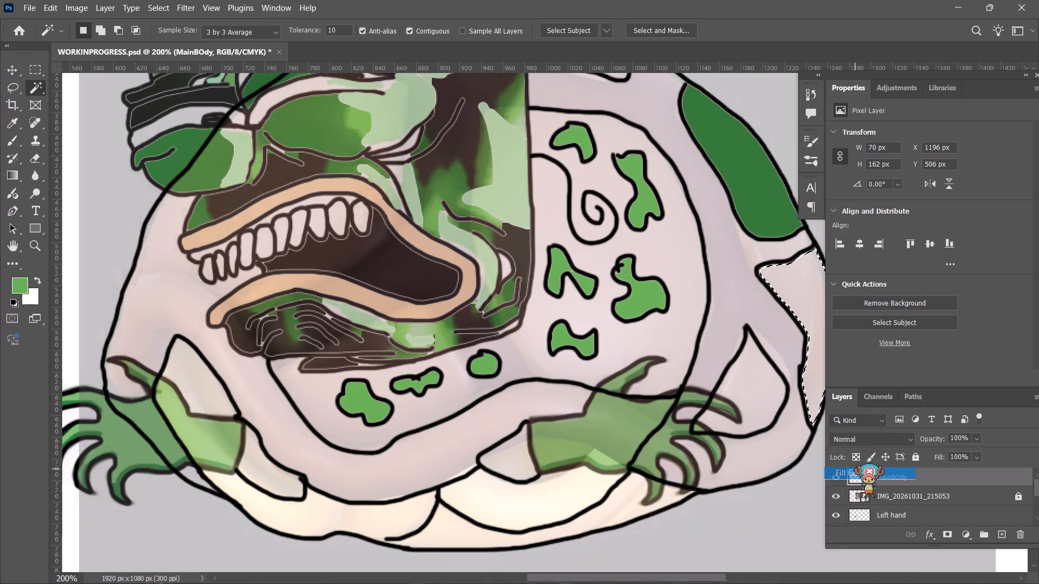
key(Return)
key(Return)
Fill the triangular plate above the rear hand's claws with the same dark green 357824.
scroll(696, 327, down, 7)
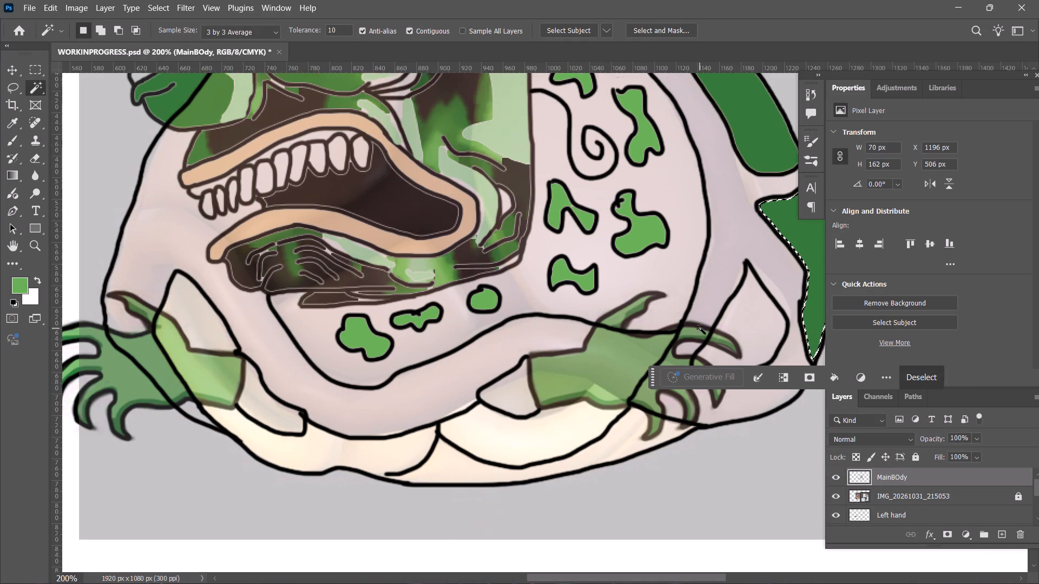
click(757, 316)
click(781, 376)
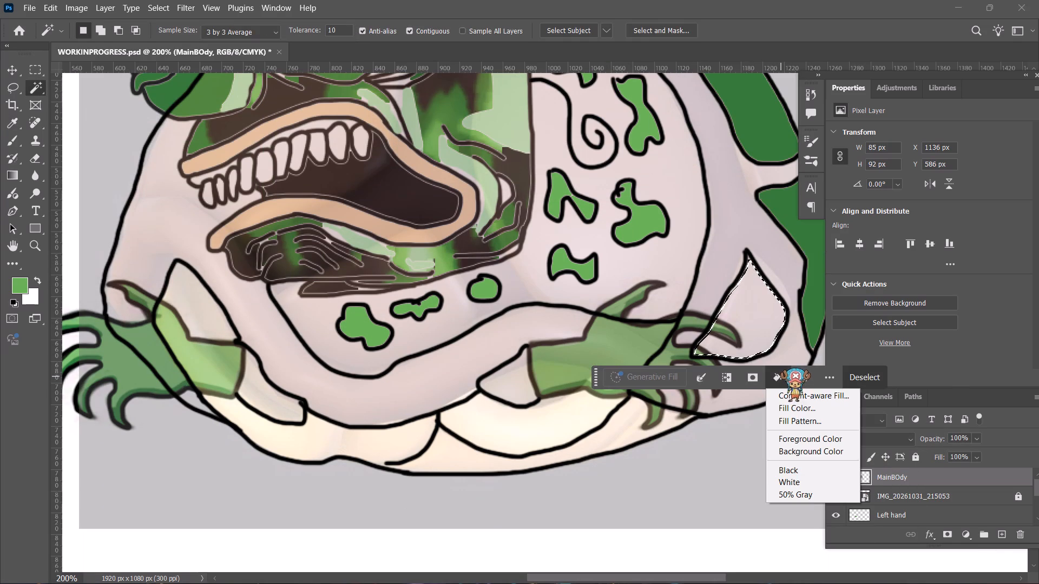
click(792, 404)
key(Return)
key(Return)
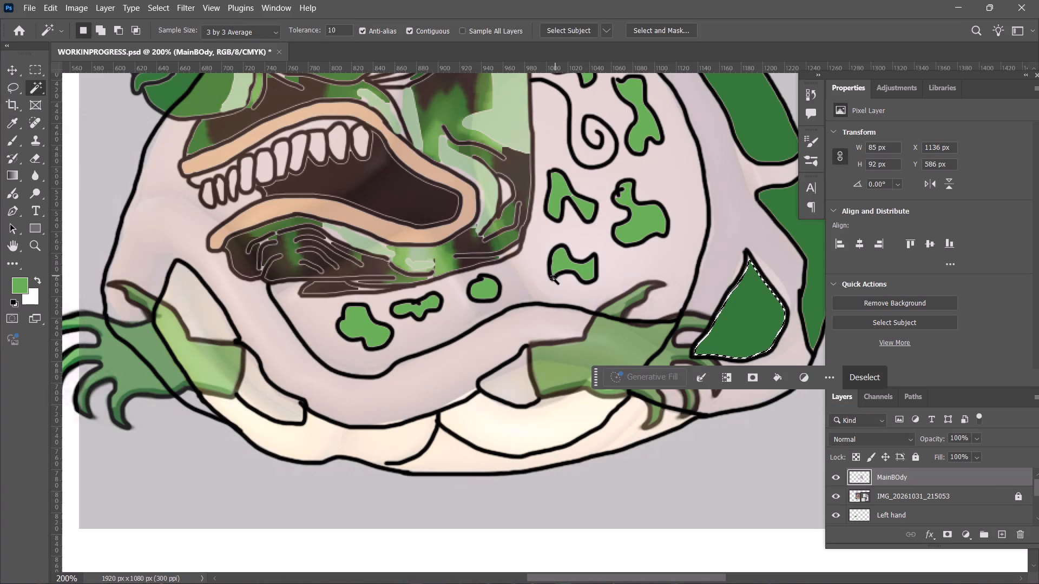
Look over the shell and belly for remaining unfilled plates and open outlines.
scroll(670, 243, up, 15)
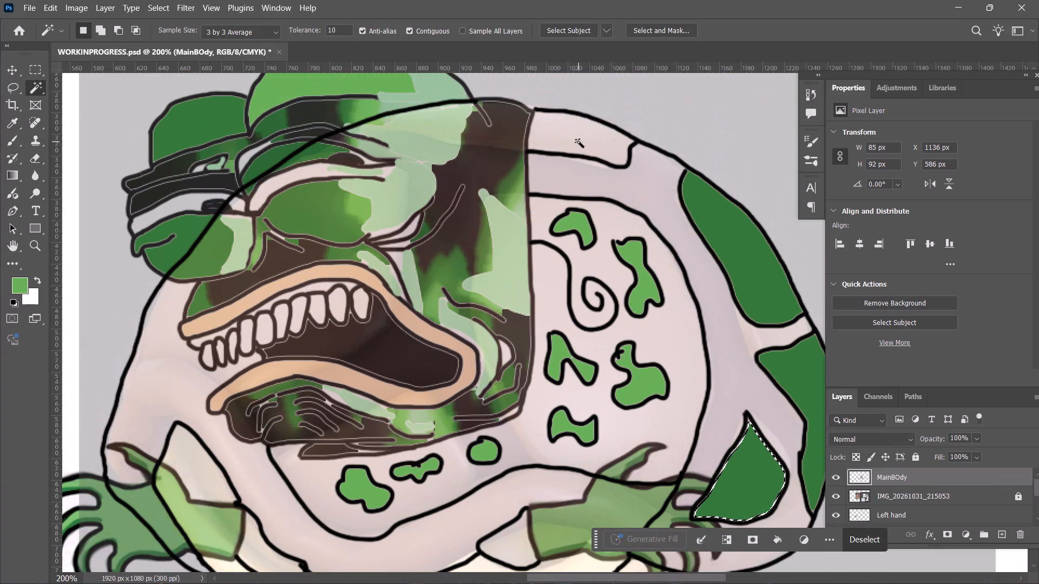
scroll(192, 351, down, 13)
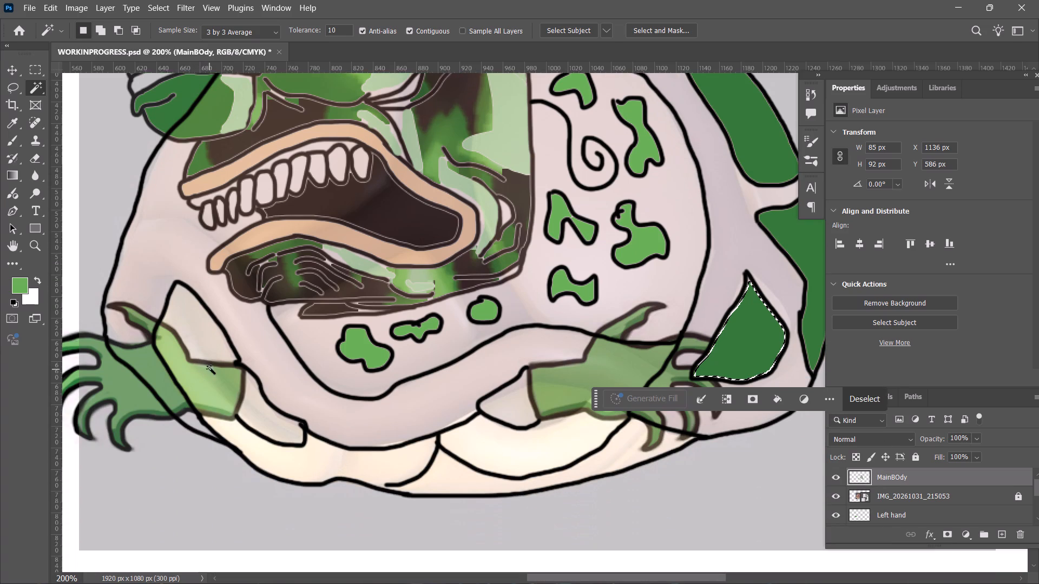
scroll(212, 367, down, 4)
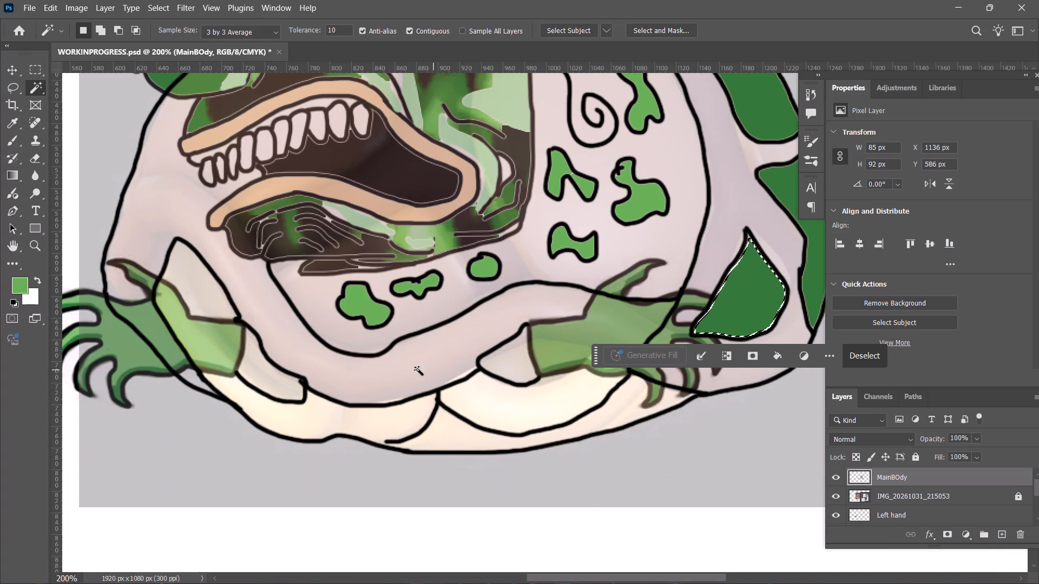
scroll(333, 355, up, 13)
scroll(346, 345, down, 1)
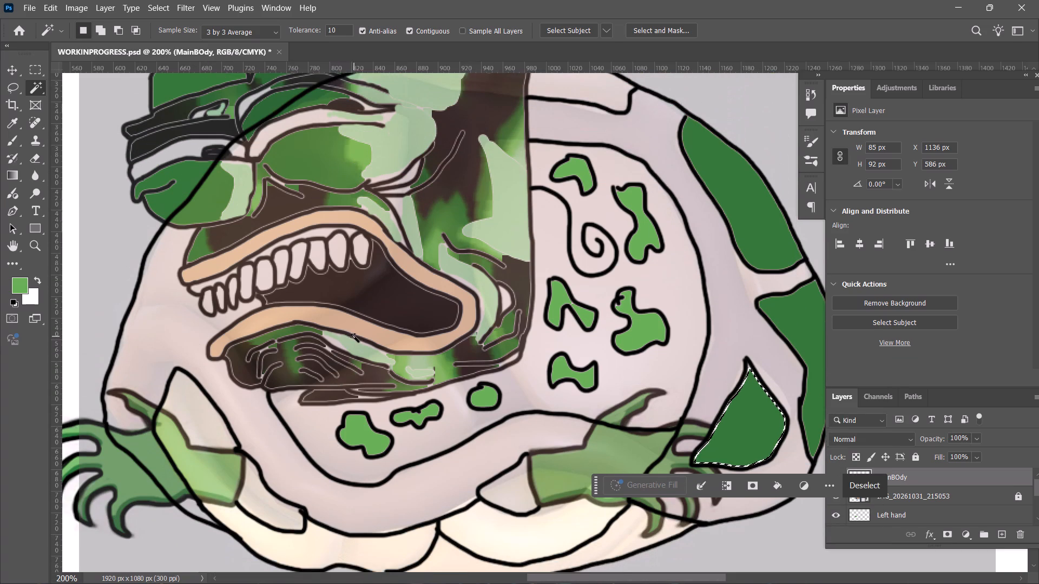
scroll(442, 365, up, 6)
scroll(544, 230, down, 7)
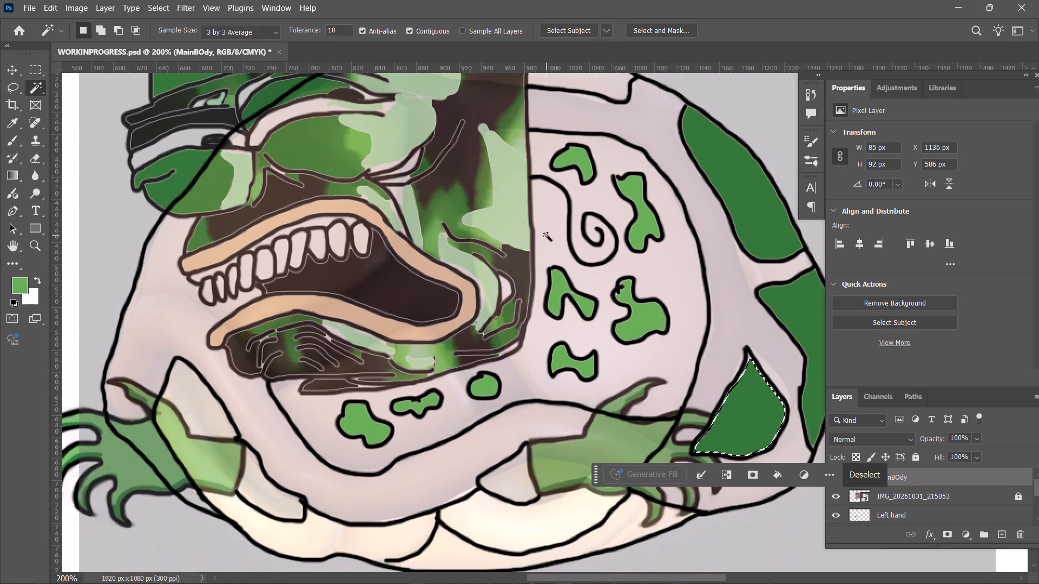
Set the Hard Round brush to 10 px for painting the unfilled plate at the top of the shell behind the head.
scroll(608, 255, up, 8)
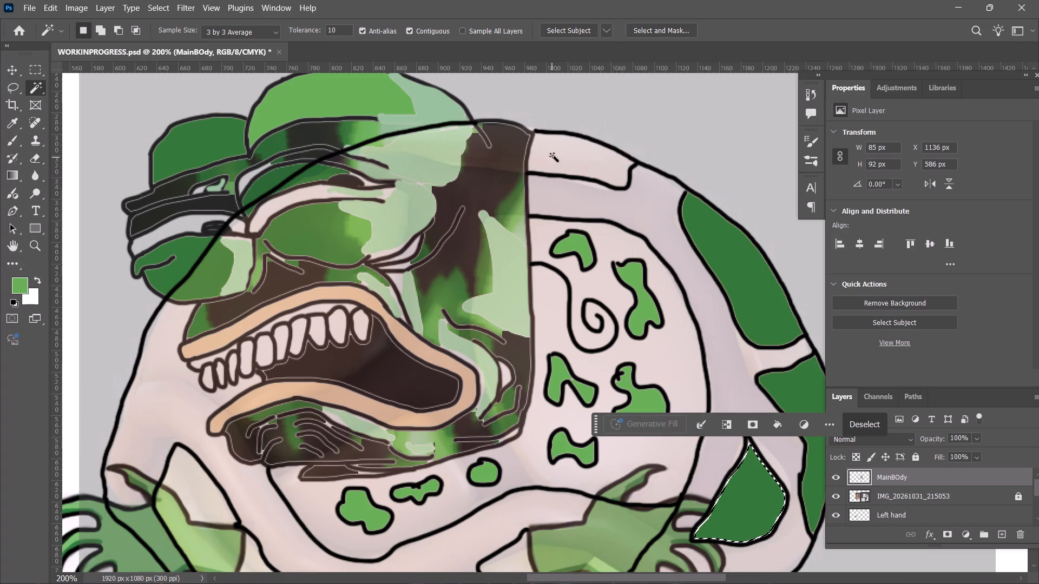
key(b)
right_click(576, 156)
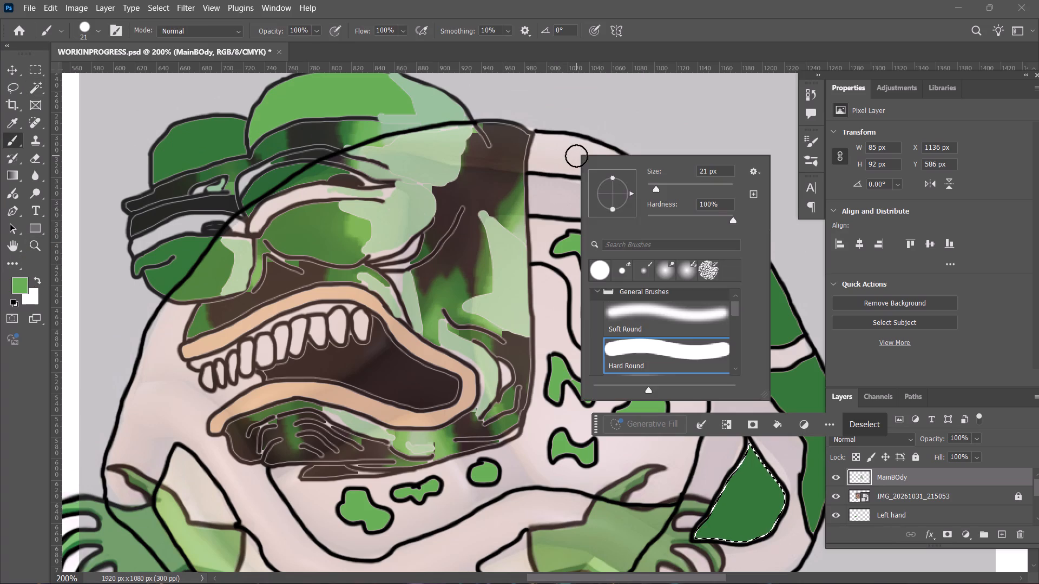
click(709, 173)
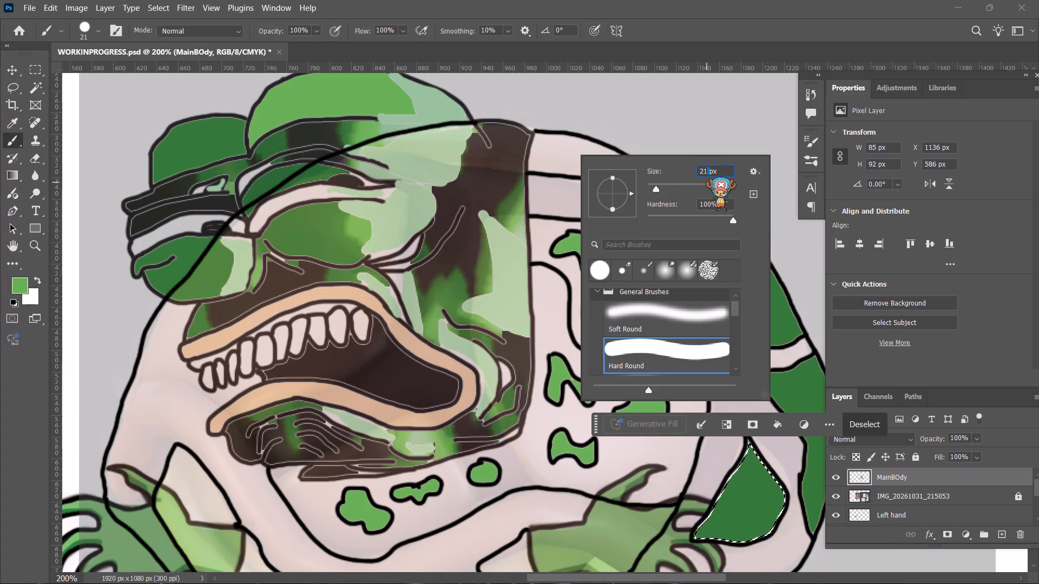
key(ctrl+a)
key(1)
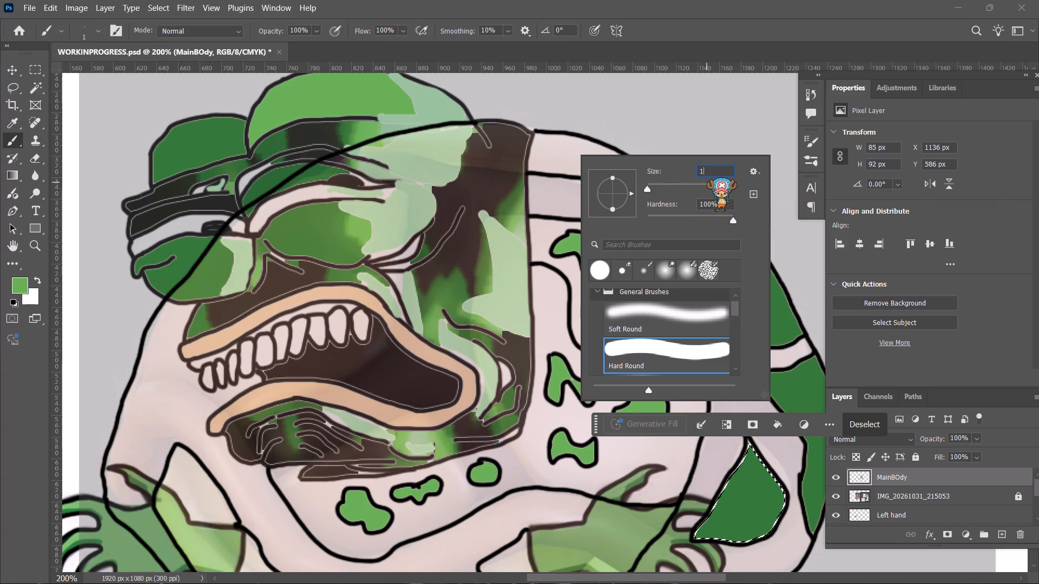
key(0)
key(Return)
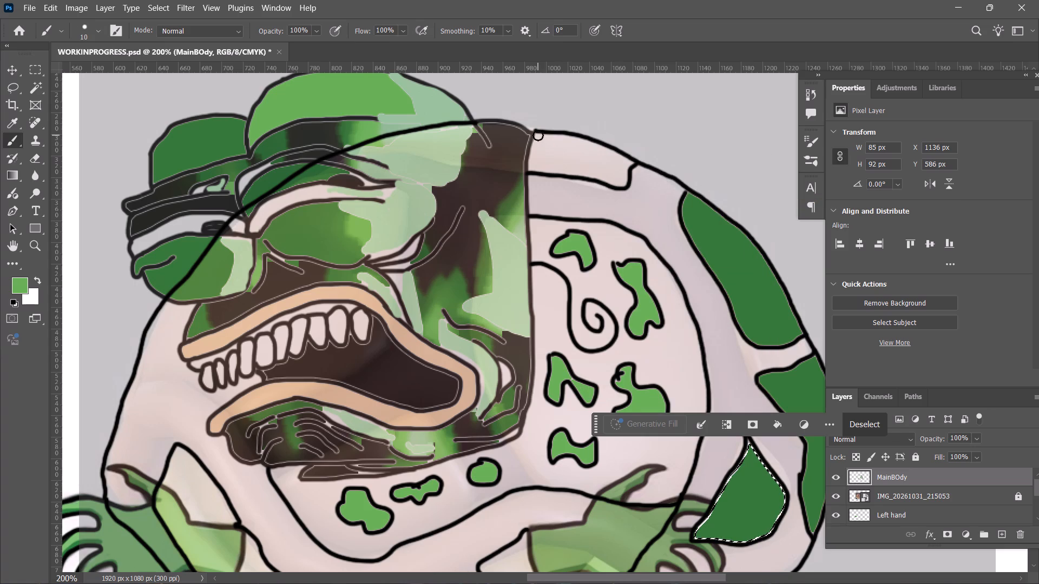
drag(538, 135, 532, 163)
drag(537, 154, 544, 154)
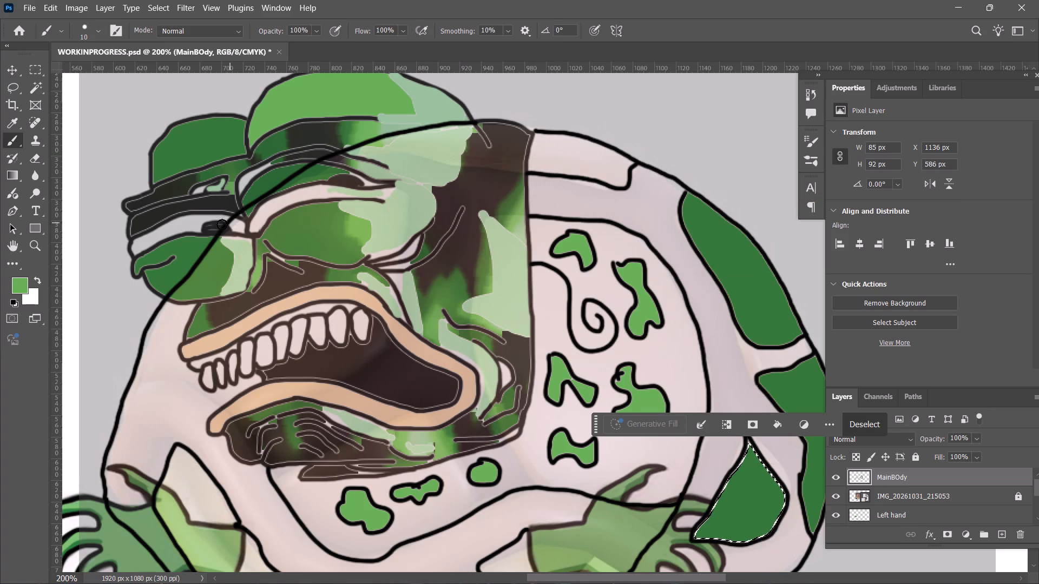
Sample dark green 357824 from the long curved shell plate as the foreground colour and clear the active selection.
click(22, 284)
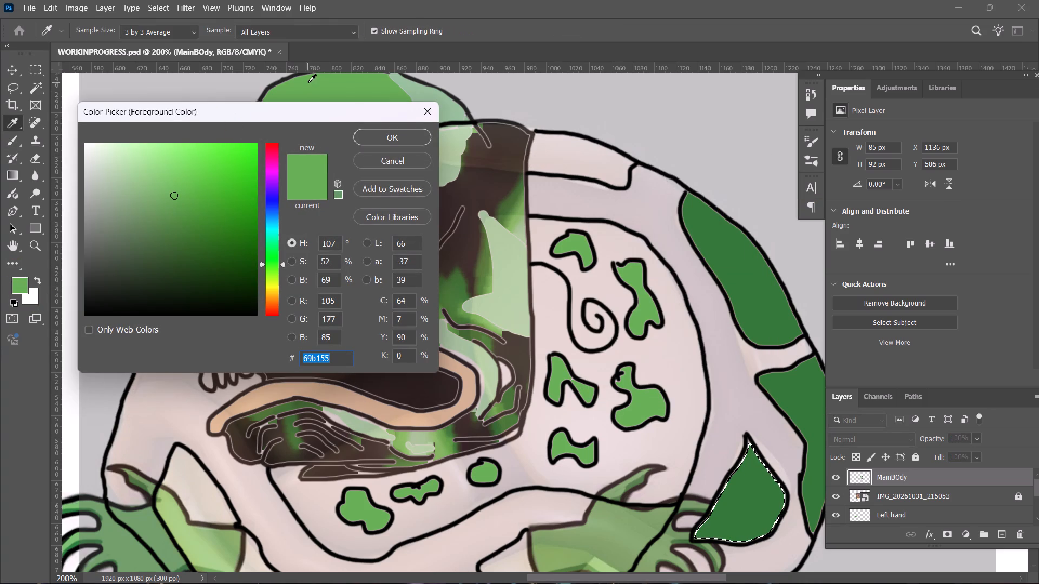
click(723, 245)
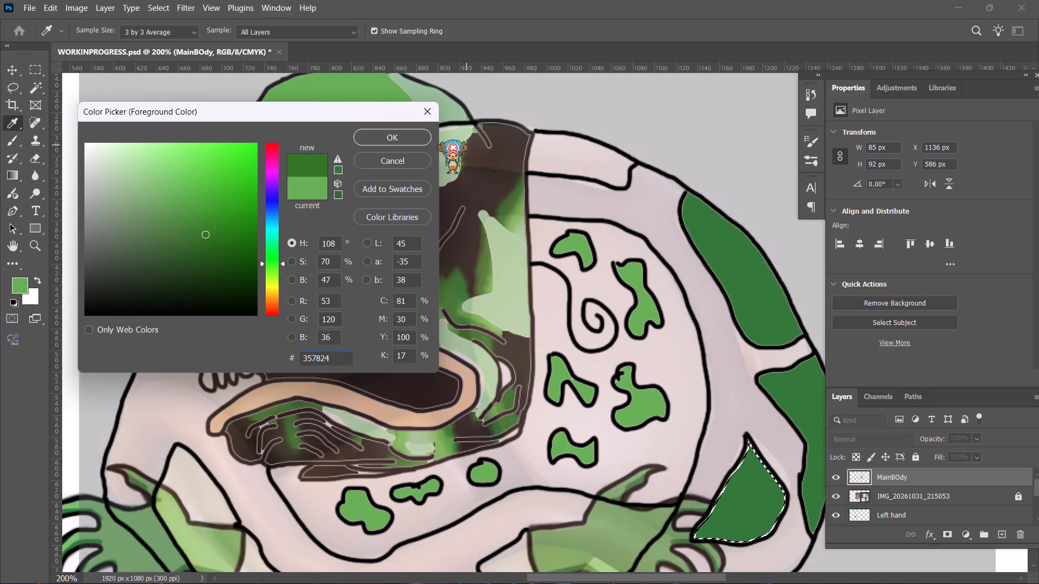
click(391, 140)
drag(540, 140, 554, 156)
drag(550, 155, 559, 157)
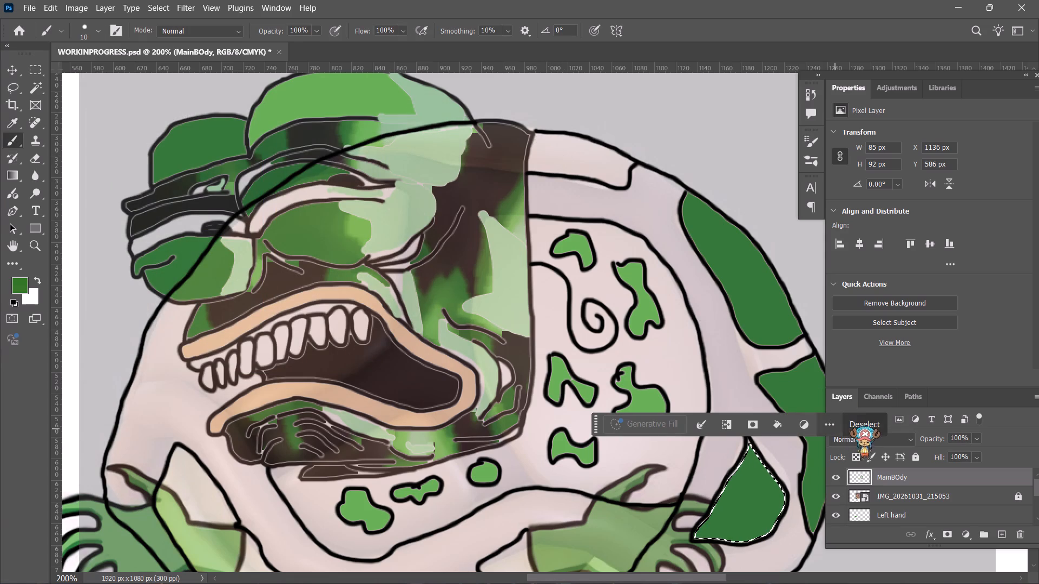
click(856, 429)
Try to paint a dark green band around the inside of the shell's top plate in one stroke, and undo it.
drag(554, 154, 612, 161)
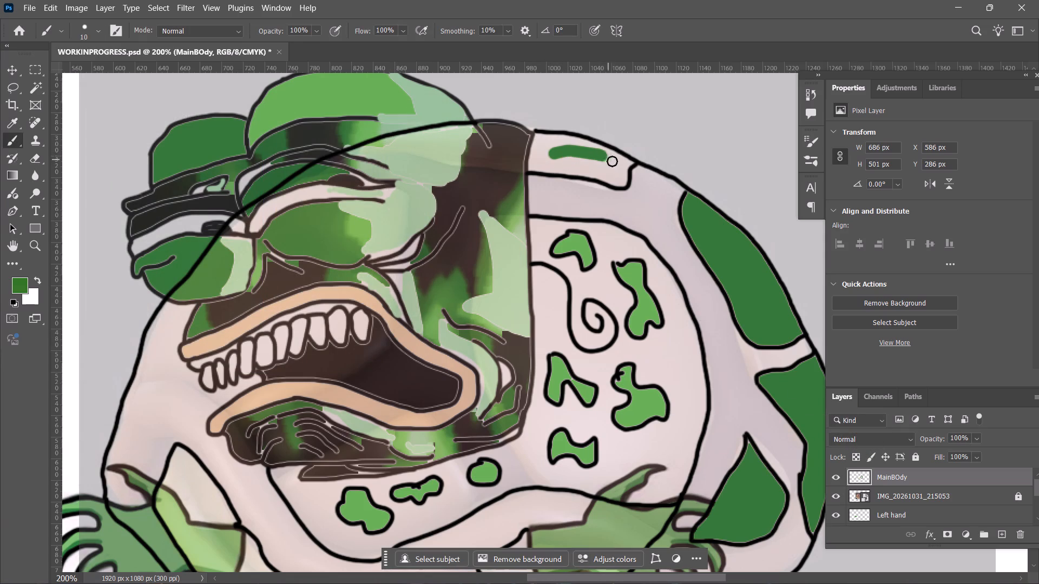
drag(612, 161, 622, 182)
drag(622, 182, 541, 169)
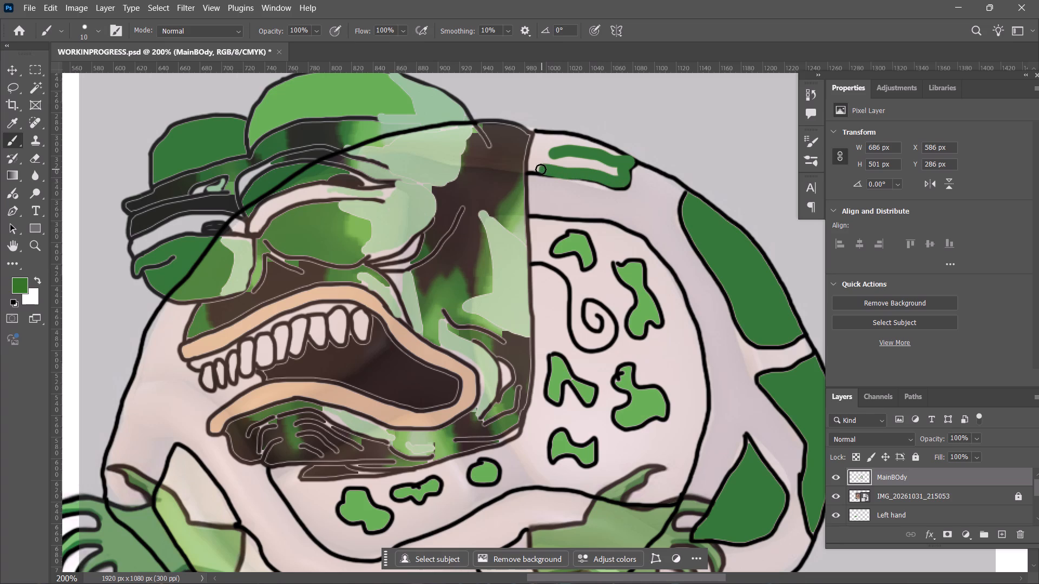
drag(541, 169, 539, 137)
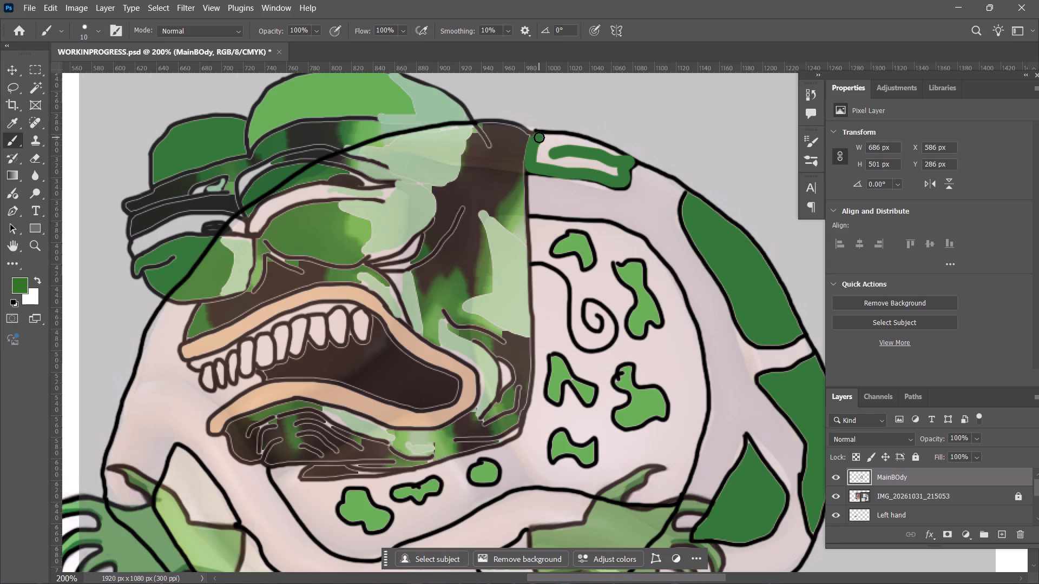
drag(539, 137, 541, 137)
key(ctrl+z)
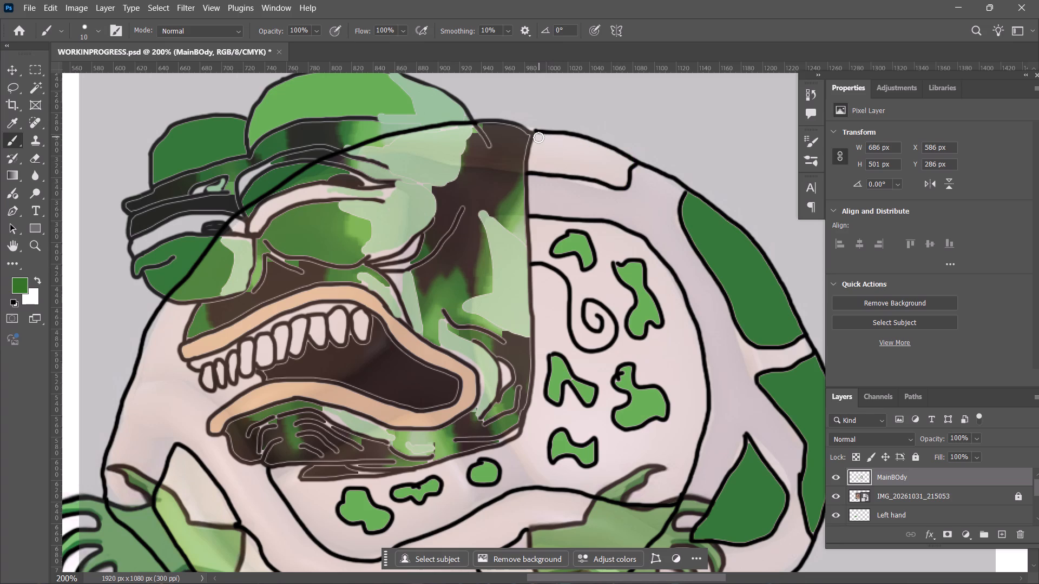
Dab dark green down the top plate's front edge, where it meets the back of the head.
click(538, 140)
click(537, 148)
click(534, 156)
drag(532, 165, 532, 165)
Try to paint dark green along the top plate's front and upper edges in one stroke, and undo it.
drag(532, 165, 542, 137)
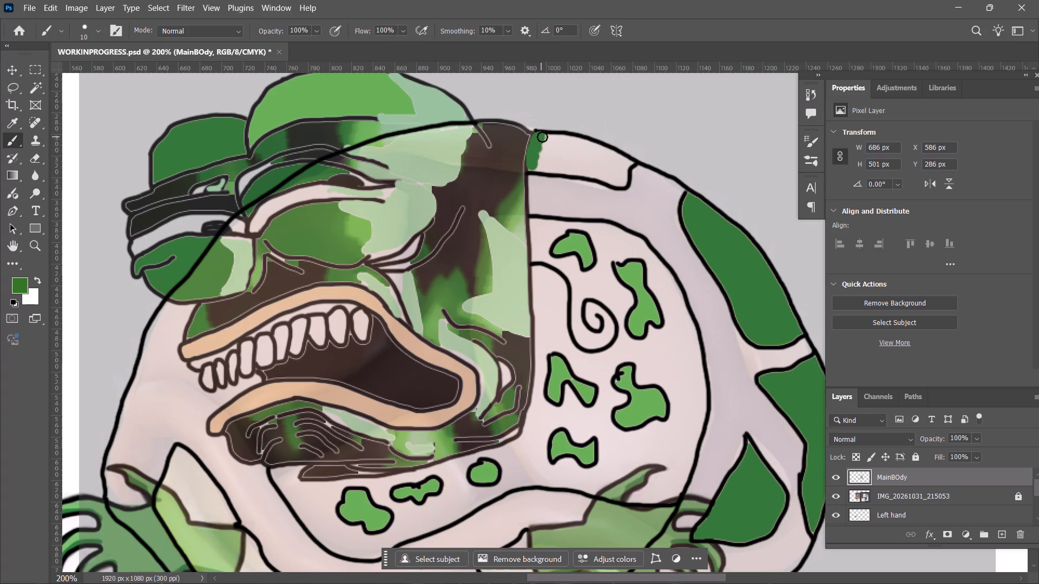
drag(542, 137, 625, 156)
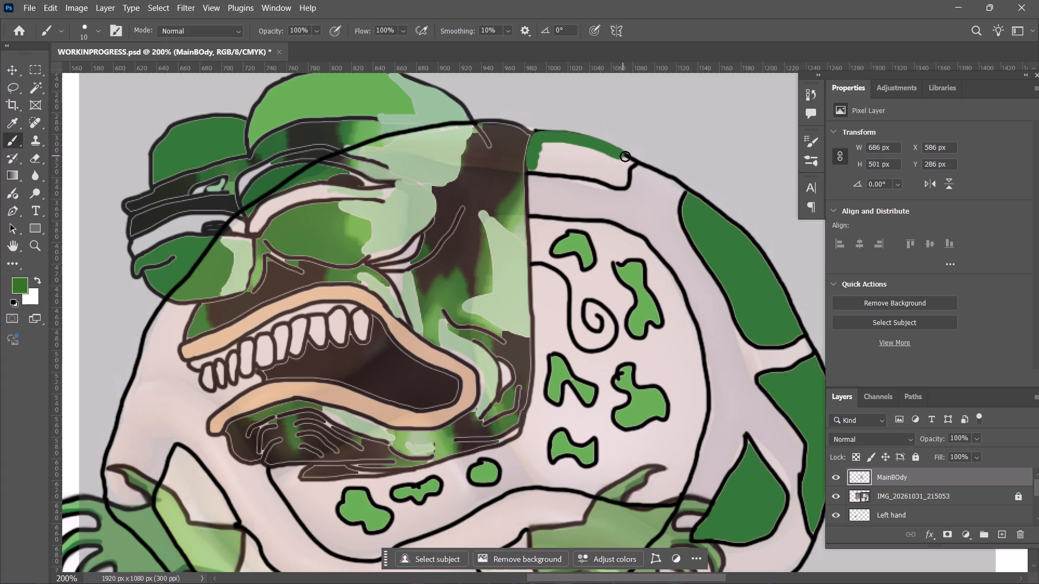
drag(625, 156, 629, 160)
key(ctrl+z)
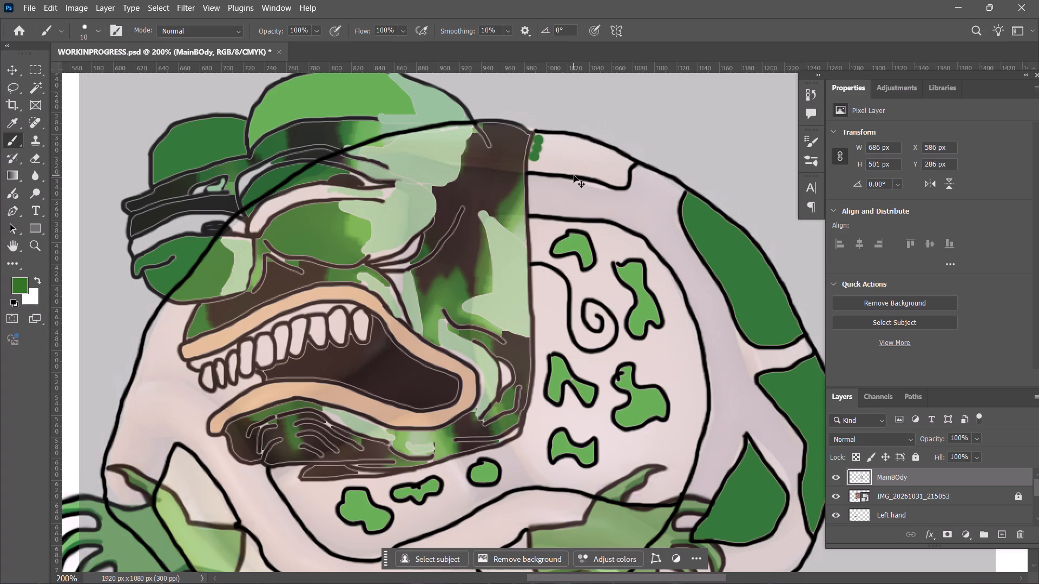
Paint a closed dark green band along the inside of the top plate's outline, covering its open front edge beside the head.
key(ctrl+plus)
key(ctrl+plus)
key(space)
key(space)
key(space)
key(space)
key(space)
key(space)
key(space)
key(space)
key(space)
key(space)
key(space)
key(space)
key(space)
key(space)
drag(536, 179, 512, 259)
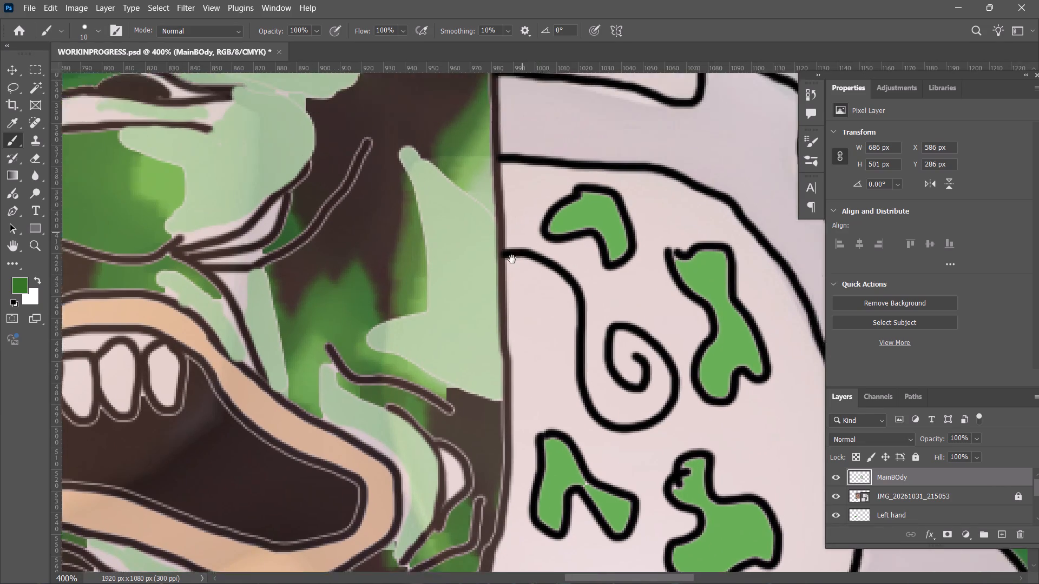
drag(512, 259, 449, 440)
drag(443, 214, 443, 214)
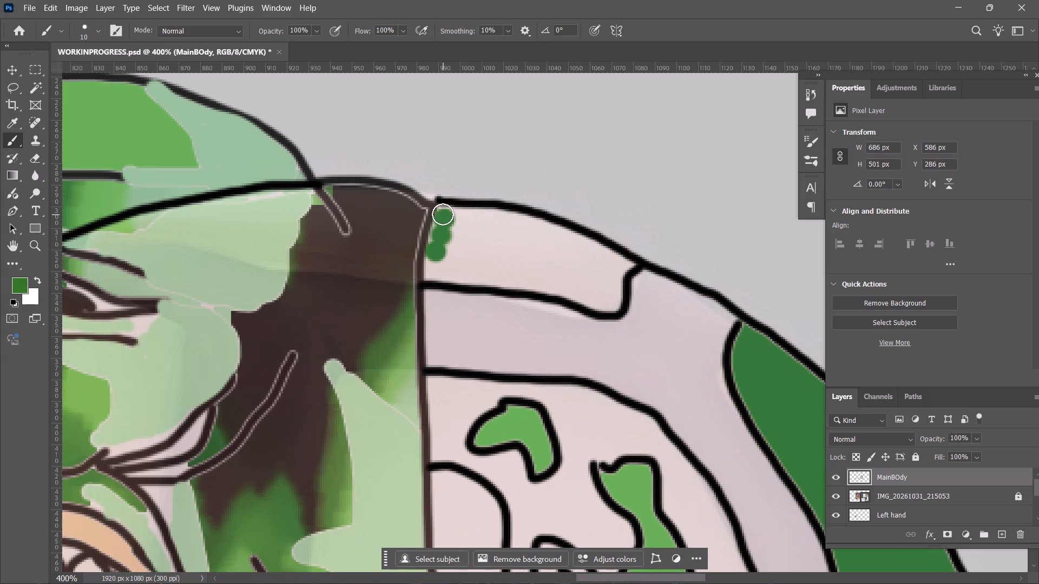
drag(443, 214, 536, 228)
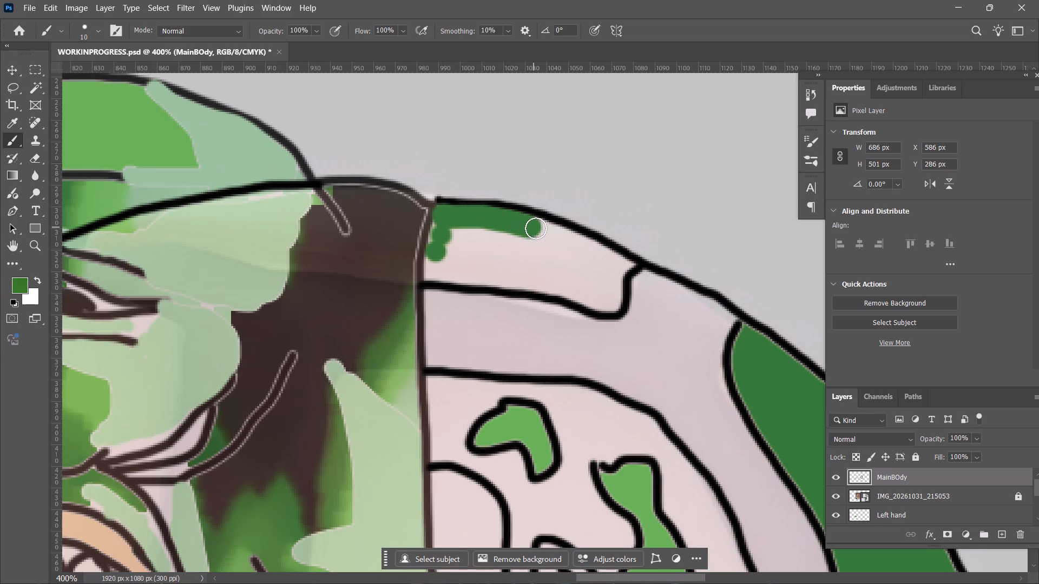
drag(536, 228, 623, 266)
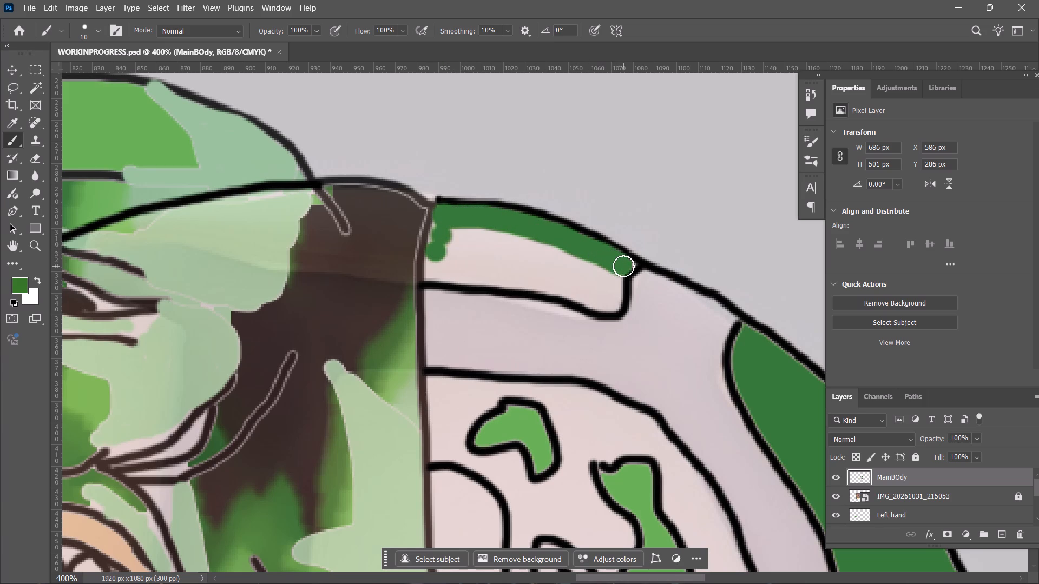
drag(623, 266, 616, 285)
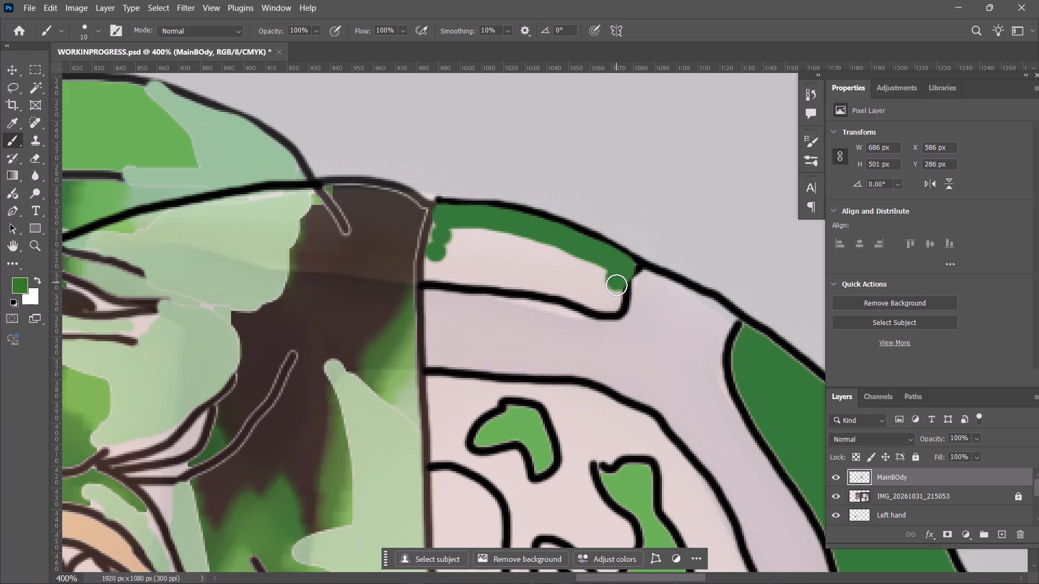
drag(616, 285, 594, 304)
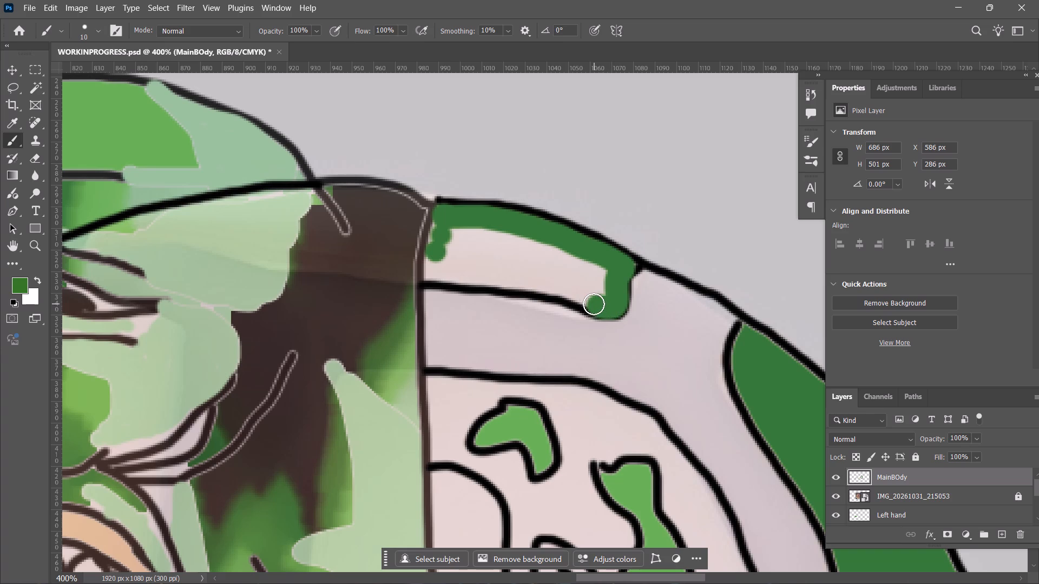
drag(594, 304, 448, 275)
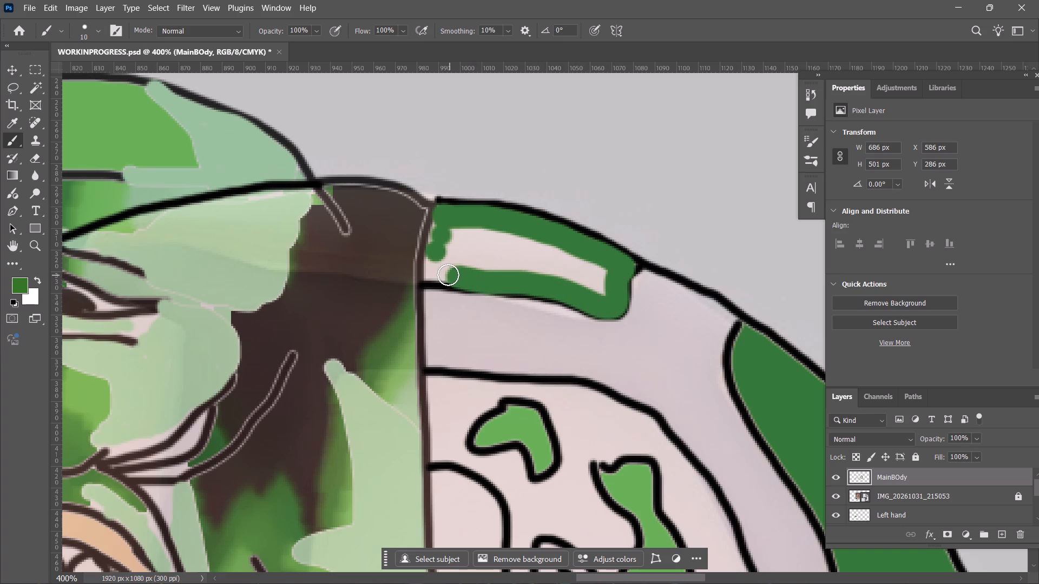
drag(448, 275, 432, 243)
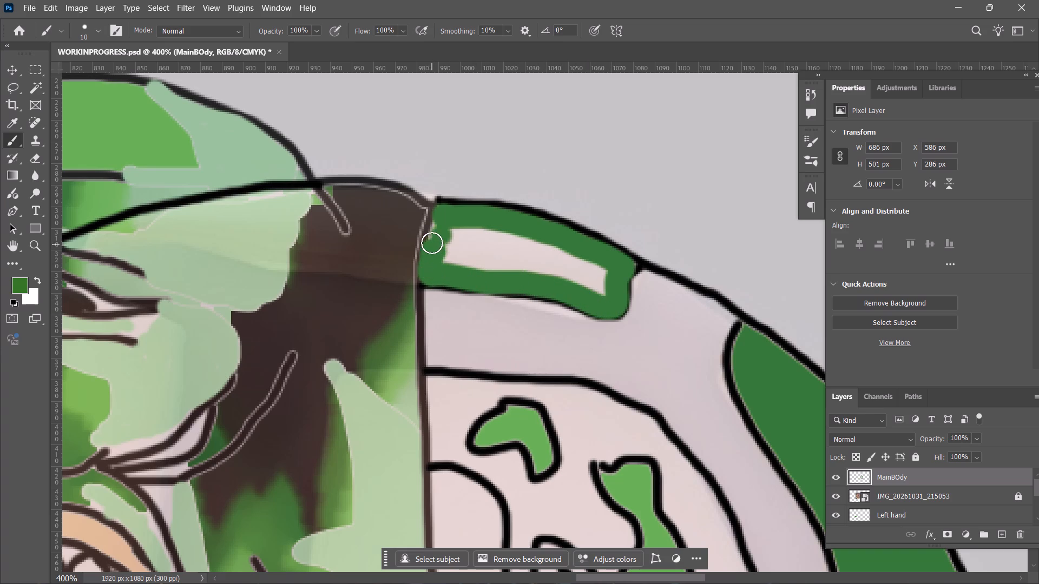
drag(432, 243, 437, 229)
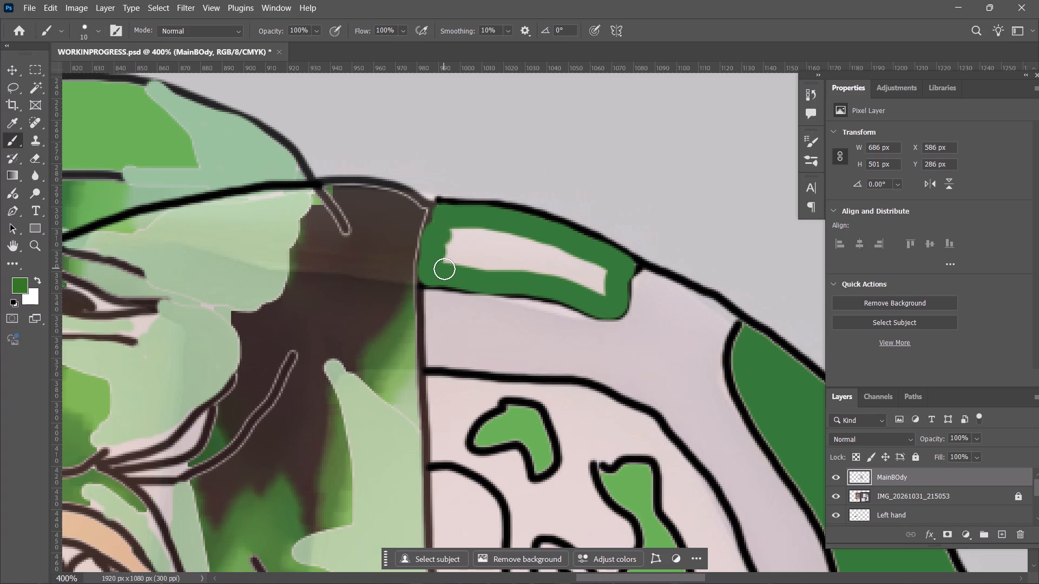
Switch to the Limusic player and pause the current song.
key(alt+Tab)
key(alt+Tab)
key(alt+Tab)
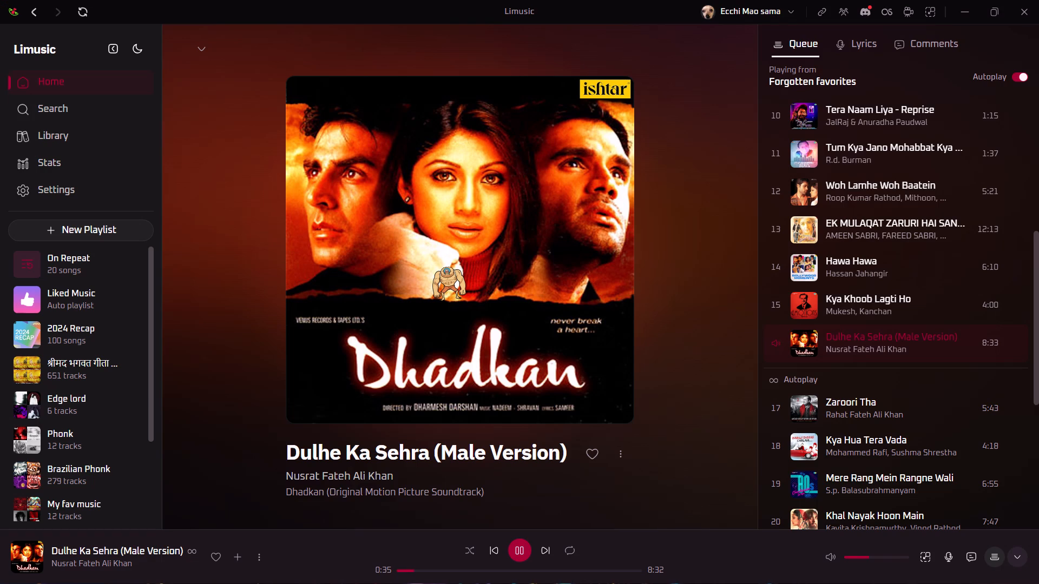
key(space)
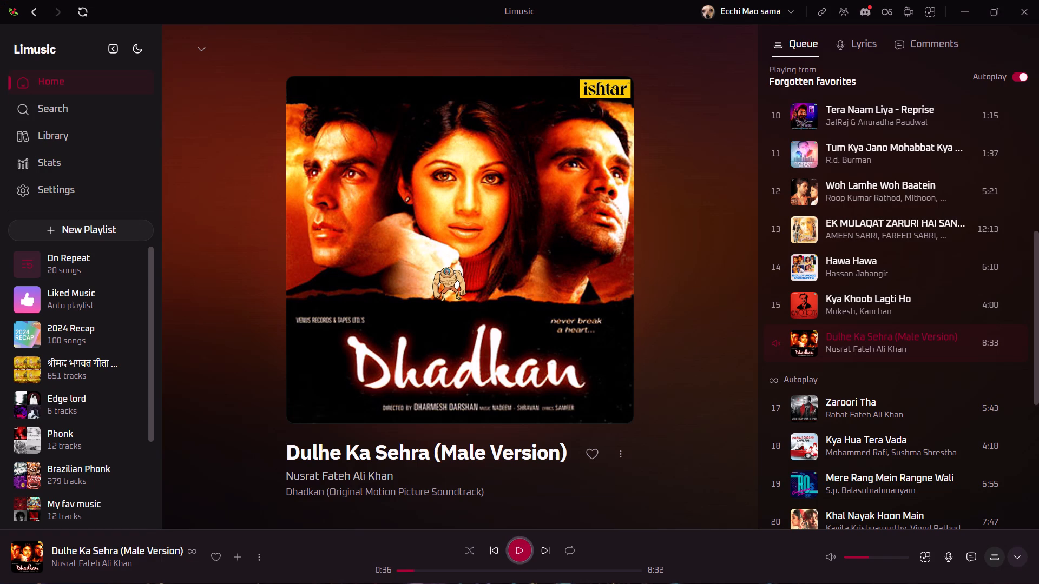
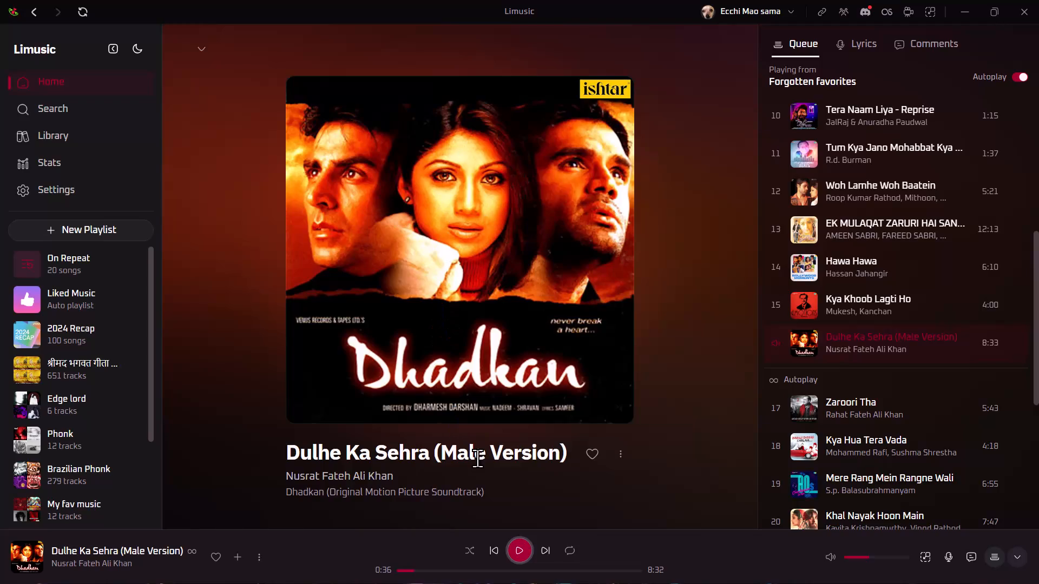
Resume the paused song and switch back to Photoshop.
click(529, 545)
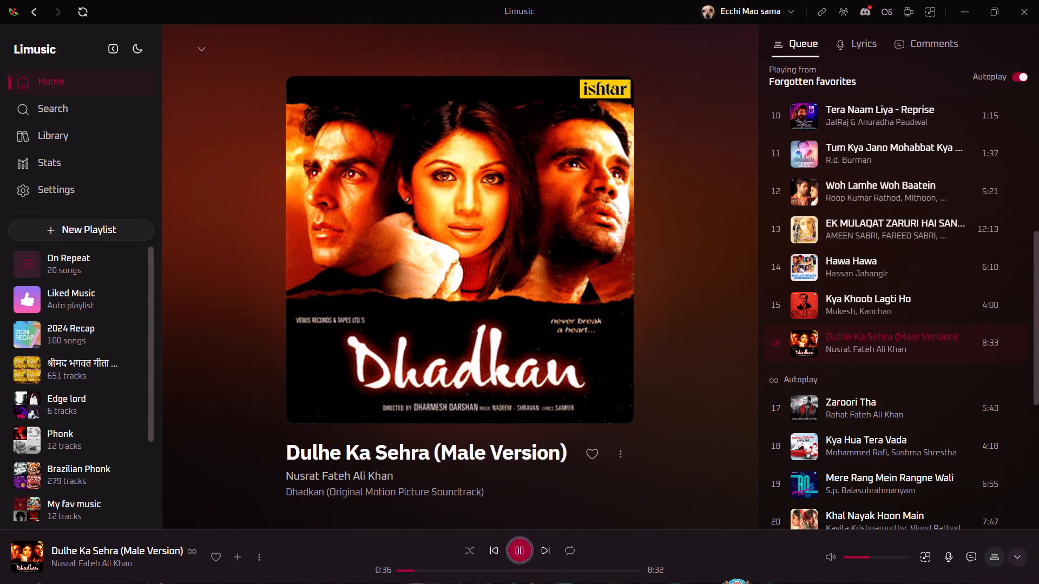
click(718, 574)
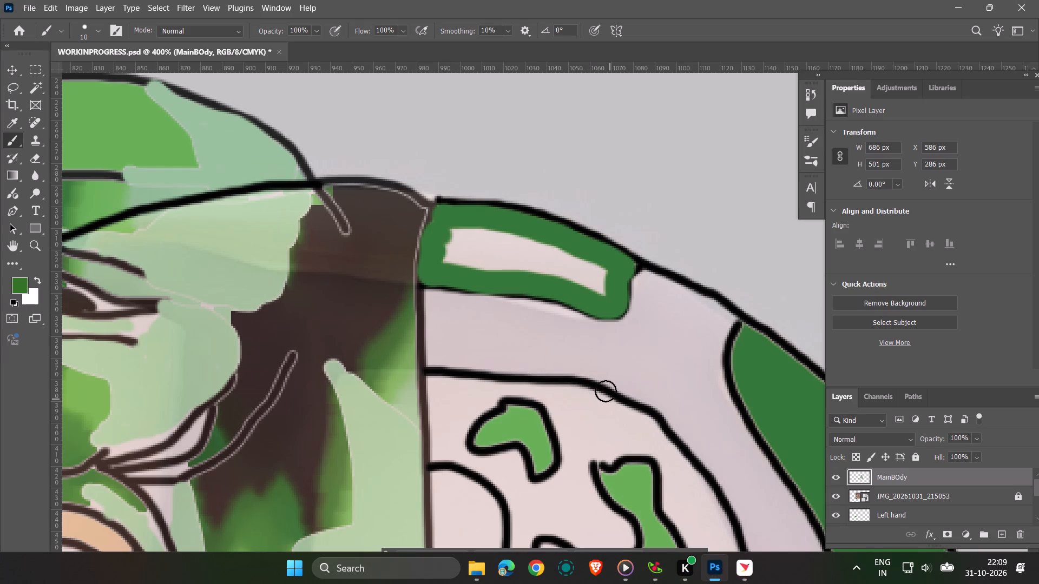
Paint the bare interior of the shell's top plate dark green until no gaps remain.
drag(459, 234, 456, 248)
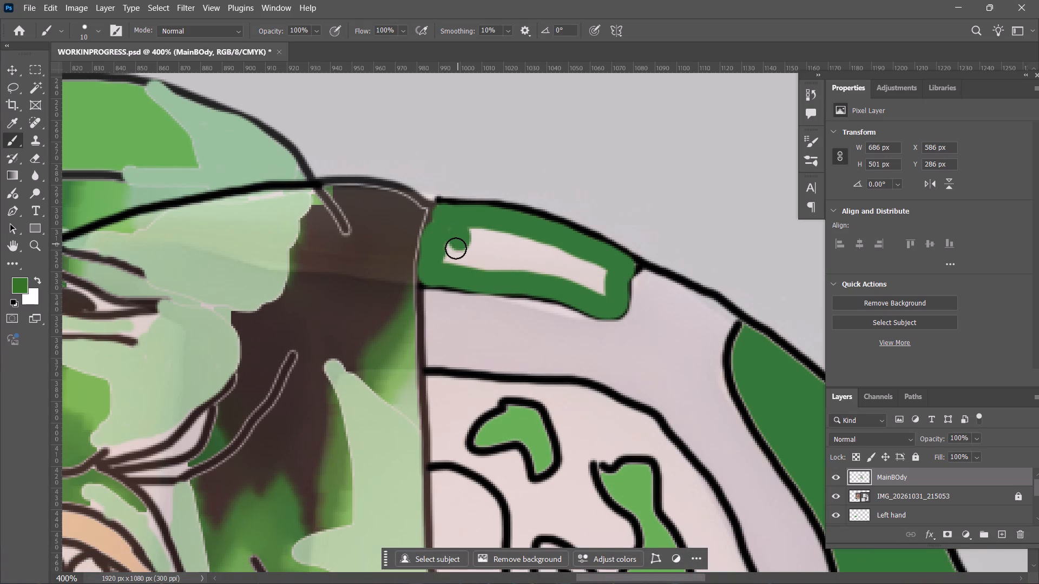
drag(456, 248, 453, 255)
drag(453, 256, 537, 277)
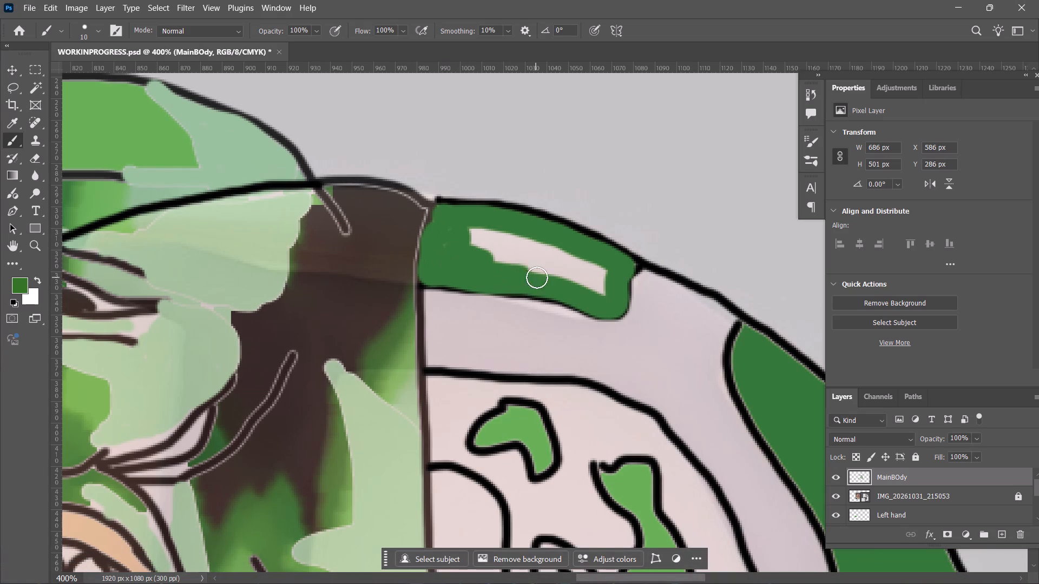
drag(537, 277, 485, 235)
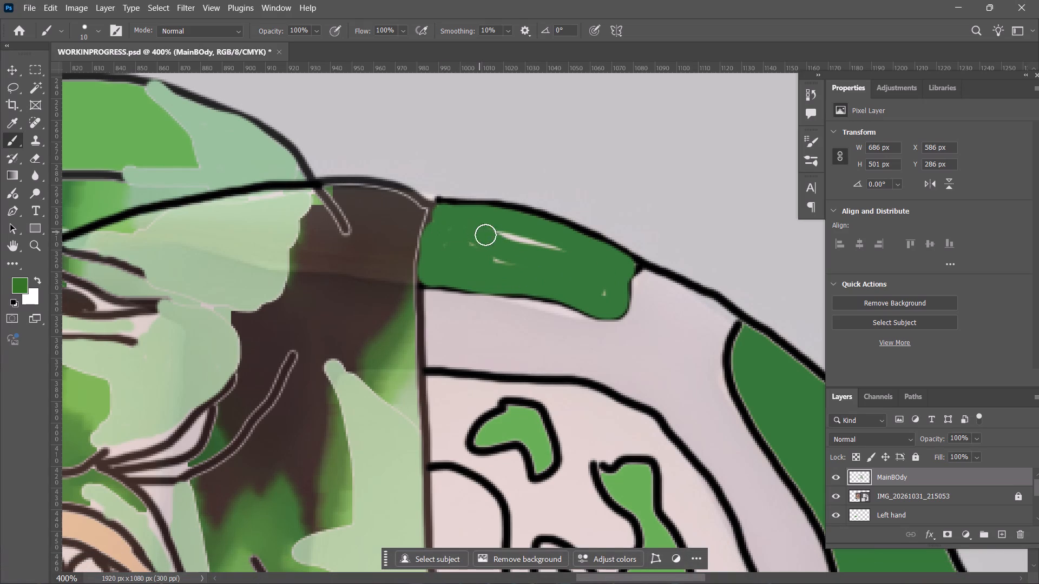
drag(485, 235, 603, 287)
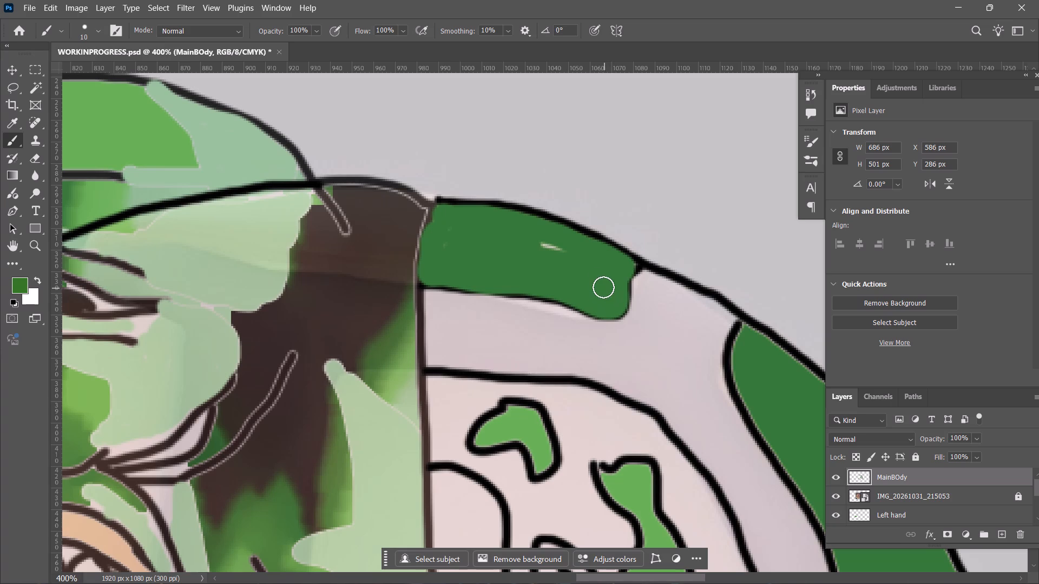
drag(603, 287, 543, 243)
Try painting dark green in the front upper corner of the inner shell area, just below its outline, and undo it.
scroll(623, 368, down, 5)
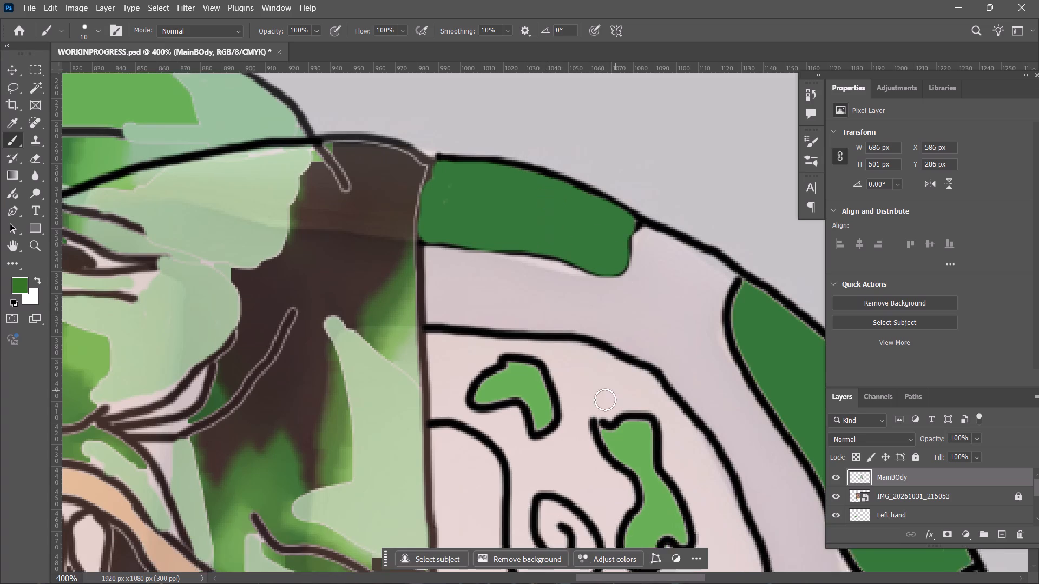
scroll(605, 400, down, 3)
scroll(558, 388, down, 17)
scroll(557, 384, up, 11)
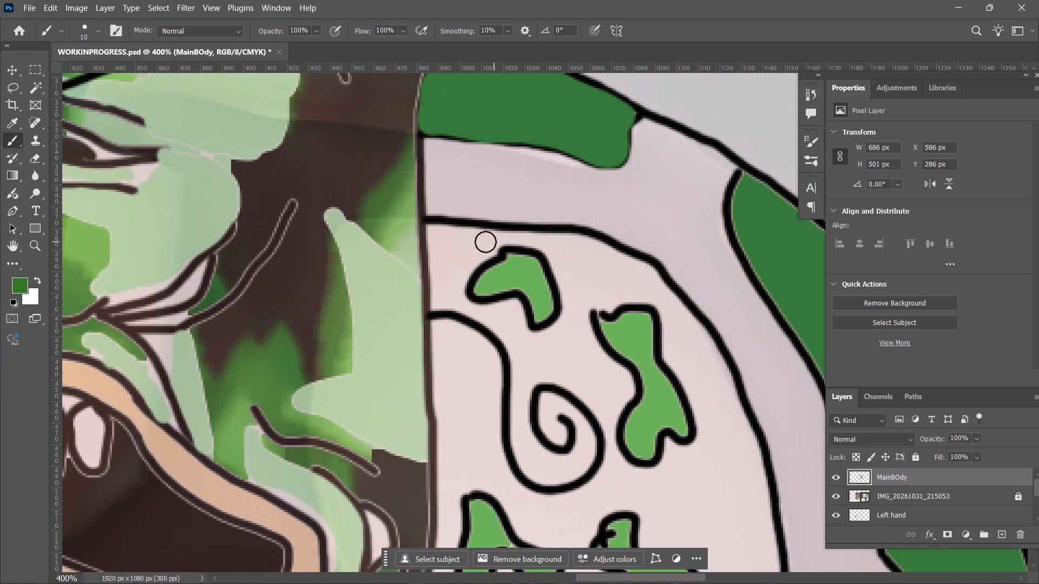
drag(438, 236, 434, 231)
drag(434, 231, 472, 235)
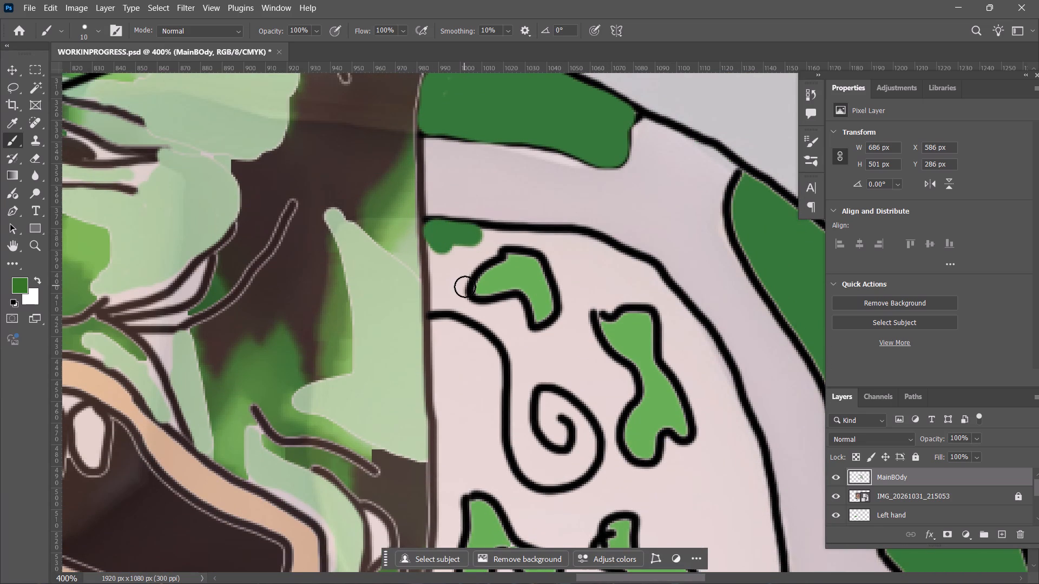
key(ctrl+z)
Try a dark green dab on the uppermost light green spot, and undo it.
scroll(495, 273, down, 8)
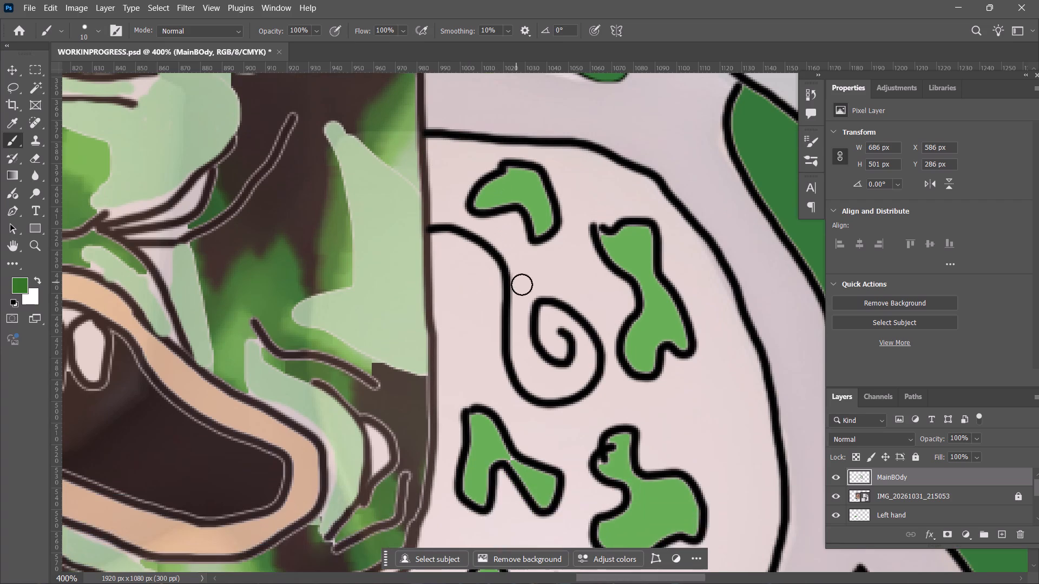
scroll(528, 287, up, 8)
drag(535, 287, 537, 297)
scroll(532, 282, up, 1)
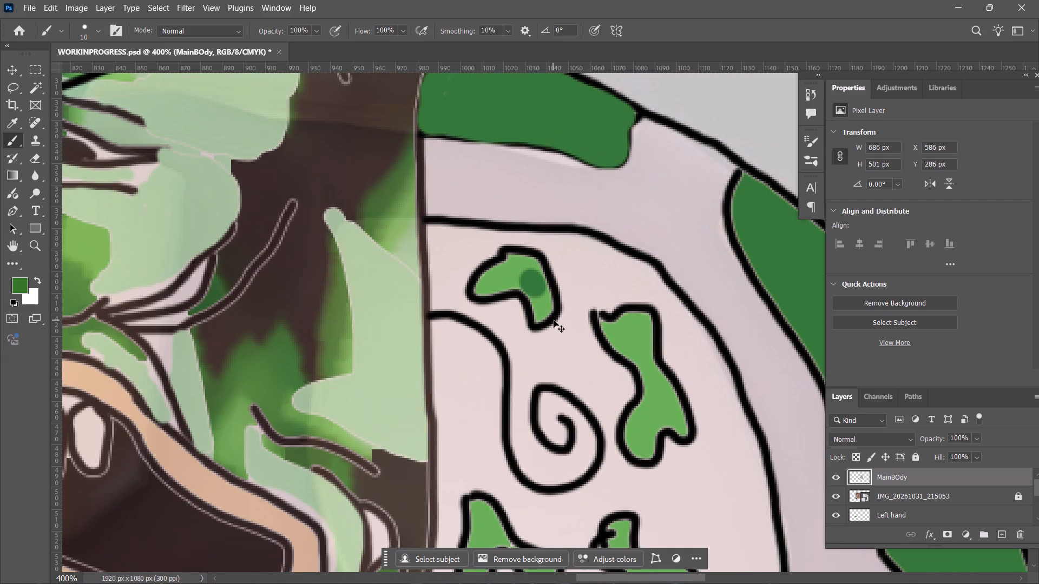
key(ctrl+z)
Reset the foreground colour to default black.
scroll(576, 271, up, 7)
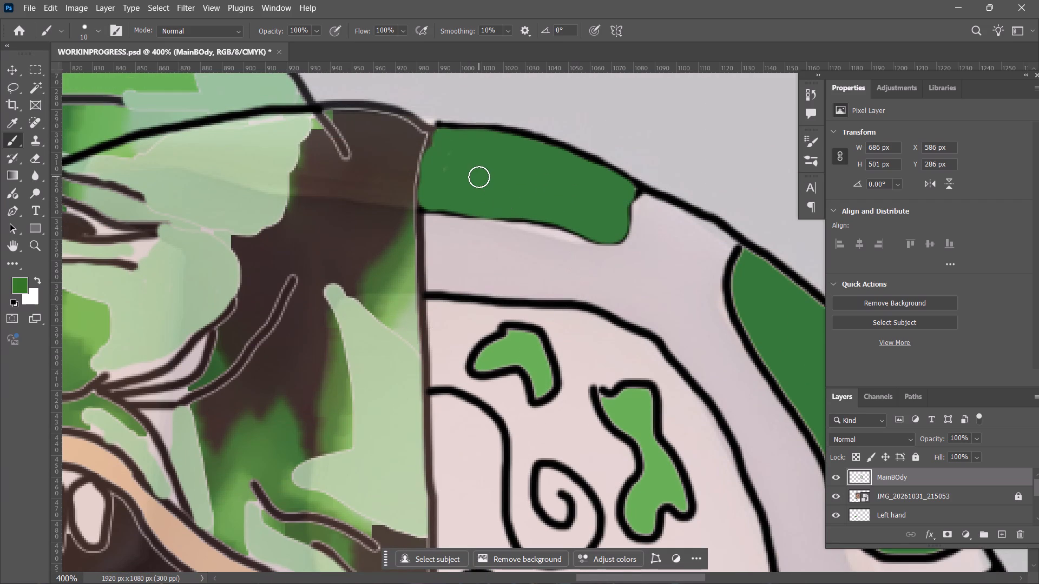
click(12, 304)
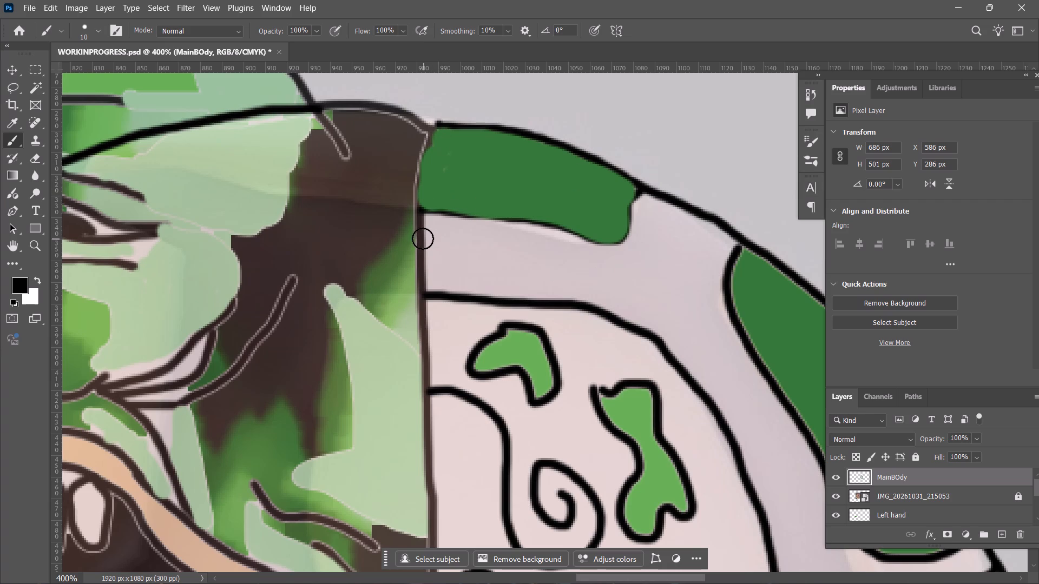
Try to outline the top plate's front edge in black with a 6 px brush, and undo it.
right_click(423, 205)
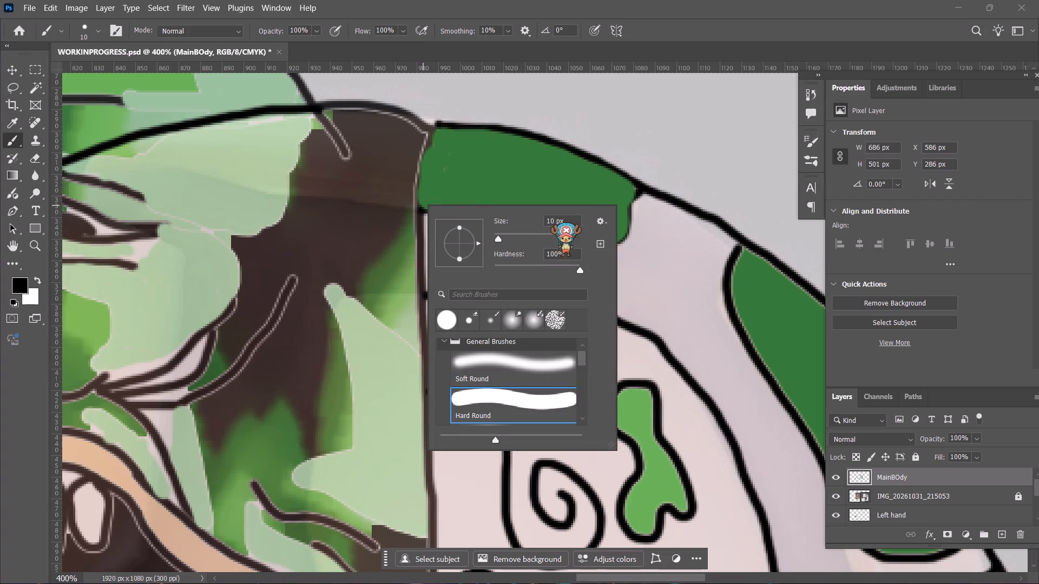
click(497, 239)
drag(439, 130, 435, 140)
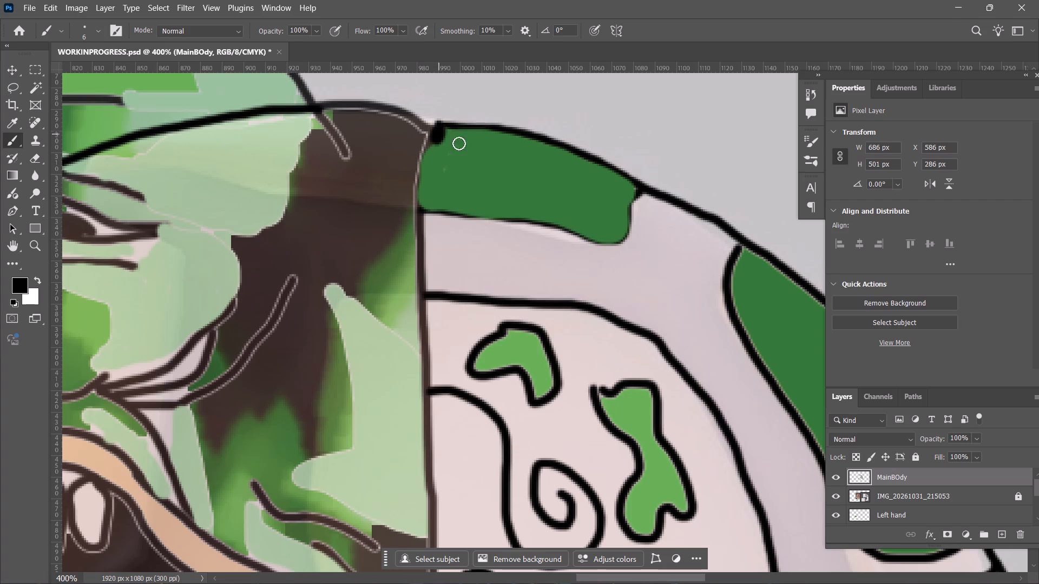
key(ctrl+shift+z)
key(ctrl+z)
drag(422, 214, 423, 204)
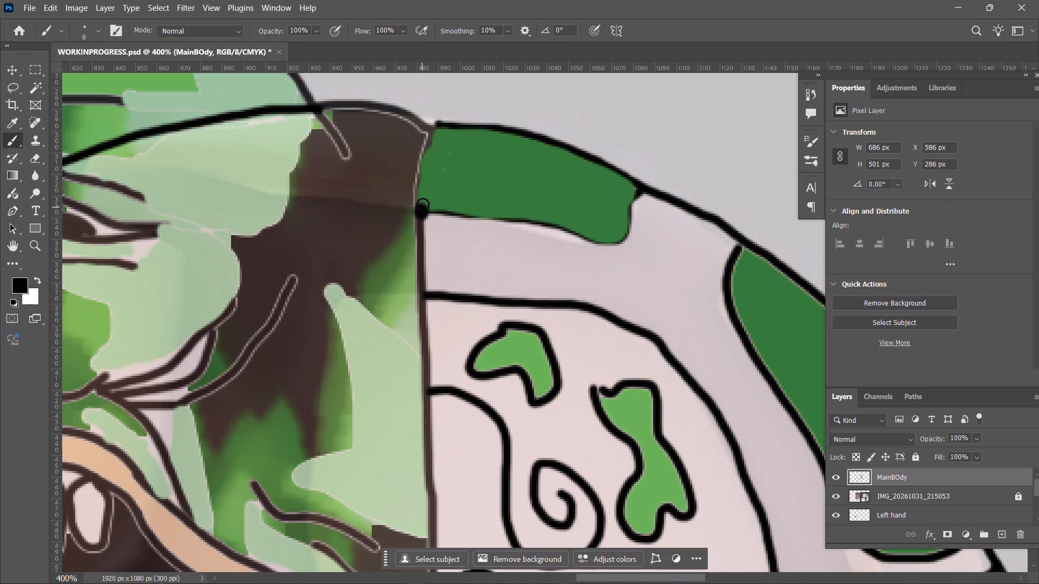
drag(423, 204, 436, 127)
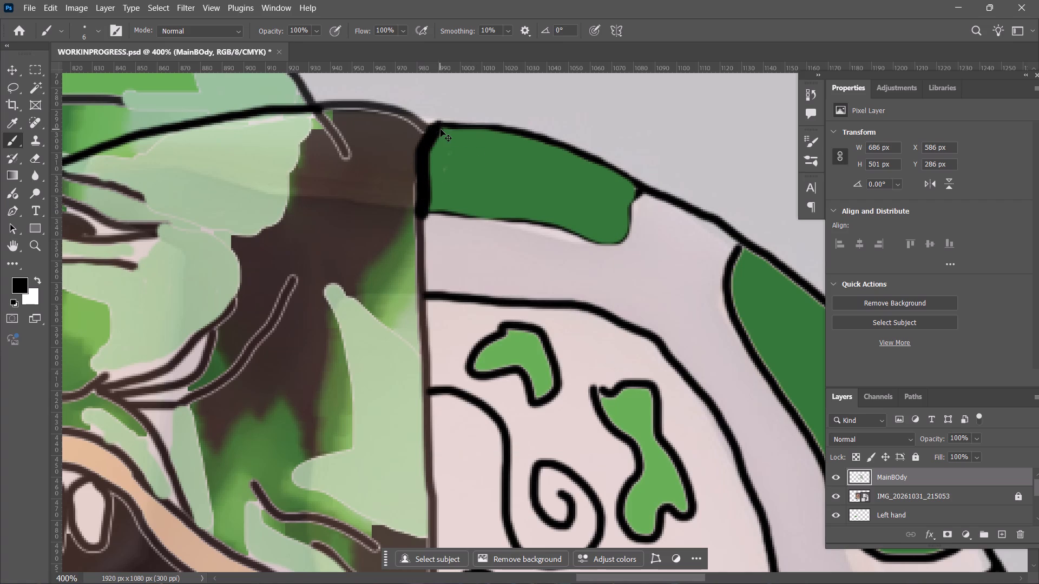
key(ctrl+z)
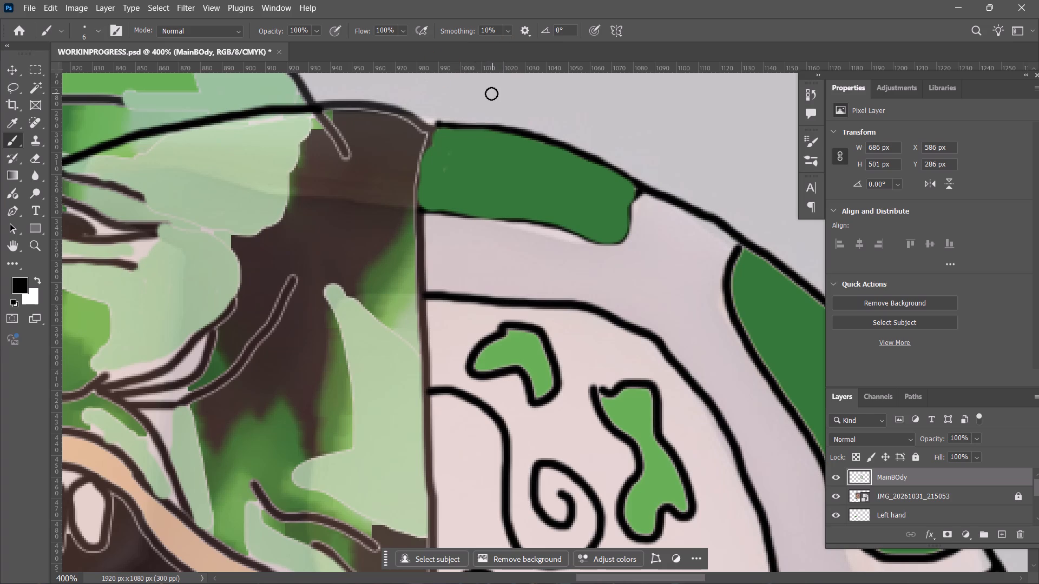
Set the brush size to 4 px and outline the top plate in black along its front, lower, rear and upper edges.
right_click(517, 200)
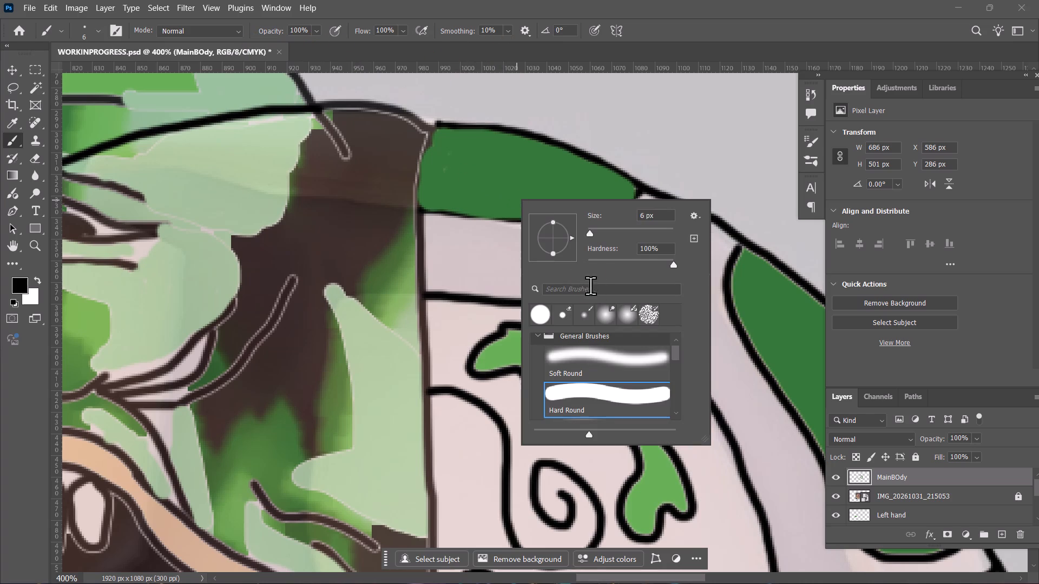
click(646, 219)
key(ctrl+a)
text(45)
key(ctrl+a)
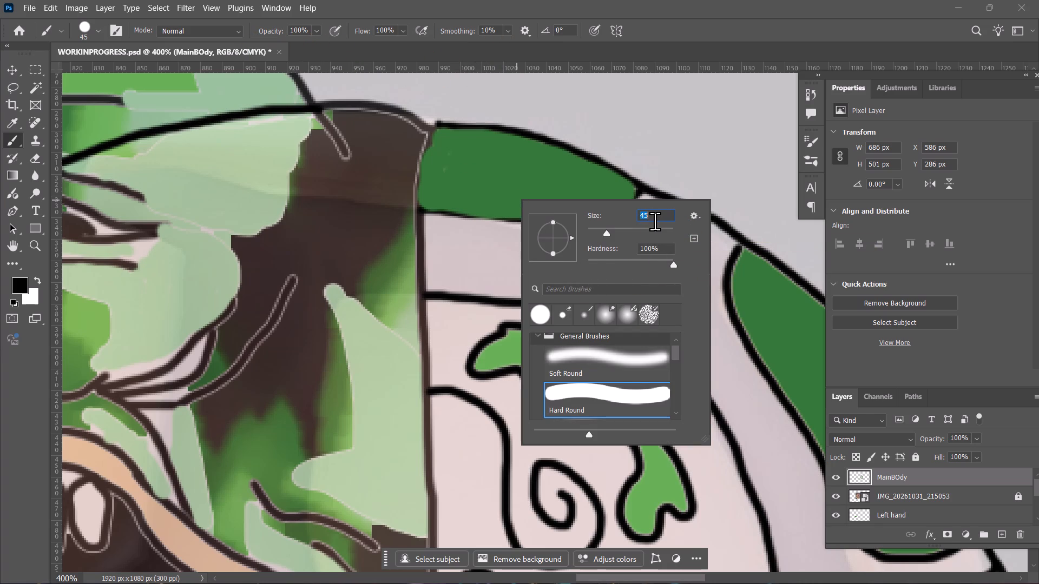
key(4)
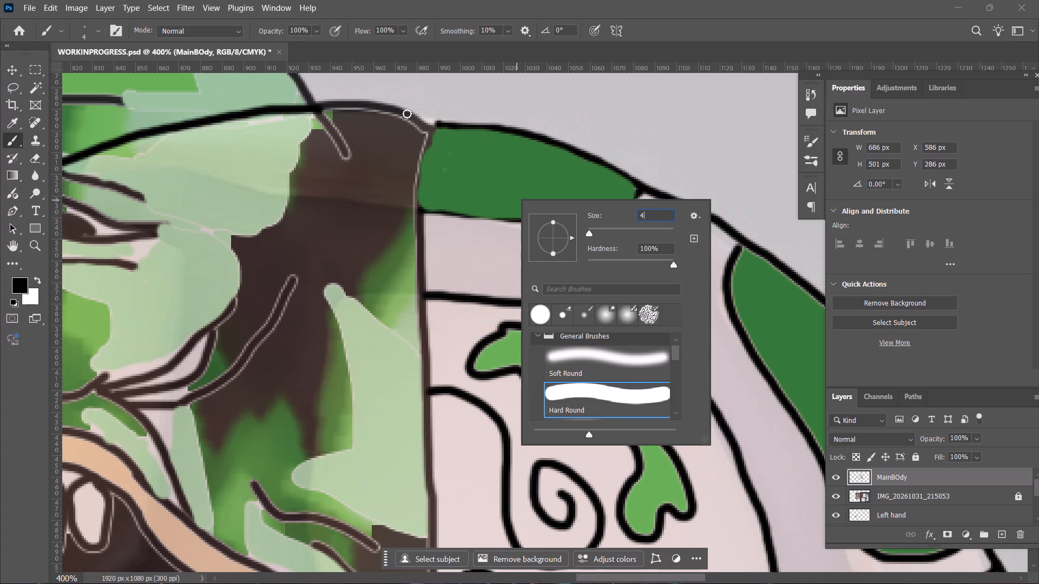
drag(433, 129, 424, 166)
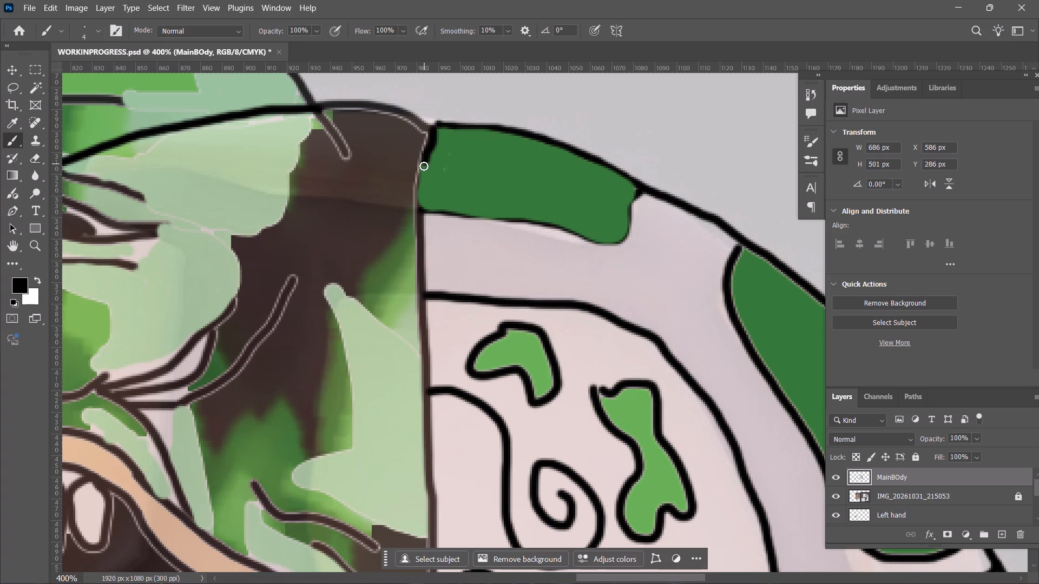
drag(424, 166, 512, 221)
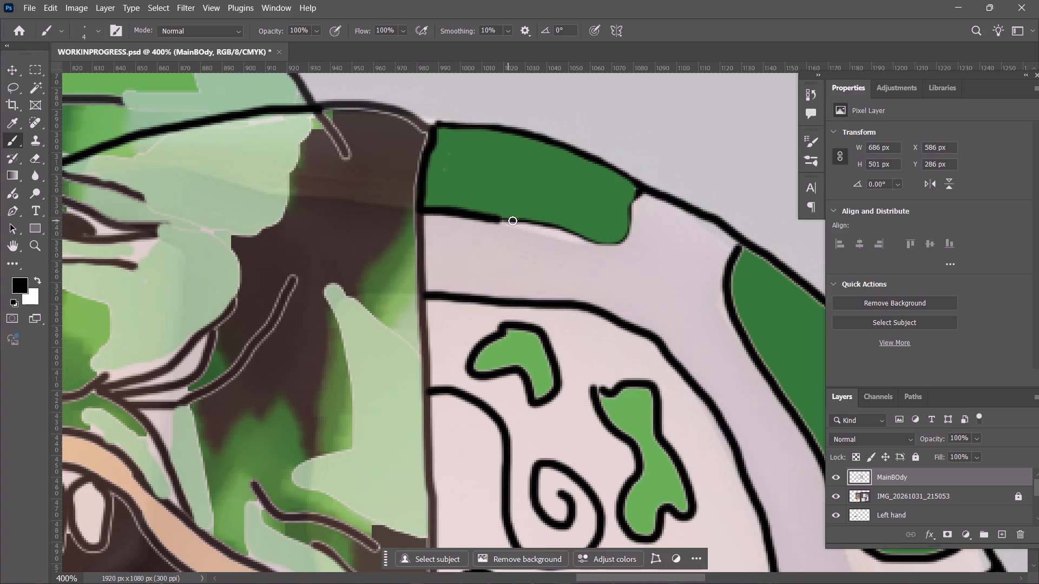
drag(512, 221, 639, 195)
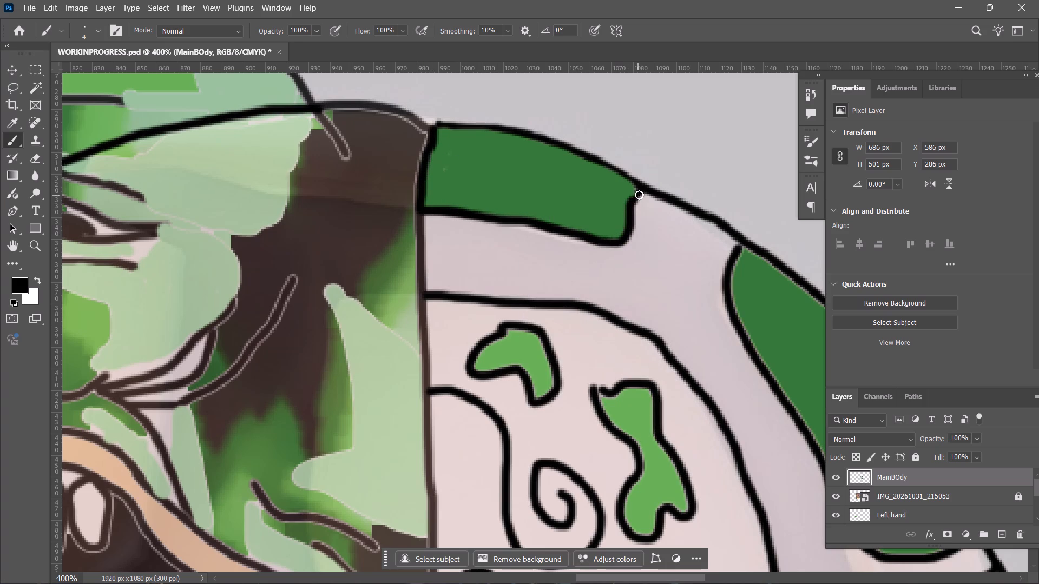
drag(639, 195, 640, 188)
drag(429, 212, 425, 175)
drag(425, 175, 582, 154)
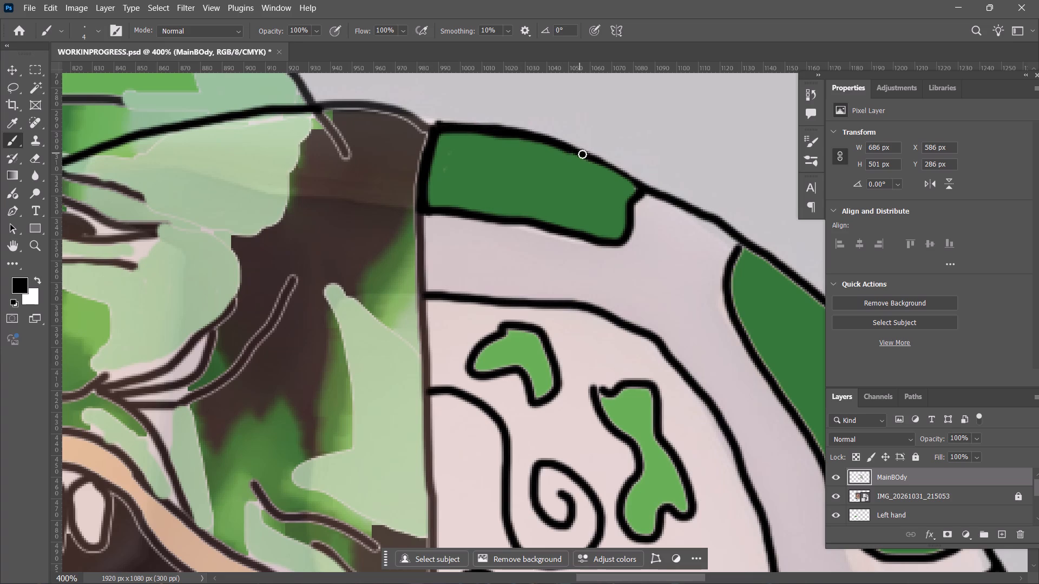
drag(582, 154, 643, 188)
Examine the lower shell and the whole character at 100% zoom for areas still to colour.
scroll(530, 273, down, 20)
scroll(530, 273, down, 3)
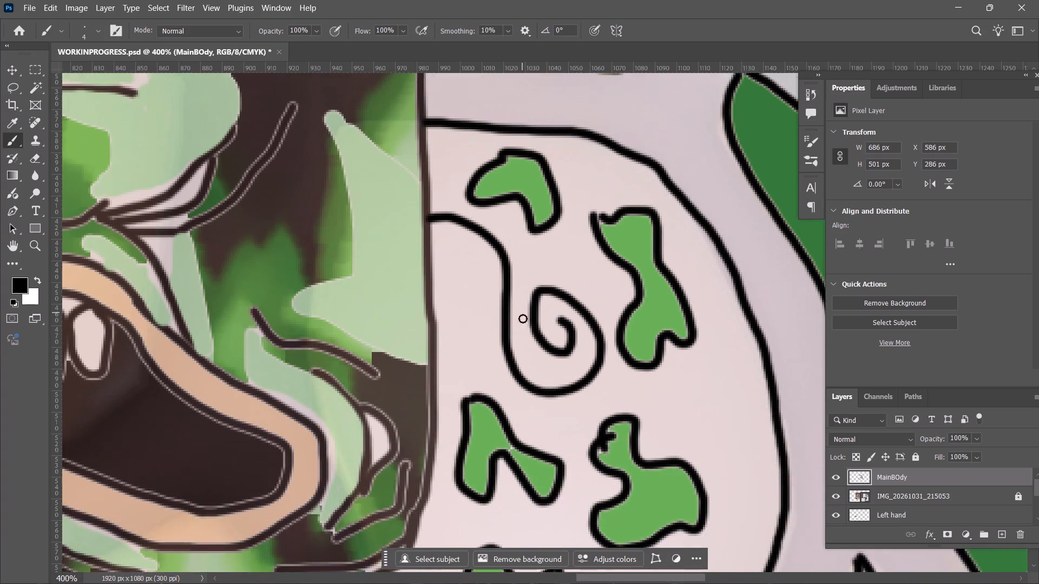
scroll(523, 318, down, 3)
shift+scroll(528, 326, down, 7)
shift+scroll(528, 326, up, 6)
shift+scroll(529, 324, down, 3)
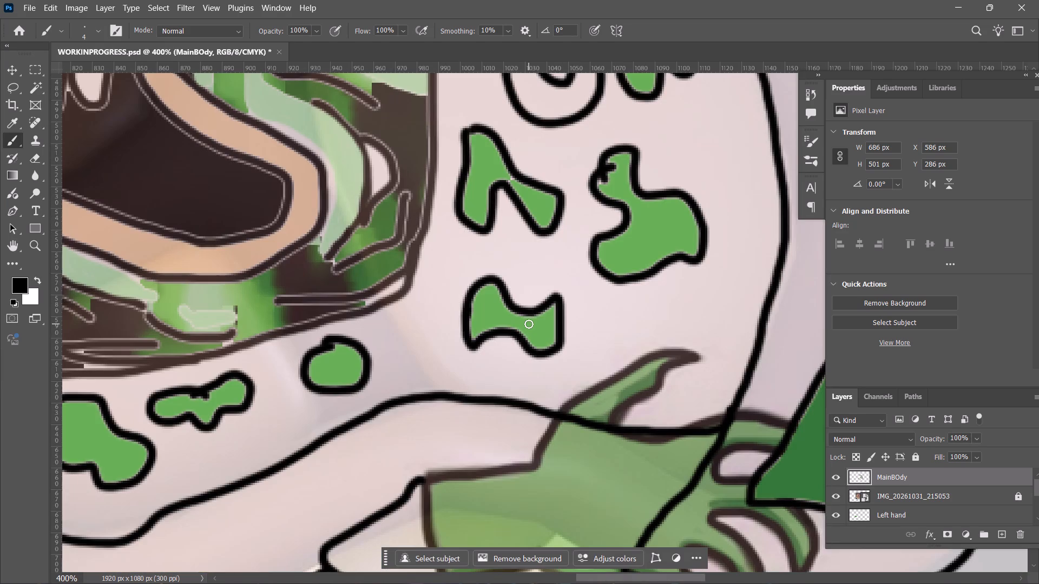
text(v)
key(space)
scroll(529, 321, down, 7)
scroll(529, 321, up, 7)
key(ctrl+minus)
key(ctrl+minus)
key(ctrl+minus)
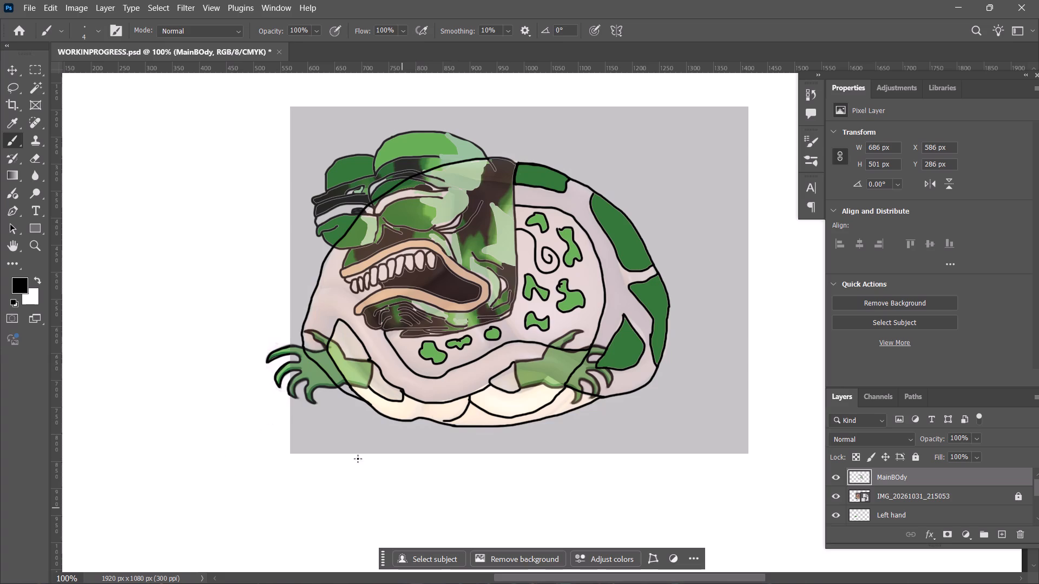
Select the front lower shell rim with the Magic Wand and fill it with yellow eaff00 at 100% opacity.
click(33, 94)
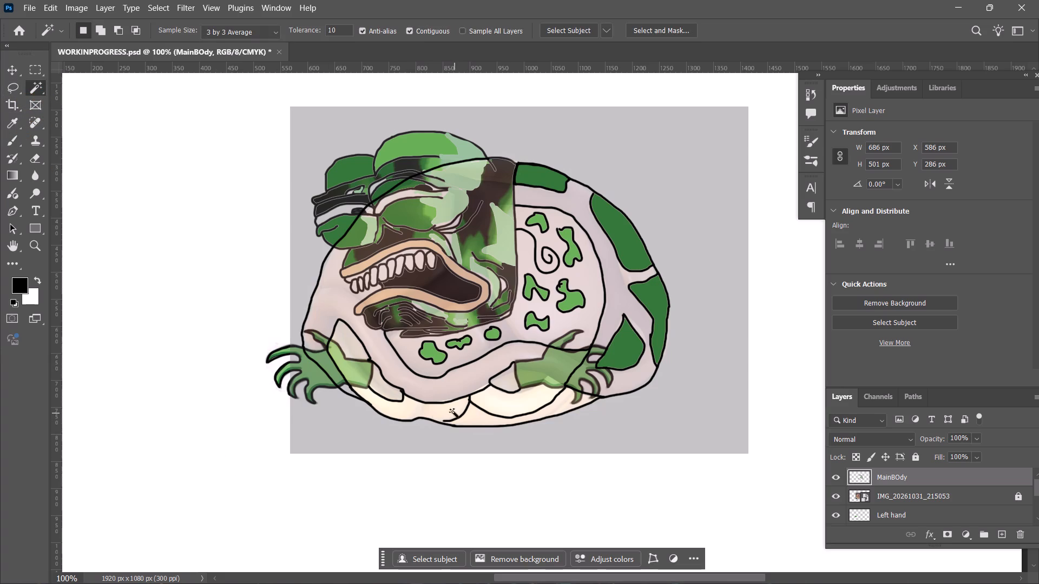
click(443, 407)
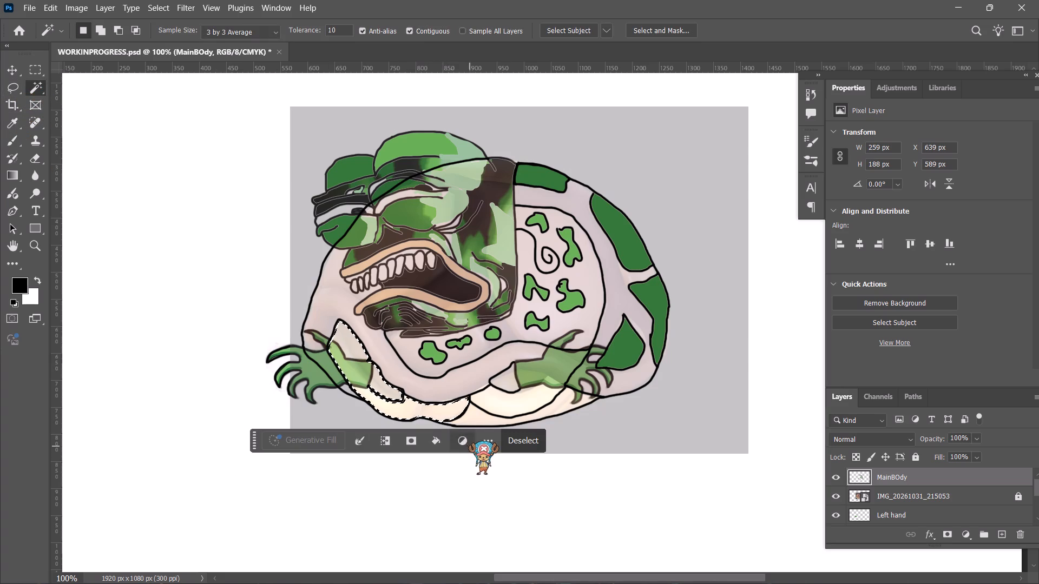
click(427, 446)
click(464, 472)
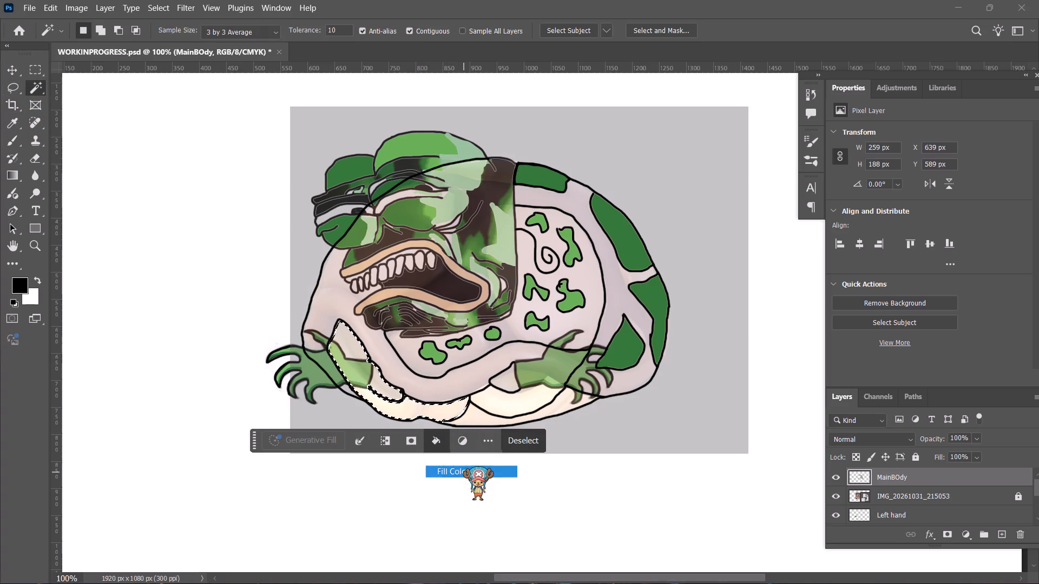
click(275, 289)
click(273, 284)
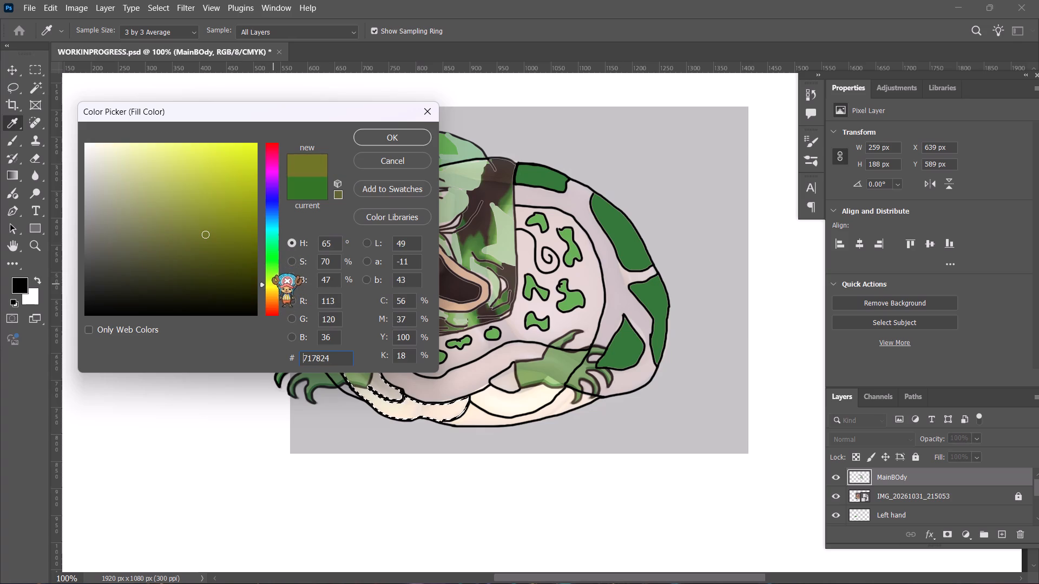
drag(213, 237, 261, 141)
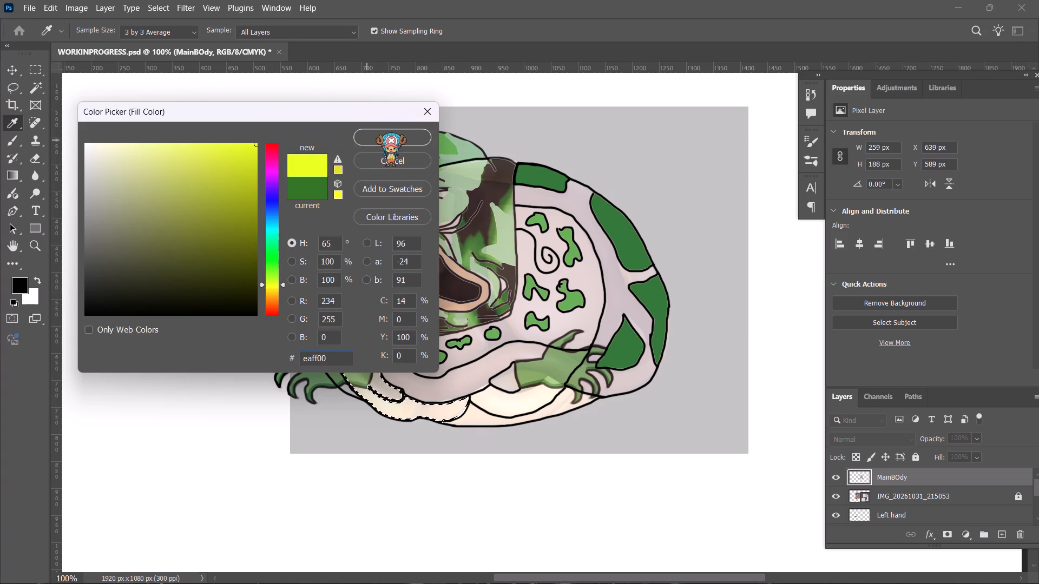
click(382, 136)
click(607, 134)
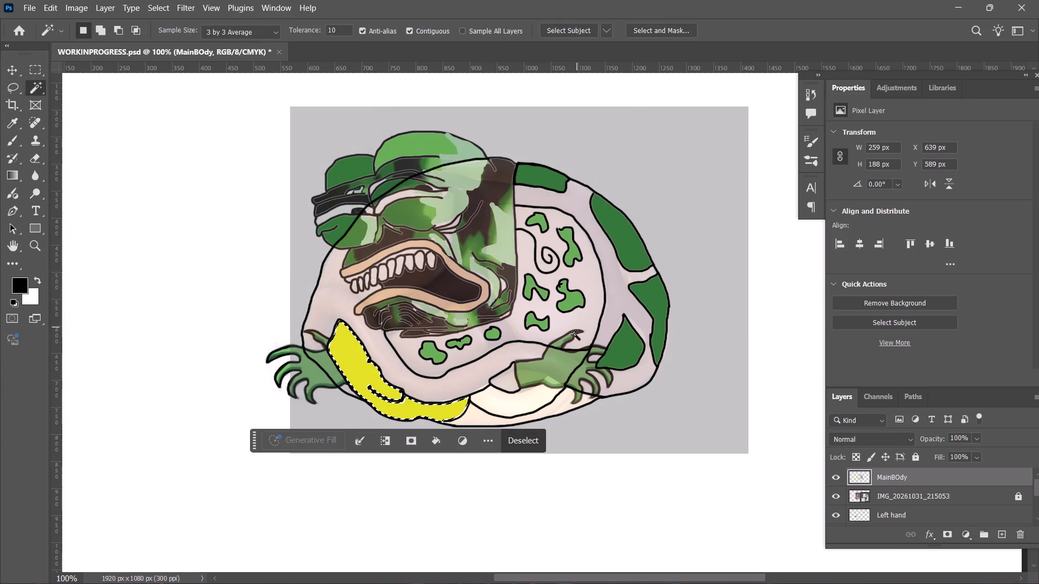
Select the remaining thin band of the rim beneath the cream patch and fill it with the same yellow eaff00.
click(517, 403)
click(510, 403)
click(493, 404)
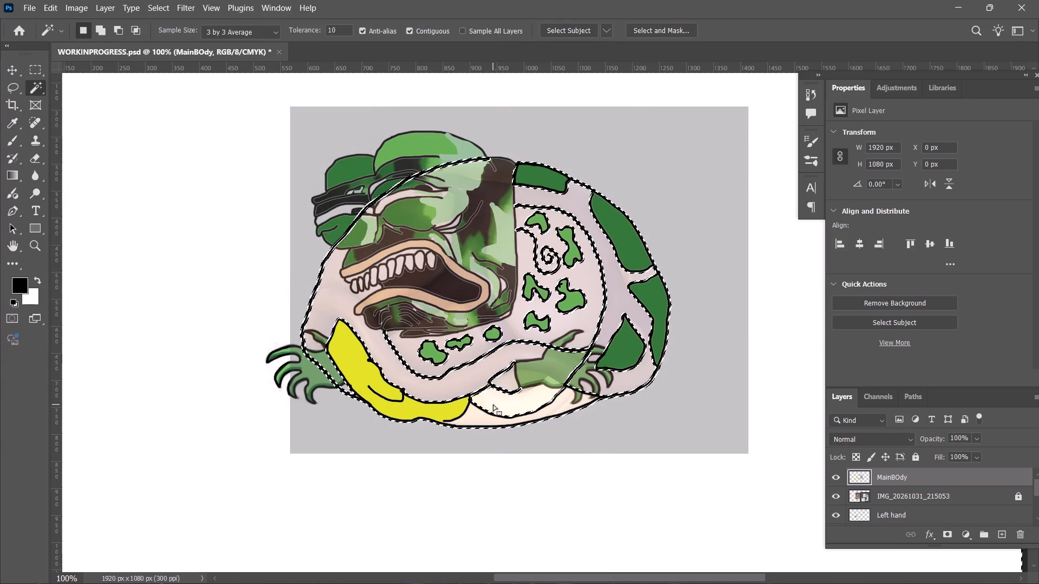
click(499, 405)
click(476, 418)
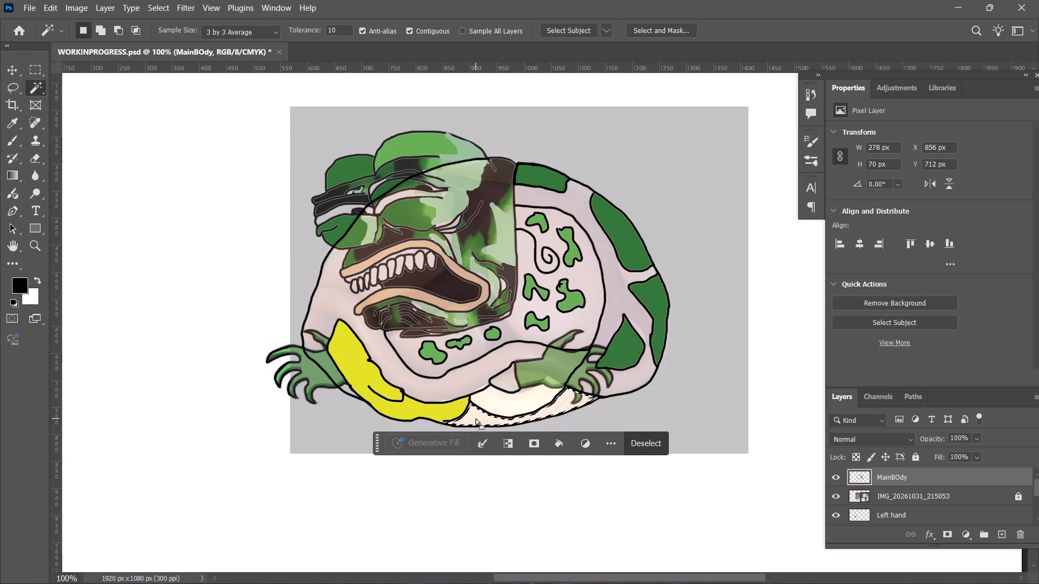
click(555, 444)
click(579, 477)
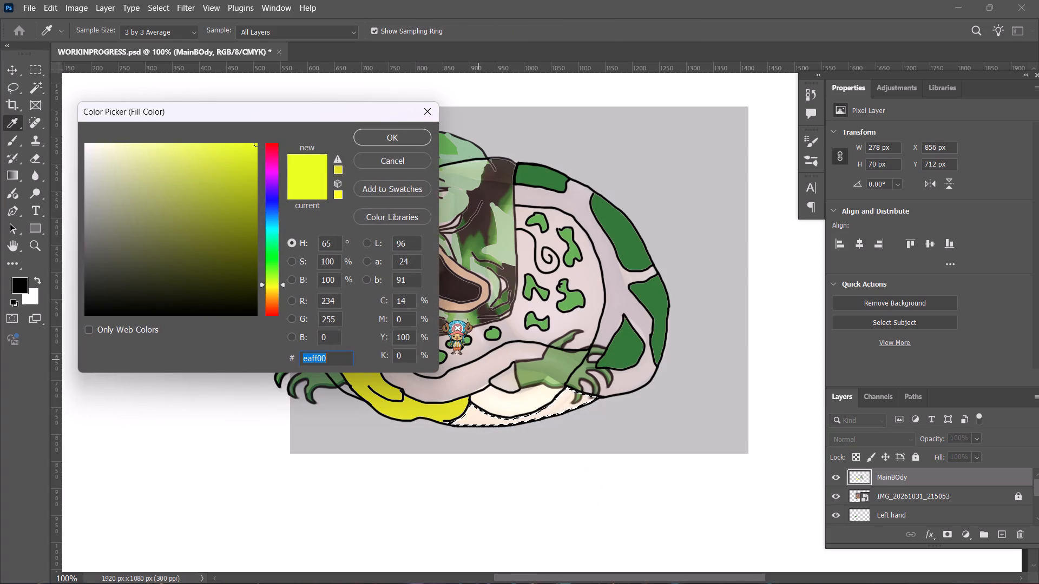
click(376, 135)
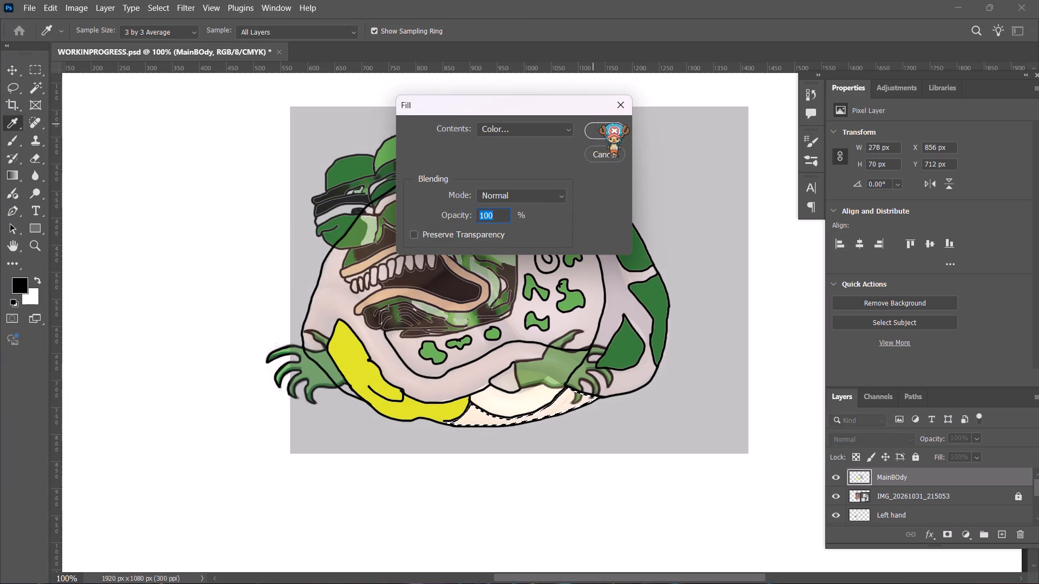
click(601, 130)
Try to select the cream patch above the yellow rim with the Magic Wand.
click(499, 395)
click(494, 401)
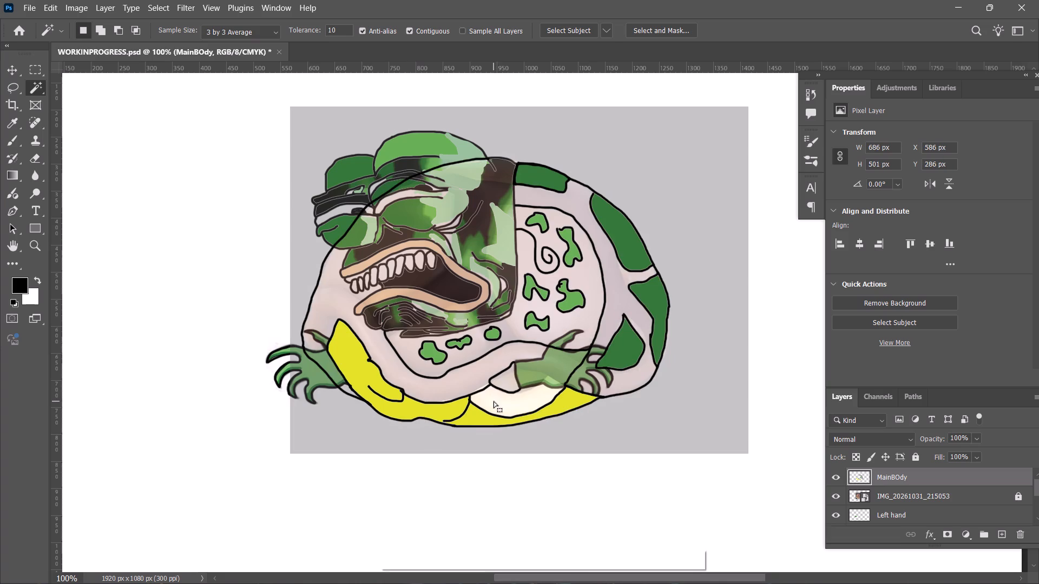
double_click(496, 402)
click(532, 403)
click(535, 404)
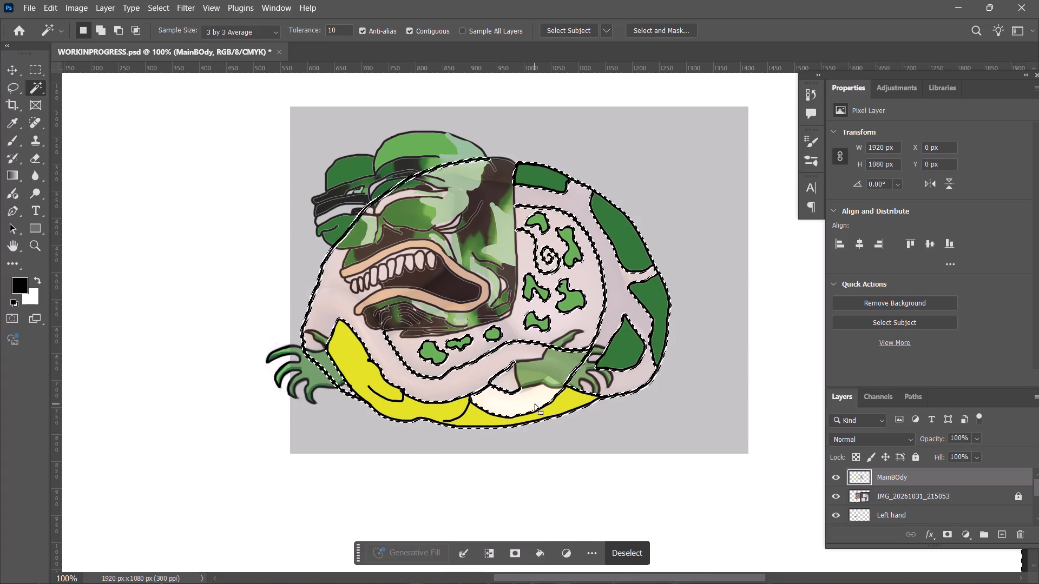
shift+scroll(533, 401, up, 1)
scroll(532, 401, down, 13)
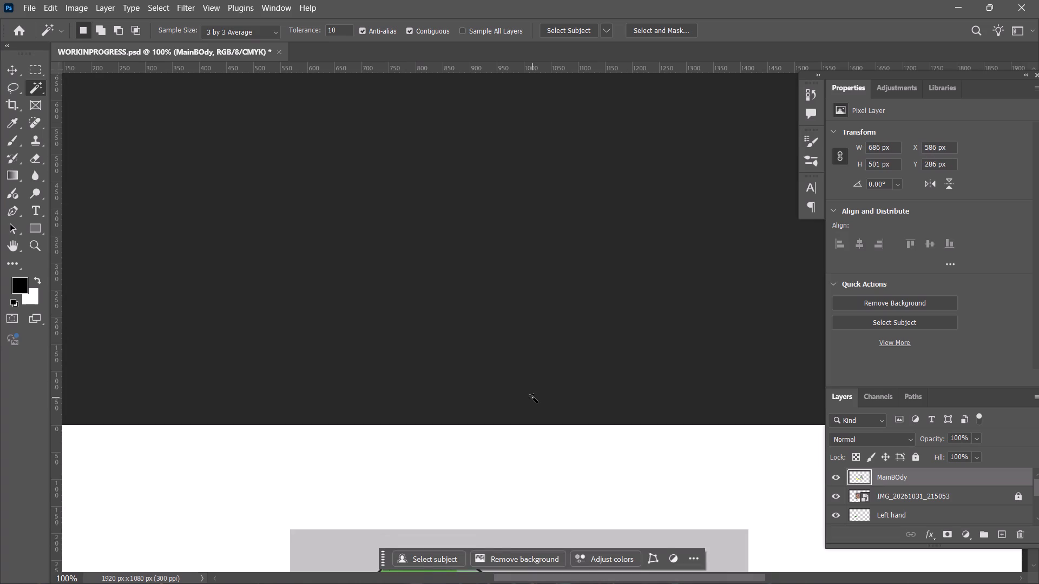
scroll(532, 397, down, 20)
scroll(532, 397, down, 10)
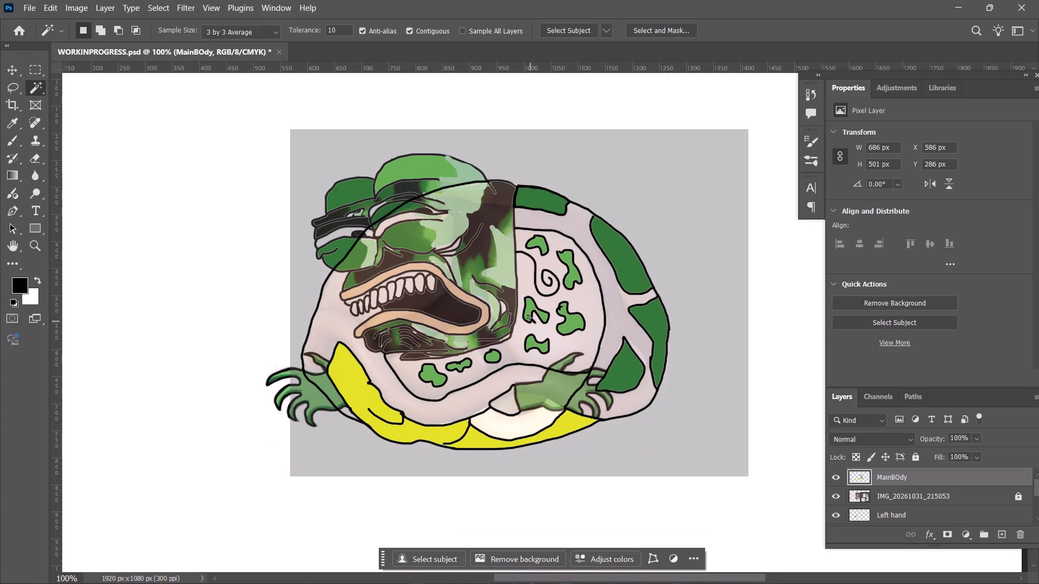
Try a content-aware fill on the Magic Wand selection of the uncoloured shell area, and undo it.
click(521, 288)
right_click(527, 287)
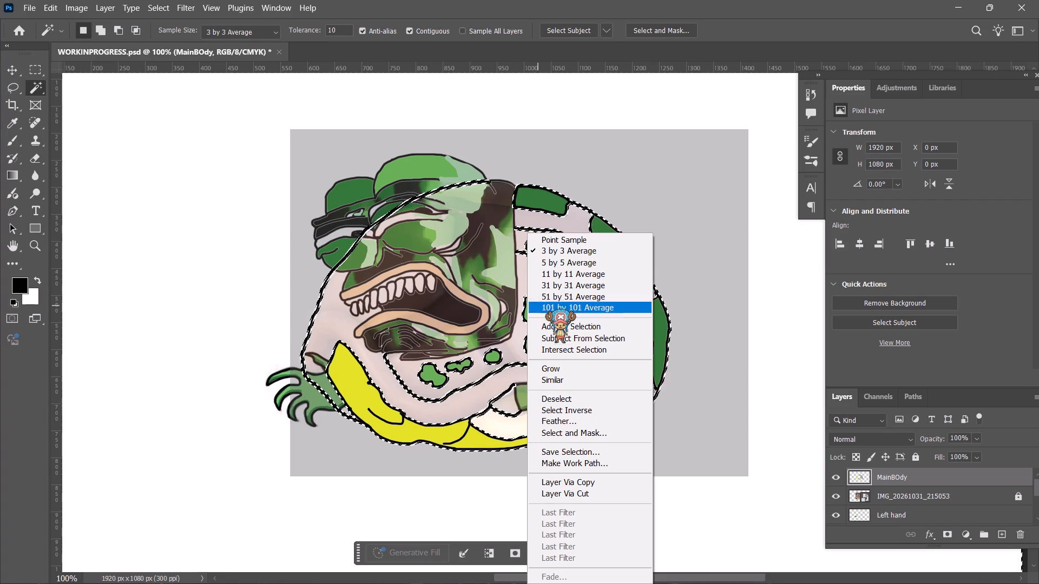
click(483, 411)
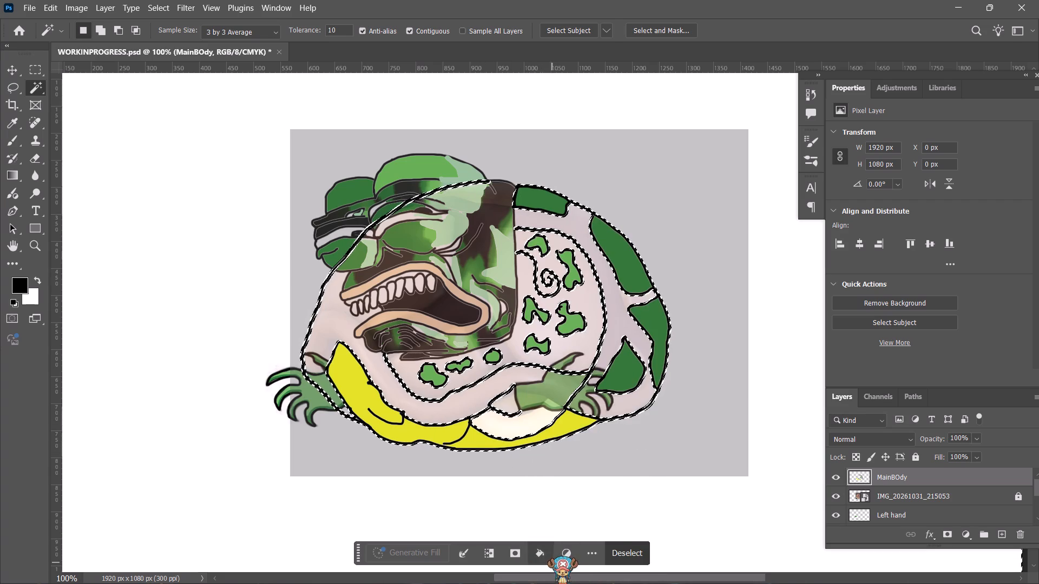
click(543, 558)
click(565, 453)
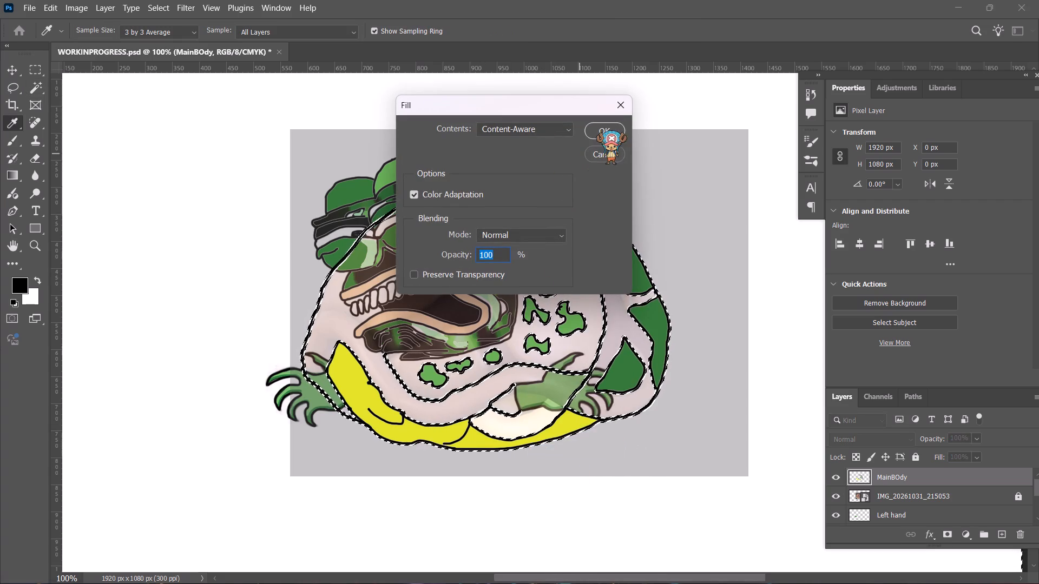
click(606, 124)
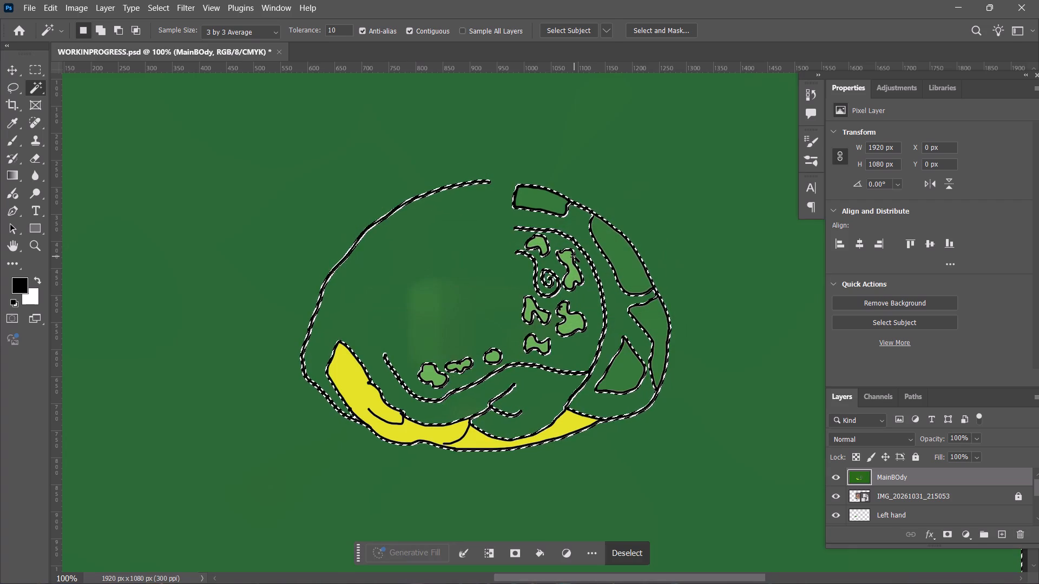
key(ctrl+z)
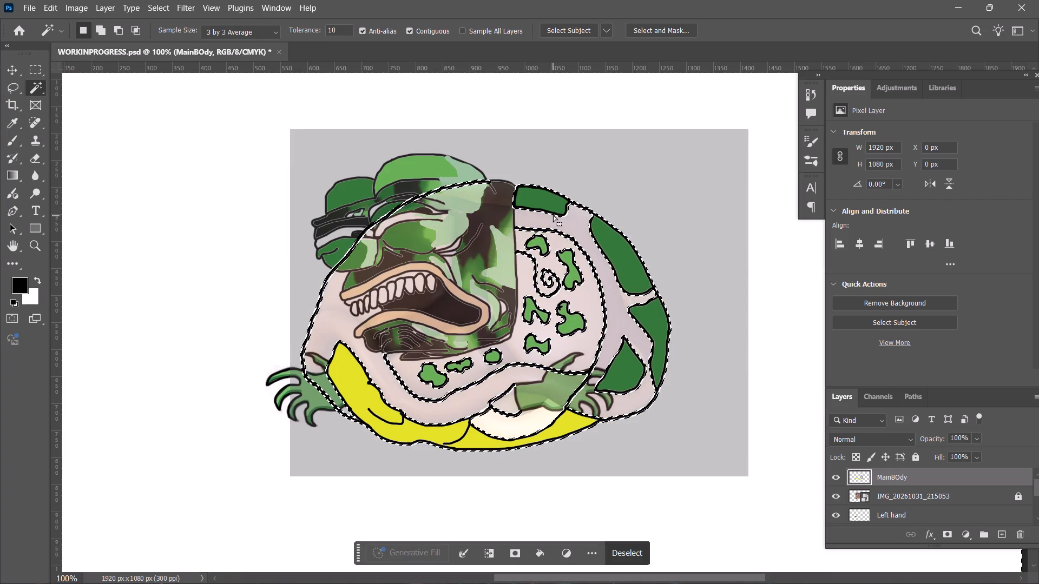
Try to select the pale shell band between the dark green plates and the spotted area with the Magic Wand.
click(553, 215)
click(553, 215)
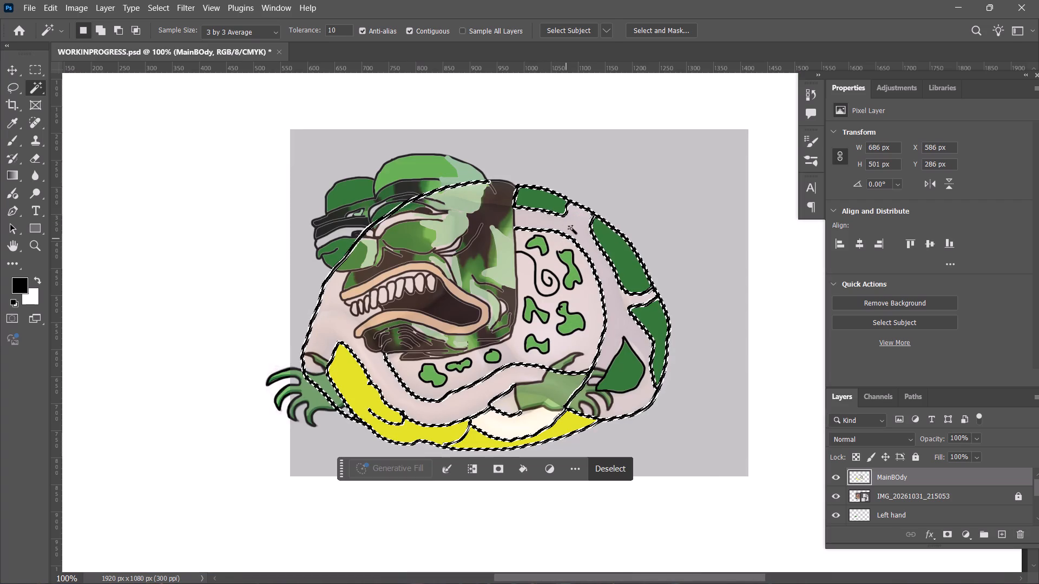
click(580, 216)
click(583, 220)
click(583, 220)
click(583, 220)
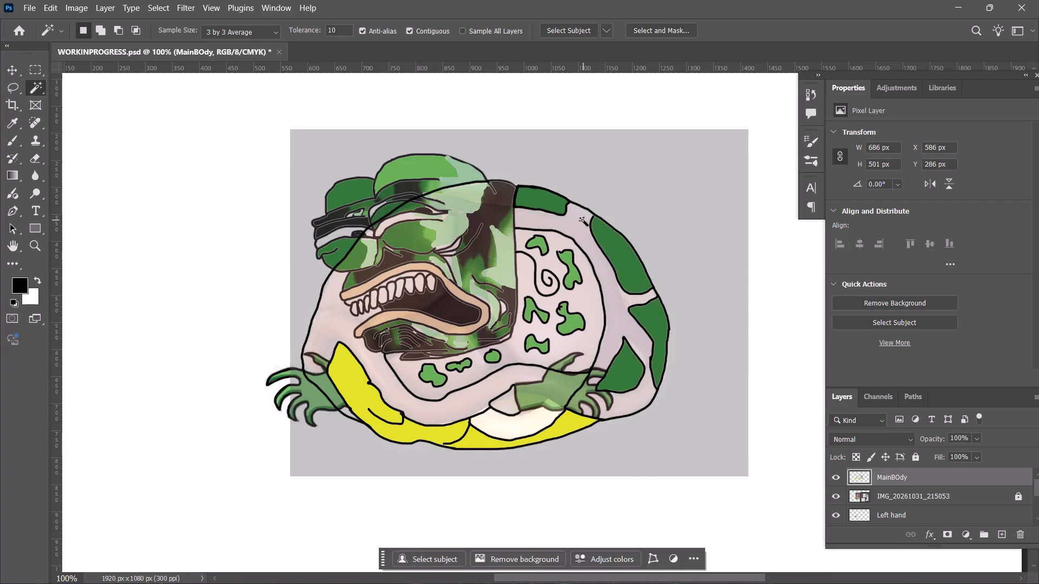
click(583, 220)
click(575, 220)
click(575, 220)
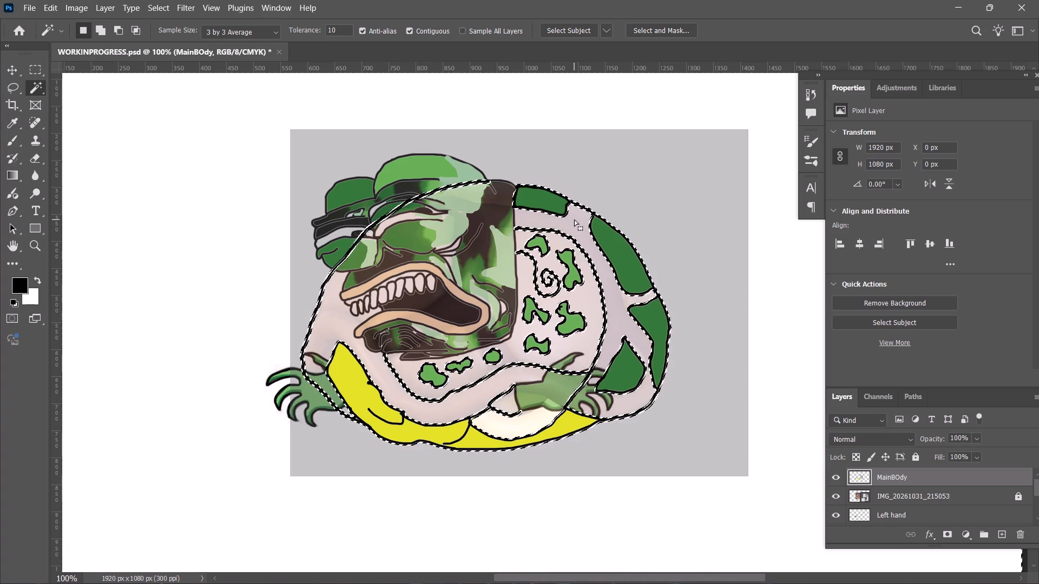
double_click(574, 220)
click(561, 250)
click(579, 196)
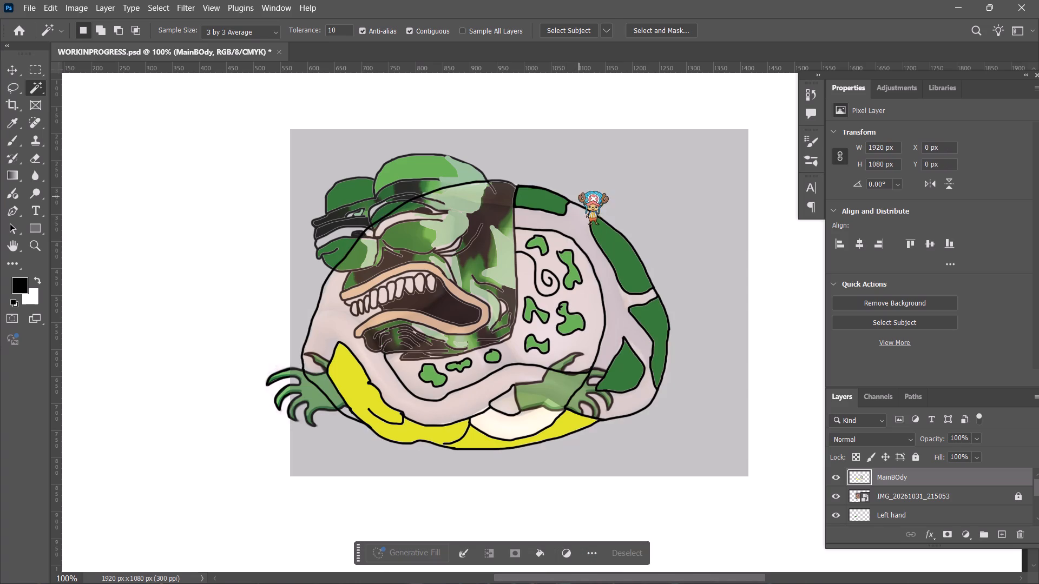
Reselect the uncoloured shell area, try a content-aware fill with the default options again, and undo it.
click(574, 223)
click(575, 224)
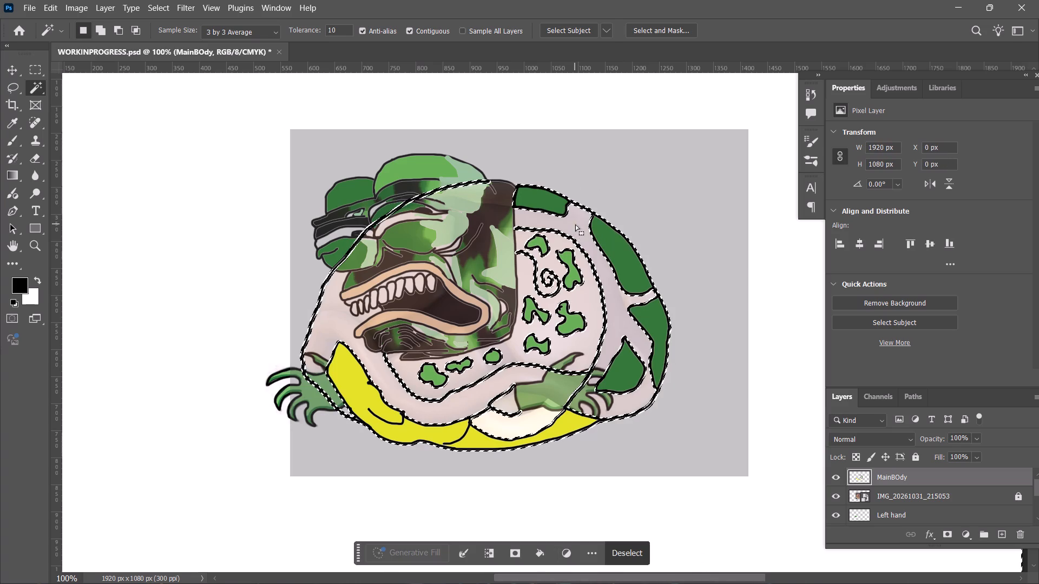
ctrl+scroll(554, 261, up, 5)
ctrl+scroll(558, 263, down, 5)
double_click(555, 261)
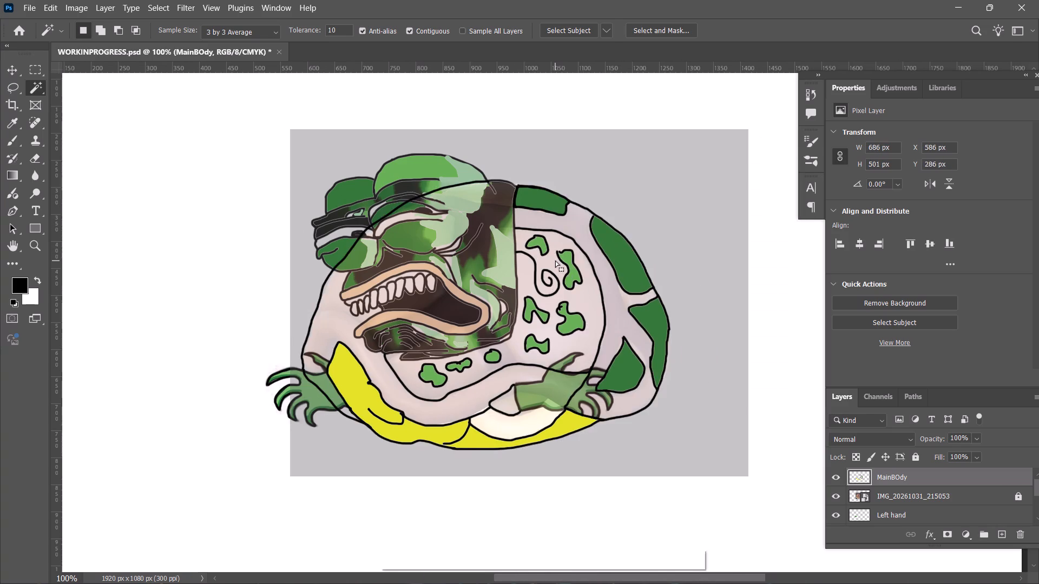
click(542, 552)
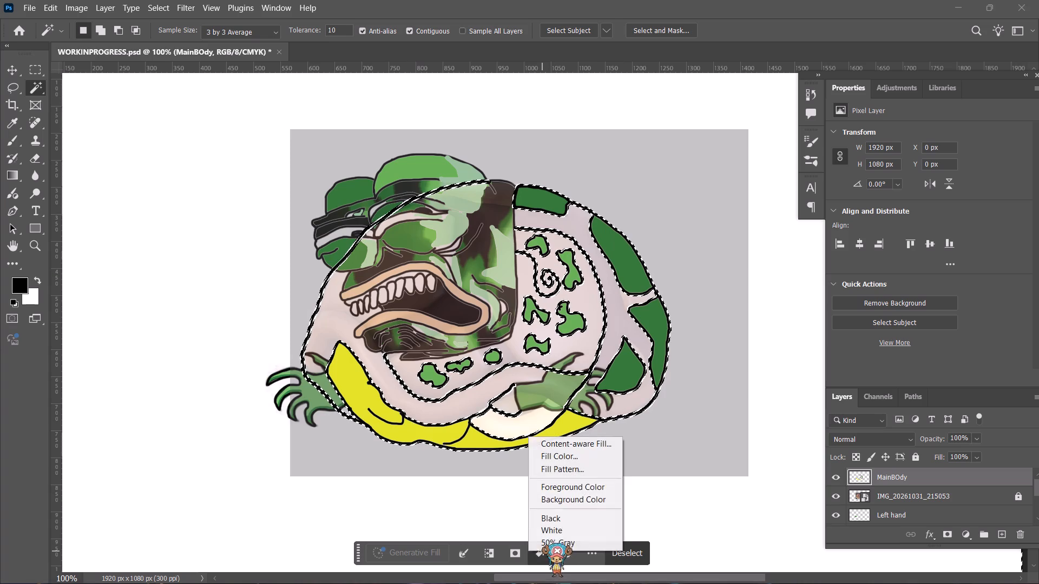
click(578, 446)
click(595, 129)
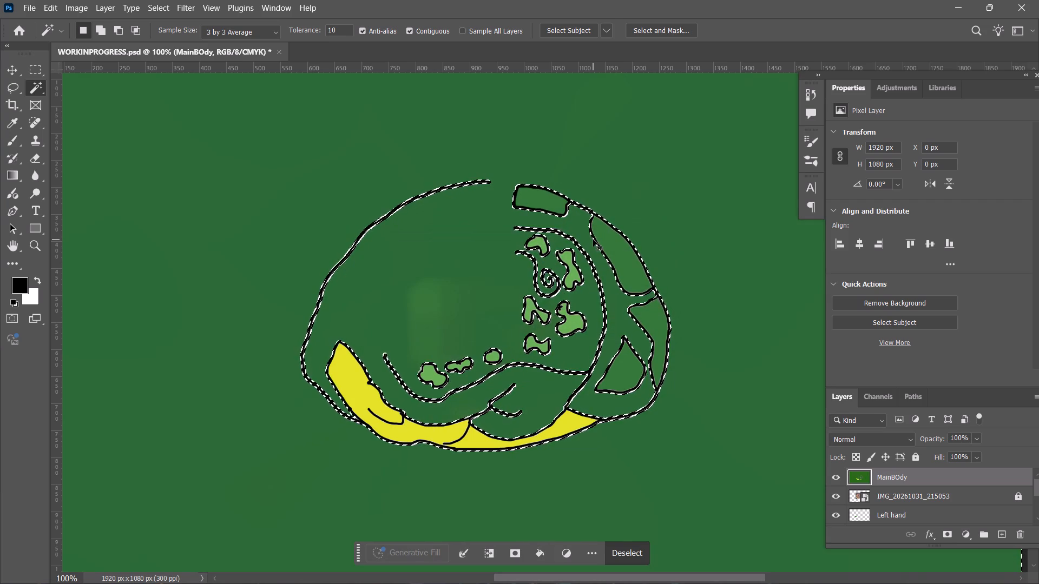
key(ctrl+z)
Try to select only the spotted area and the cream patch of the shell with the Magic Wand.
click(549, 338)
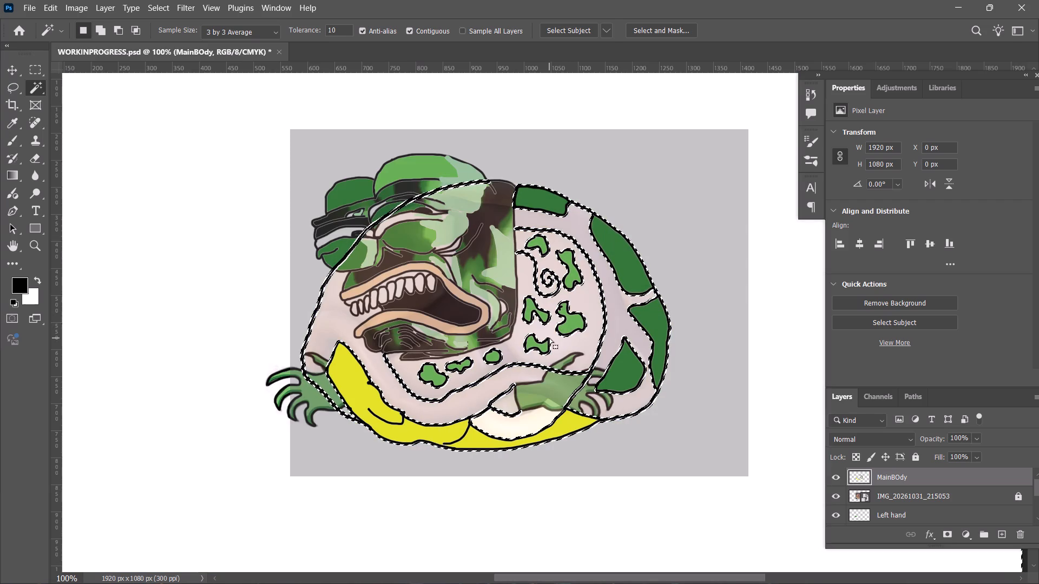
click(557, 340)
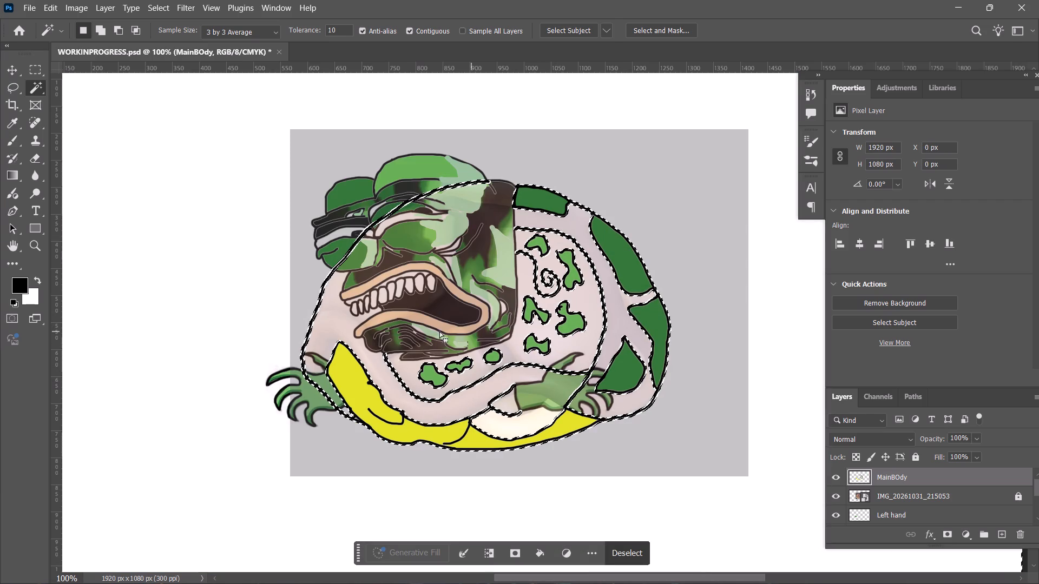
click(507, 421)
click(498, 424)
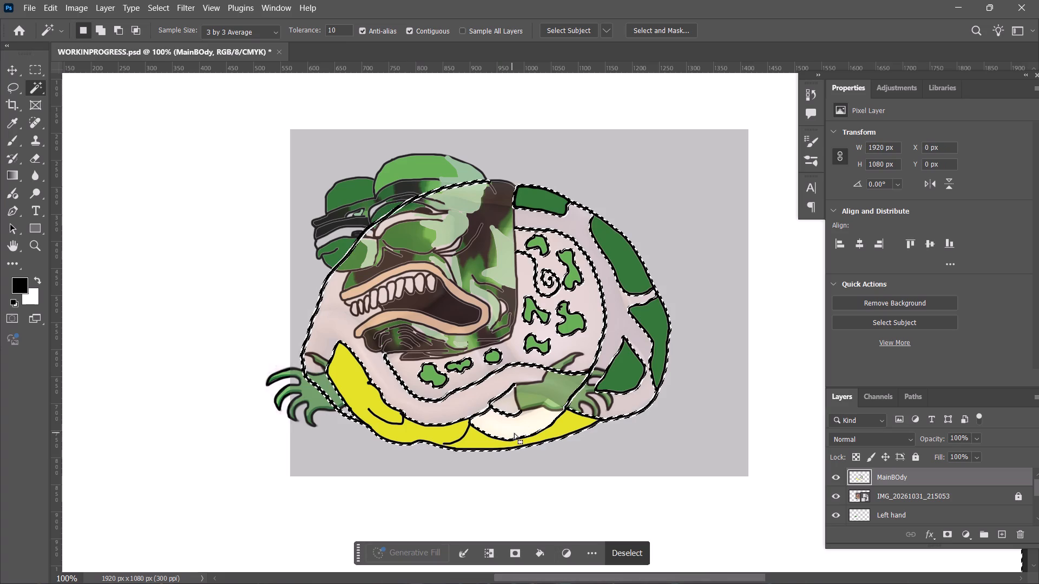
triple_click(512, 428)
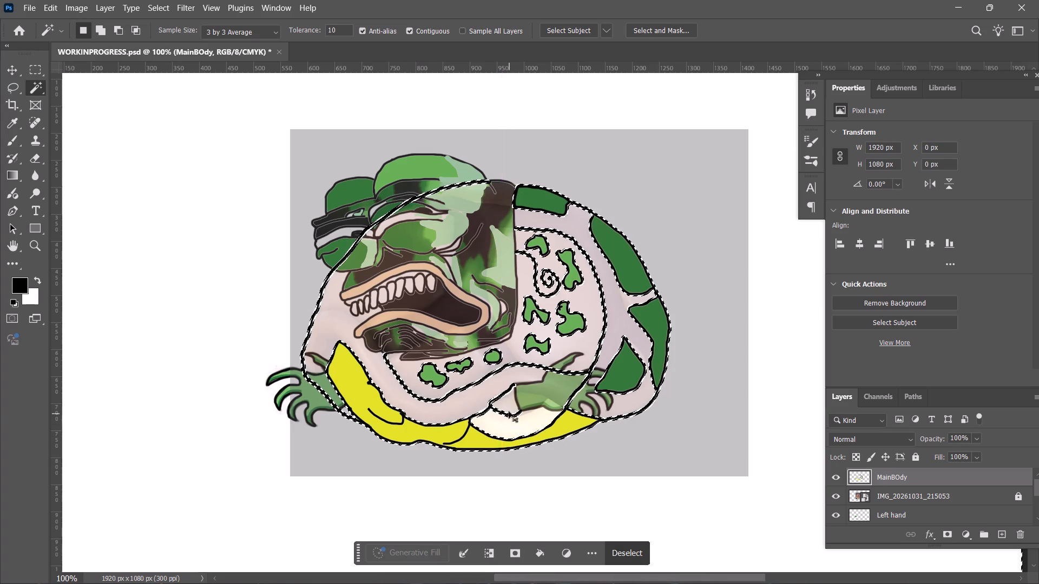
Clear the selection and examine the black outlines around the shell's spots, spiral and plates for gaps.
key(ctrl+plus)
key(ctrl+plus)
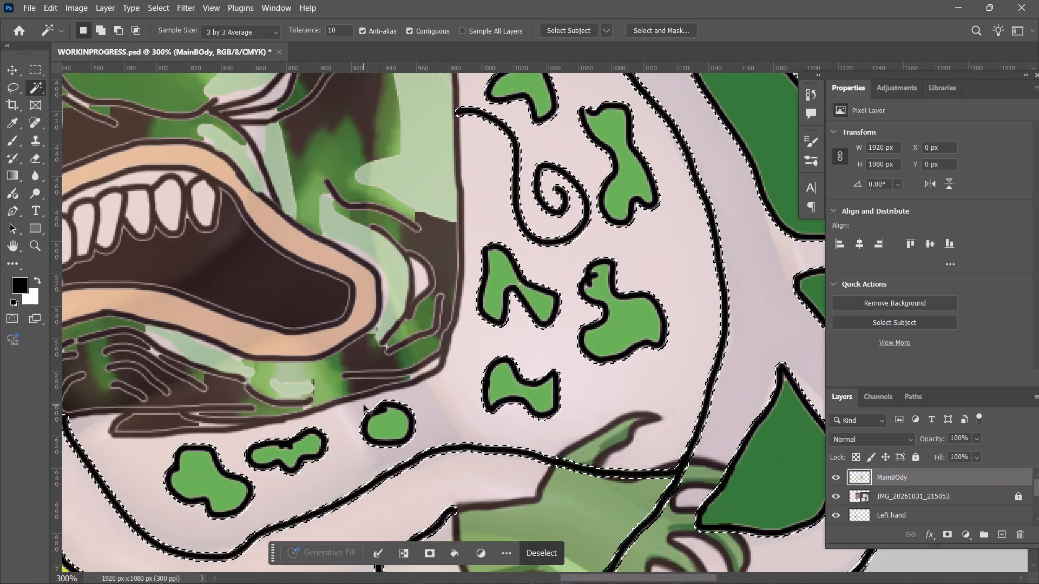
key(ctrl+plus)
key(ctrl+plus)
key(ctrl+plus)
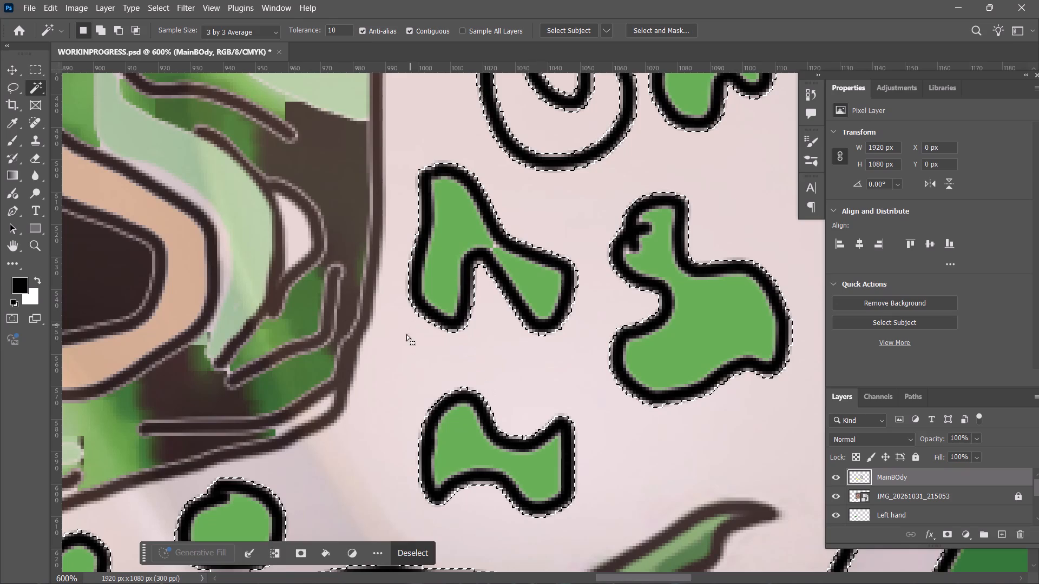
triple_click(402, 346)
ctrl+scroll(400, 346, down, 9)
ctrl+scroll(400, 346, up, 11)
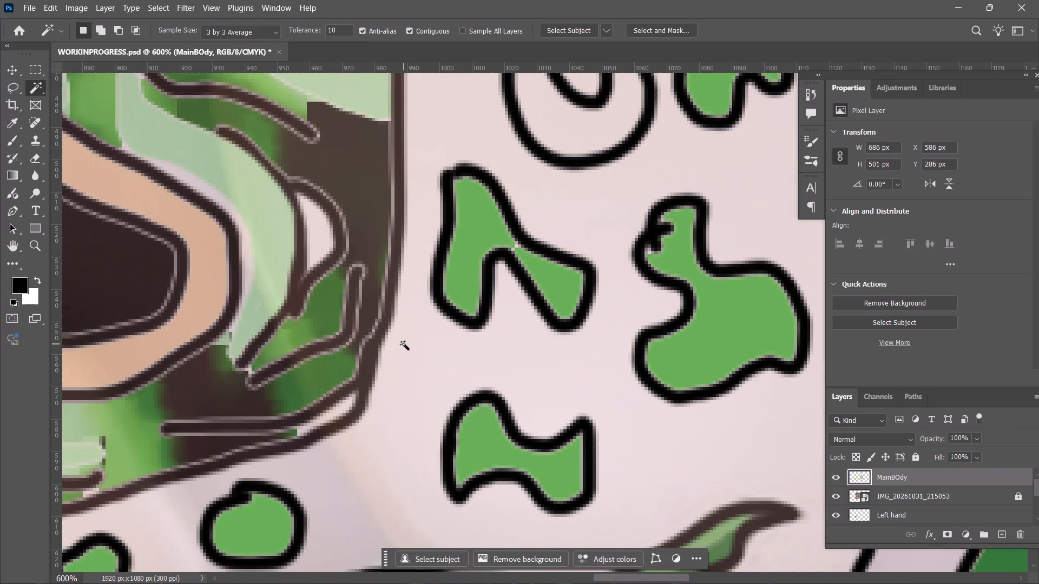
ctrl+scroll(404, 344, down, 8)
ctrl+scroll(404, 344, up, 8)
scroll(405, 344, up, 3)
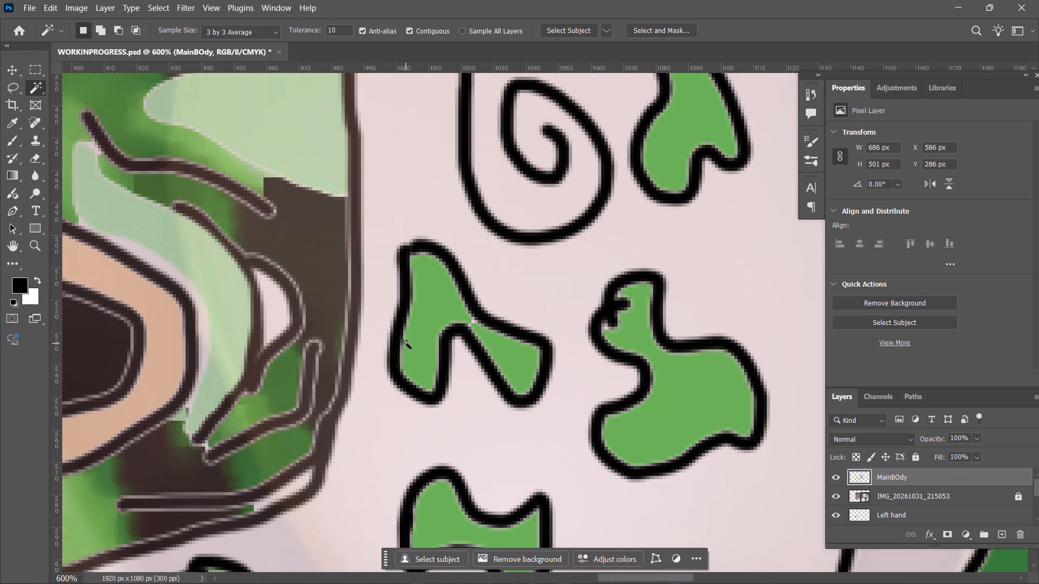
key(ctrl+minus)
key(ctrl+minus)
key(ctrl+minus)
key(ctrl+minus)
key(ctrl+minus)
key(ctrl+minus)
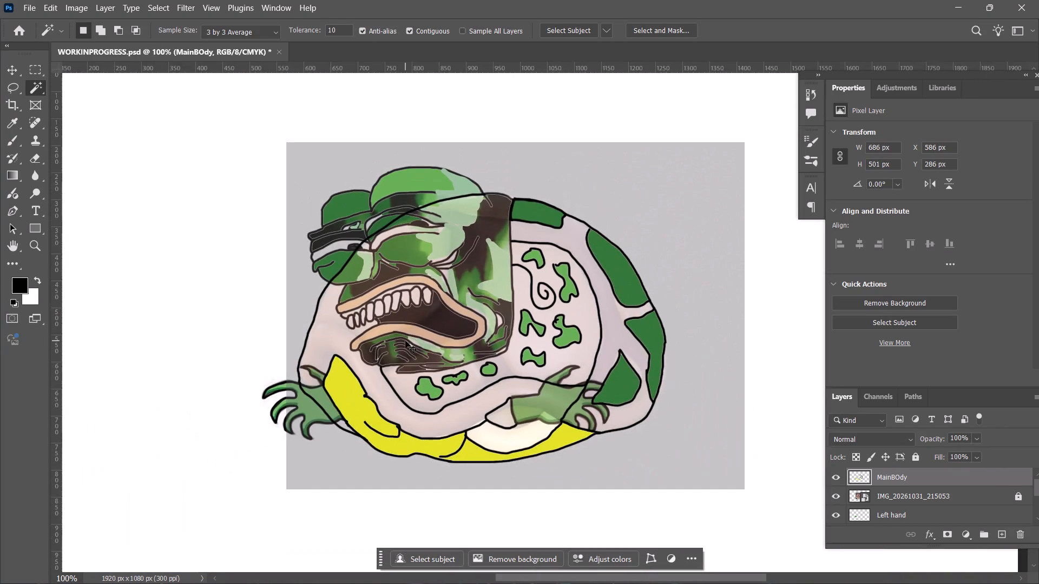
key(ctrl+plus)
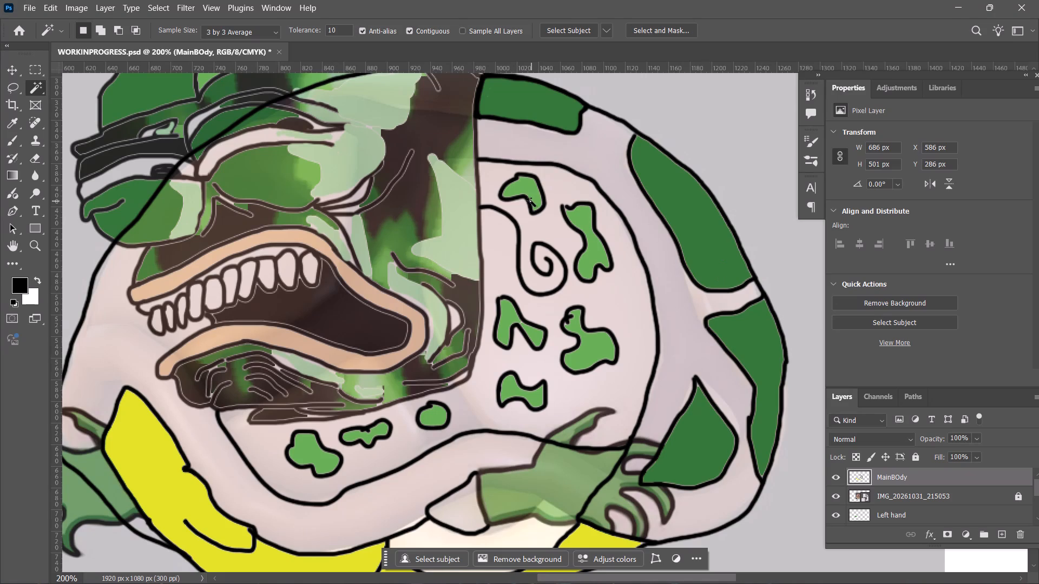
scroll(604, 204, down, 4)
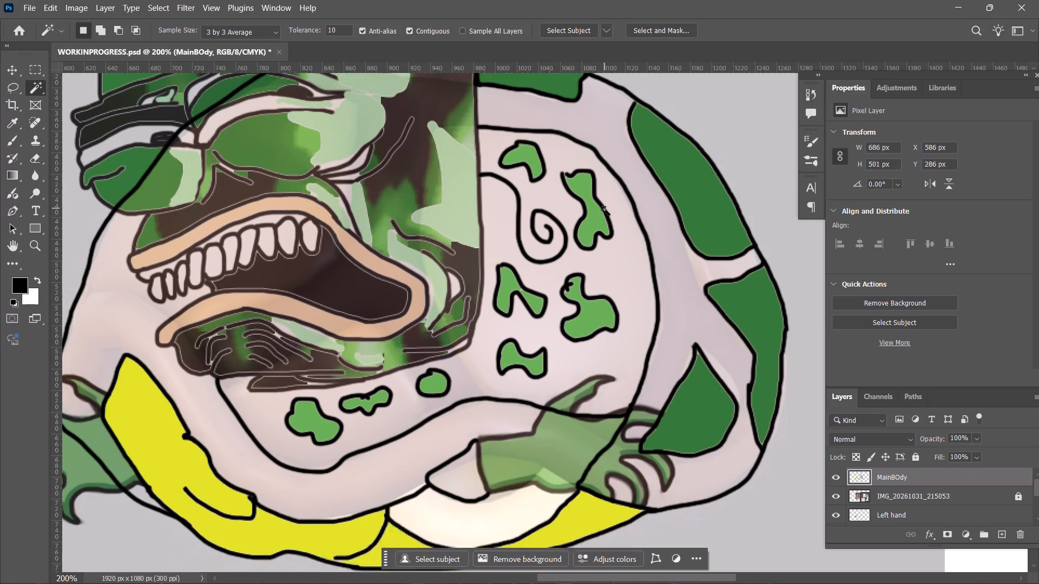
scroll(604, 209, down, 4)
scroll(604, 211, up, 8)
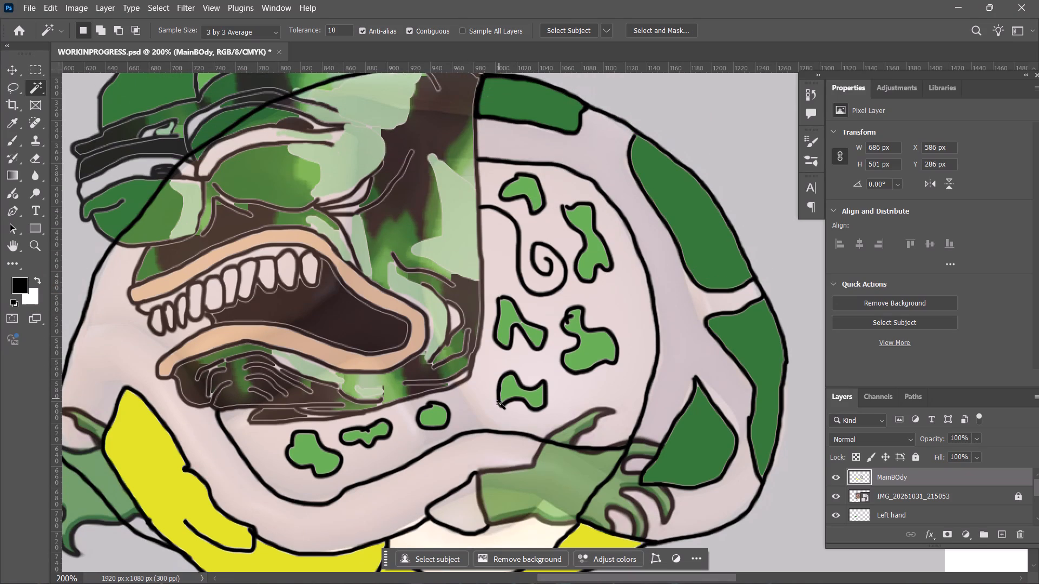
scroll(491, 404, down, 6)
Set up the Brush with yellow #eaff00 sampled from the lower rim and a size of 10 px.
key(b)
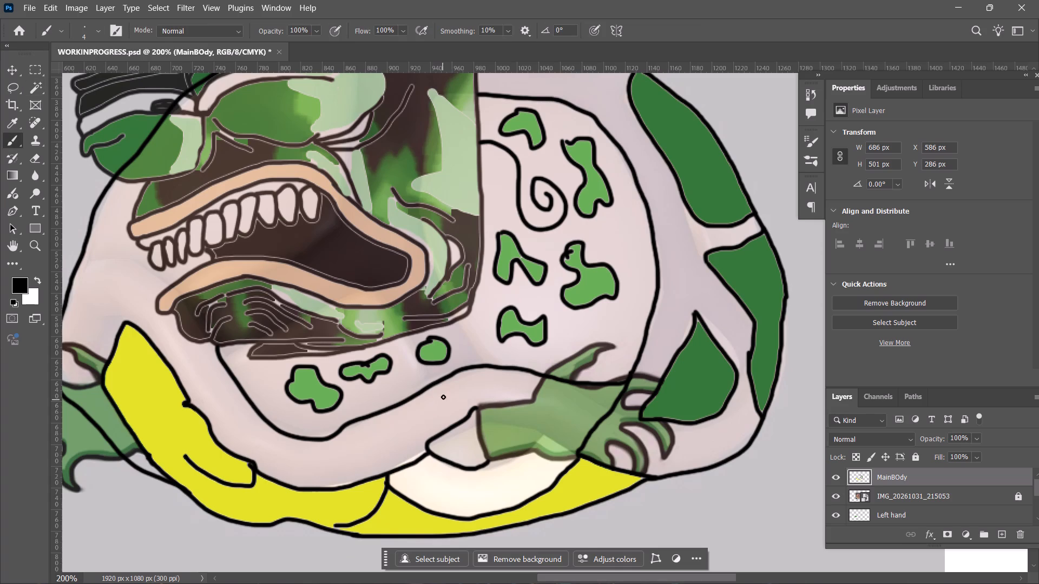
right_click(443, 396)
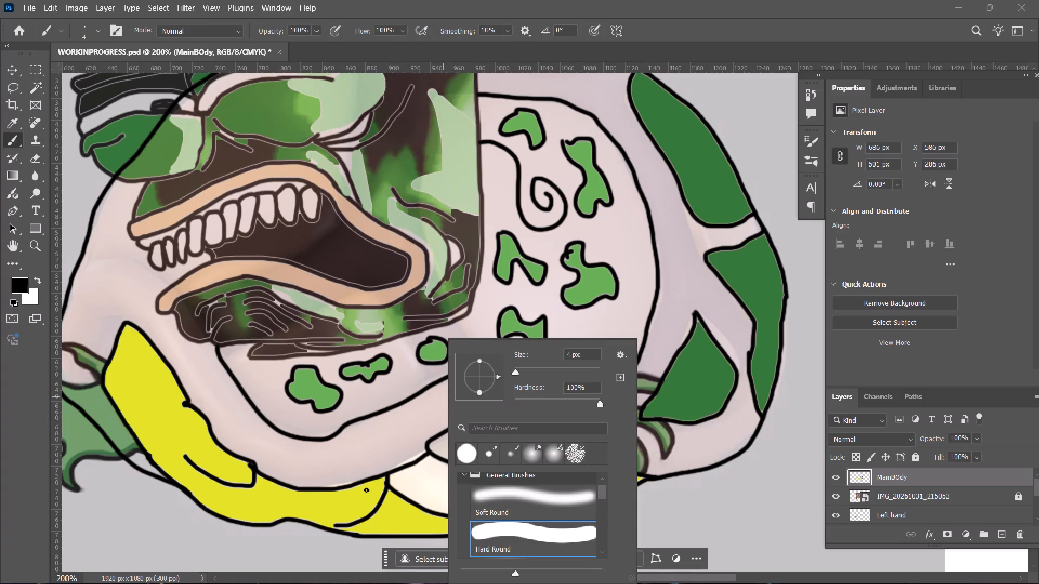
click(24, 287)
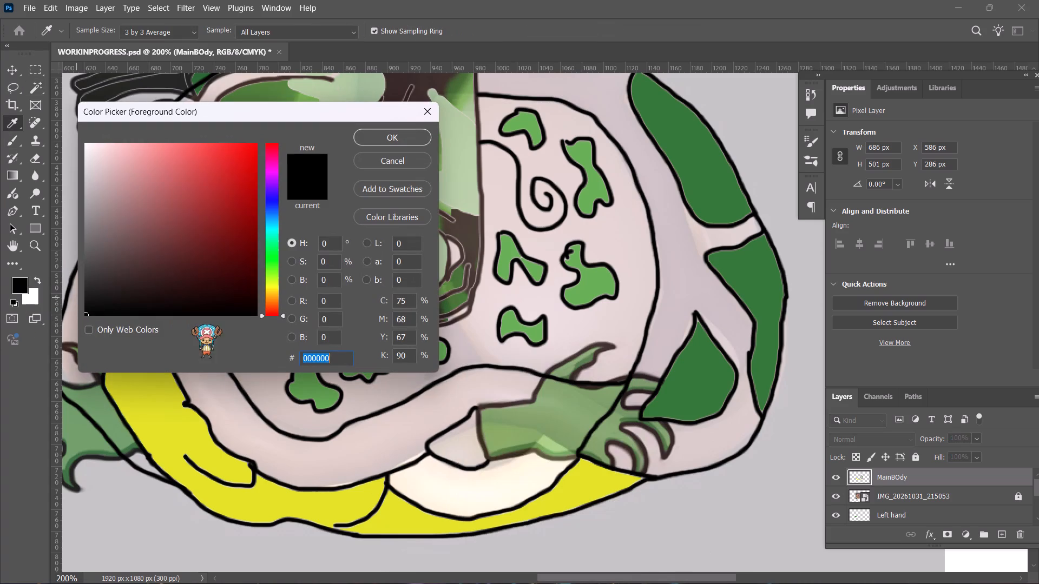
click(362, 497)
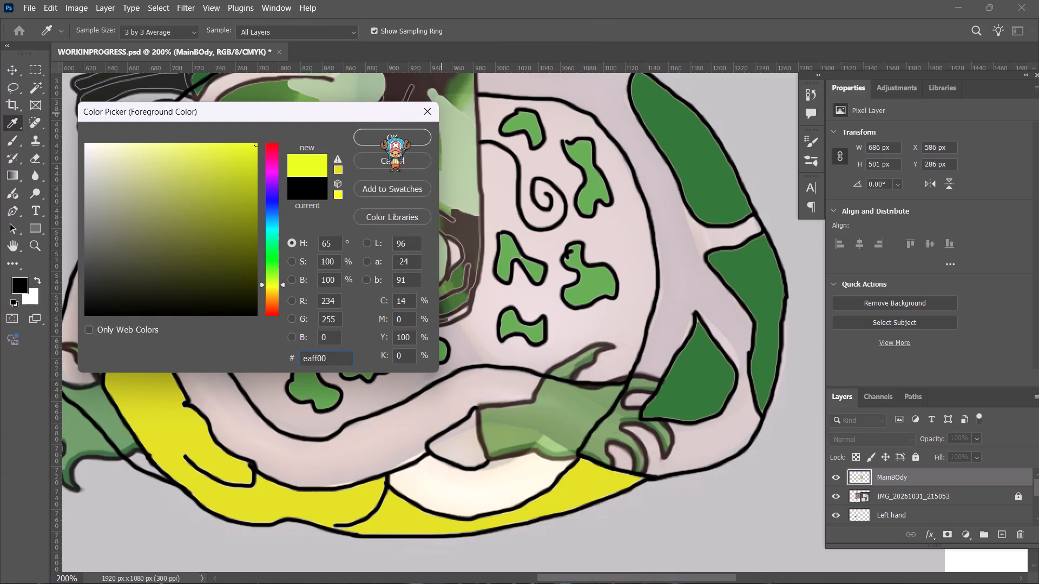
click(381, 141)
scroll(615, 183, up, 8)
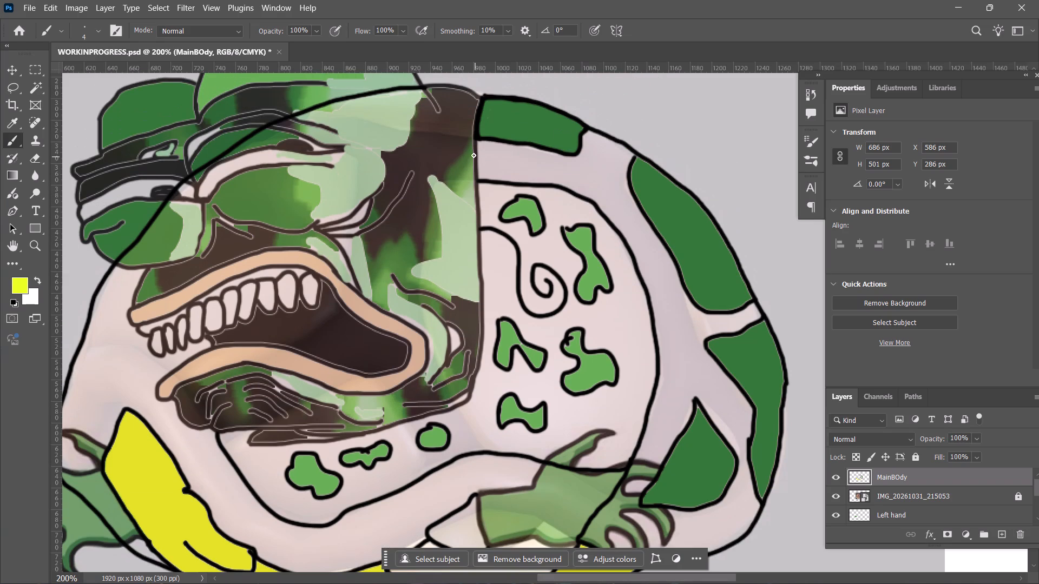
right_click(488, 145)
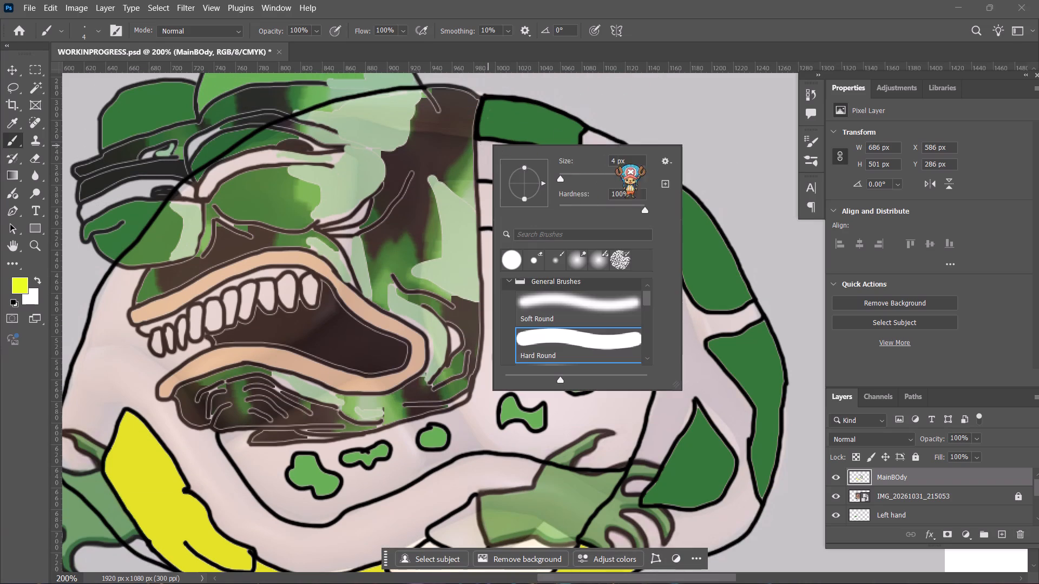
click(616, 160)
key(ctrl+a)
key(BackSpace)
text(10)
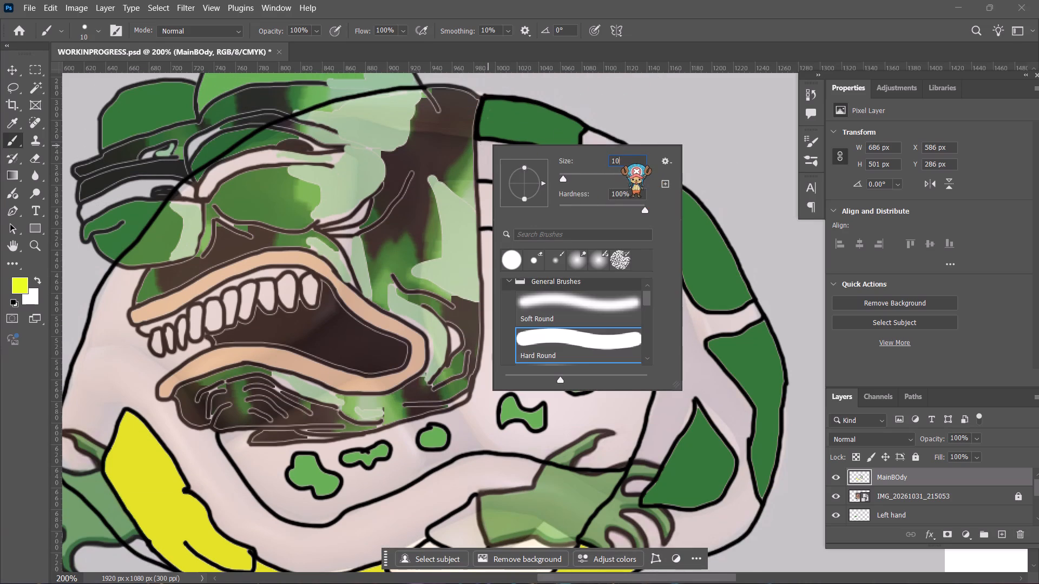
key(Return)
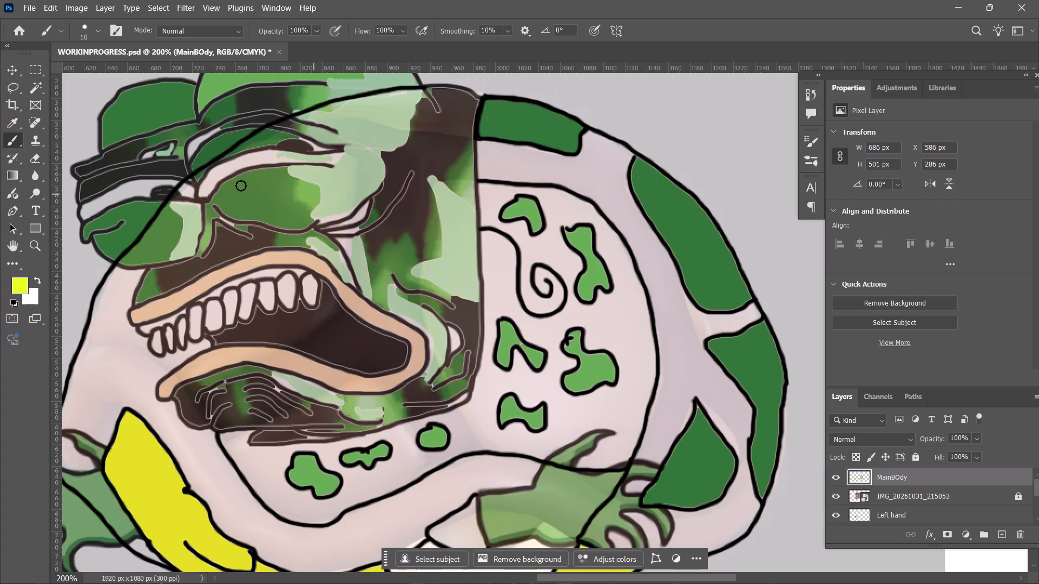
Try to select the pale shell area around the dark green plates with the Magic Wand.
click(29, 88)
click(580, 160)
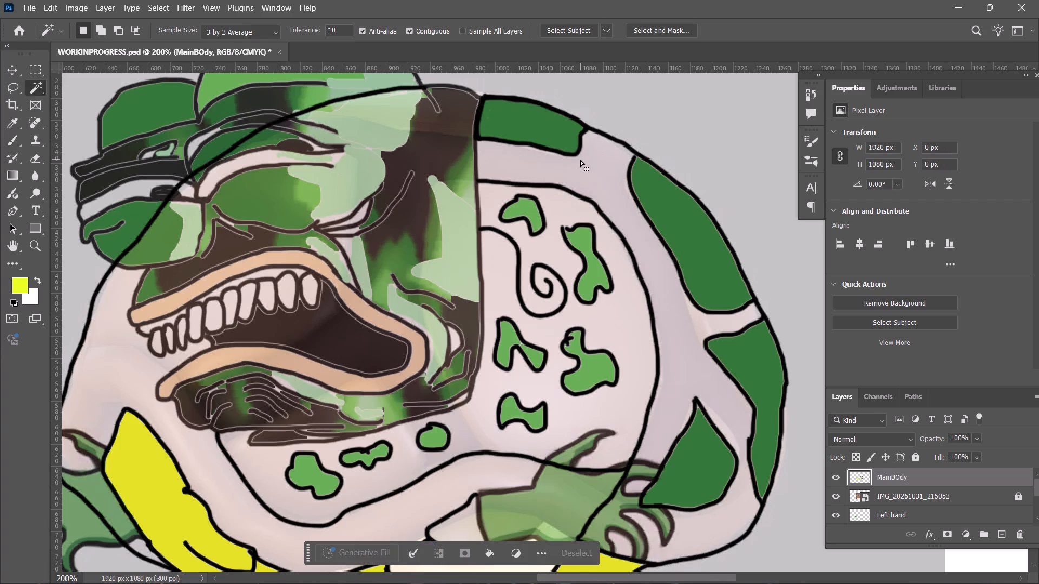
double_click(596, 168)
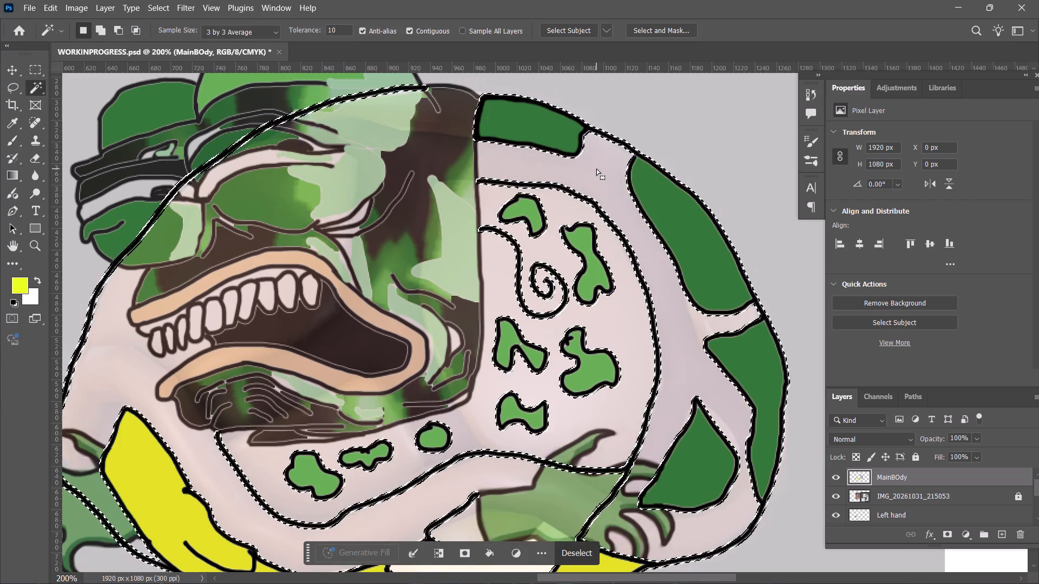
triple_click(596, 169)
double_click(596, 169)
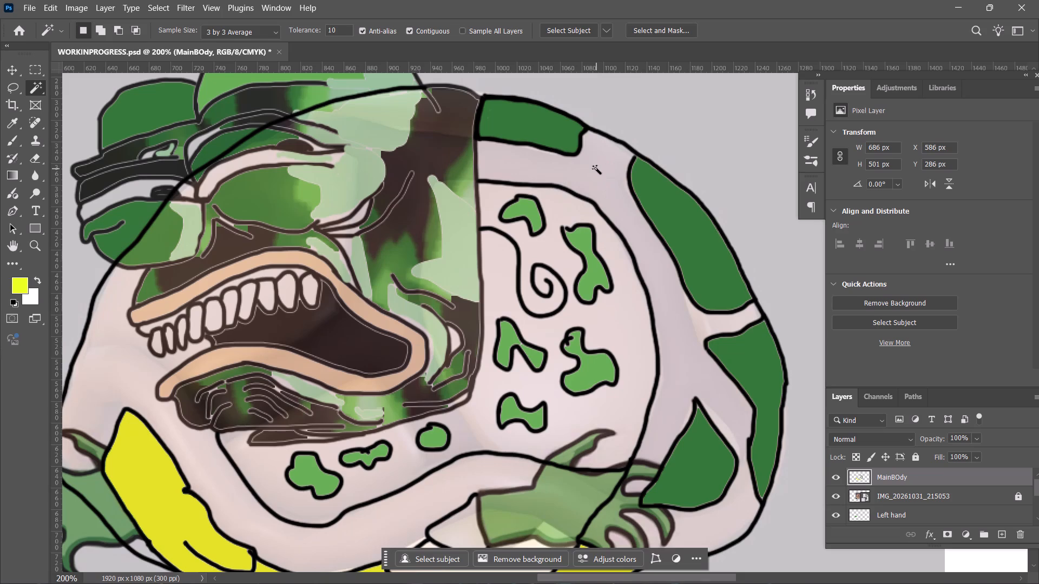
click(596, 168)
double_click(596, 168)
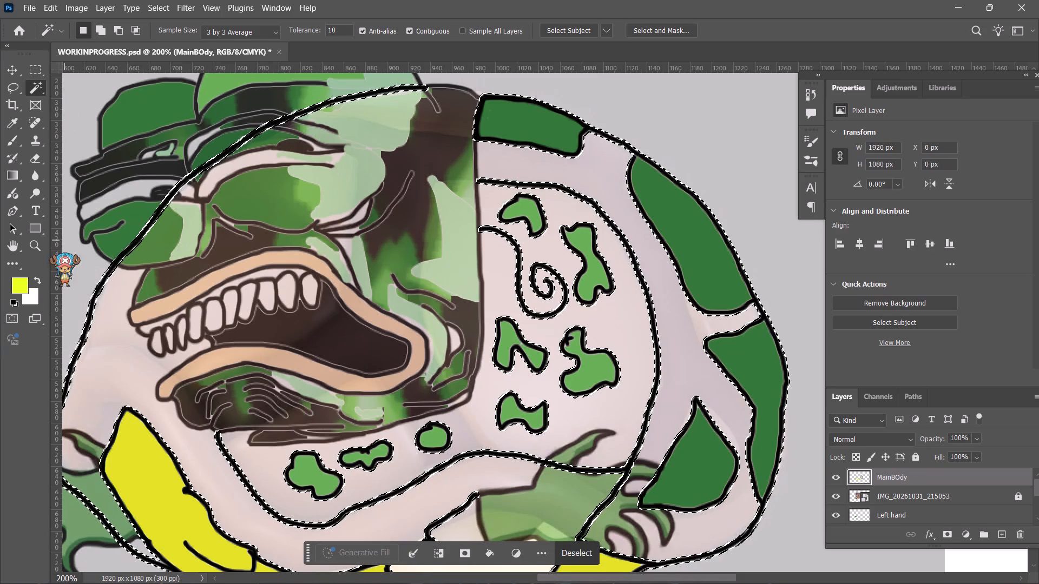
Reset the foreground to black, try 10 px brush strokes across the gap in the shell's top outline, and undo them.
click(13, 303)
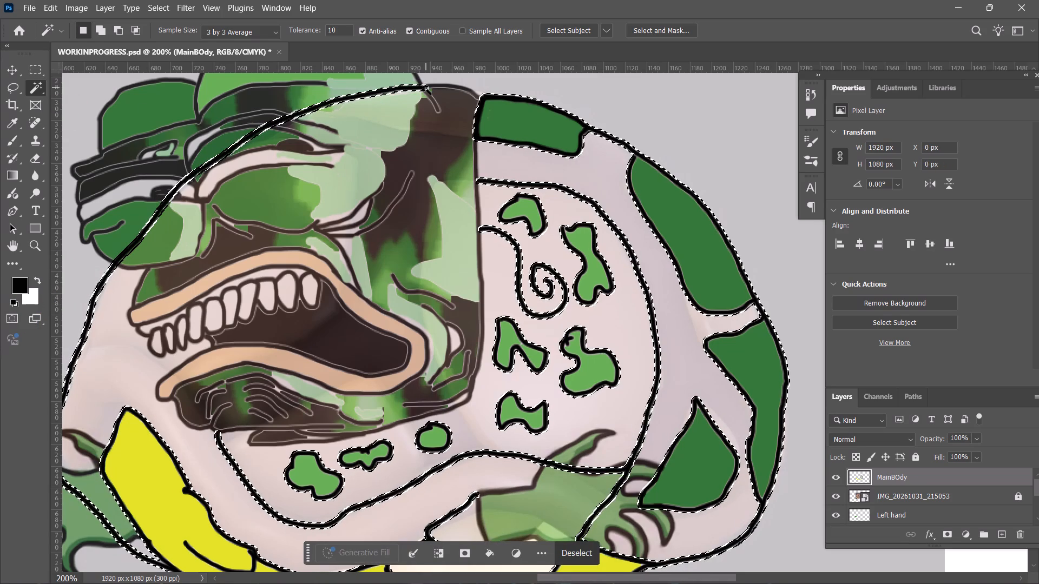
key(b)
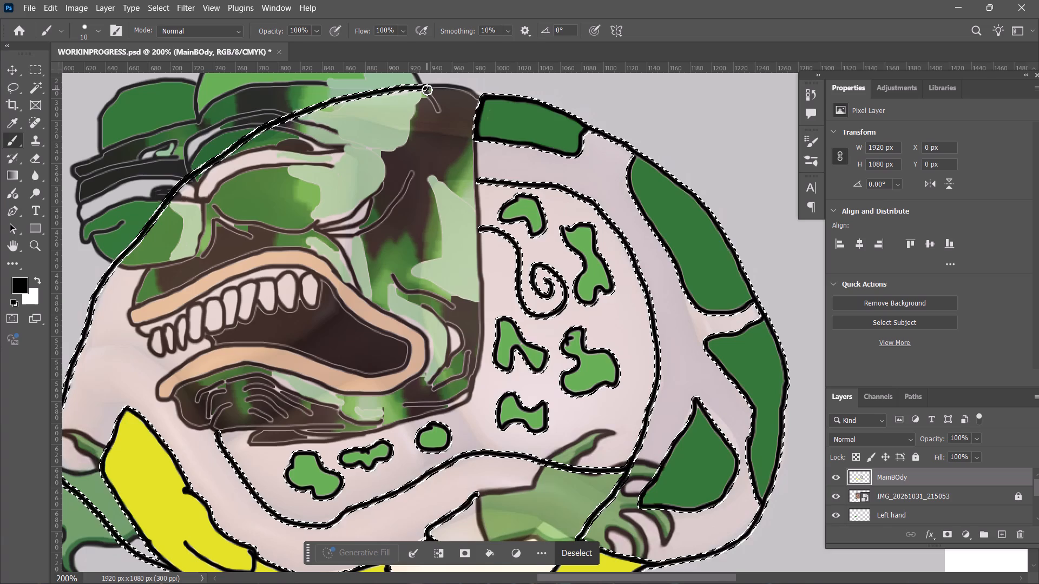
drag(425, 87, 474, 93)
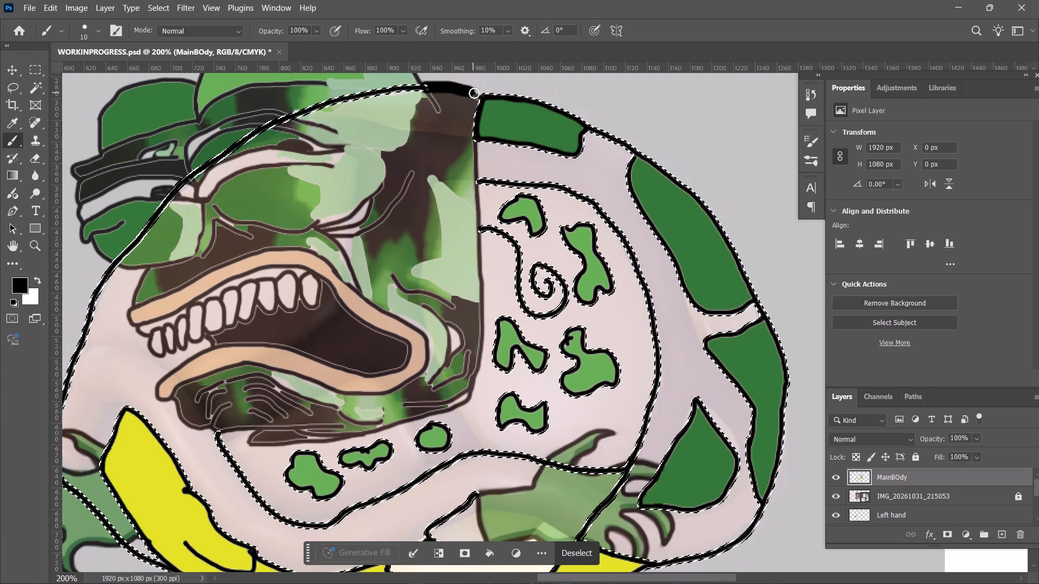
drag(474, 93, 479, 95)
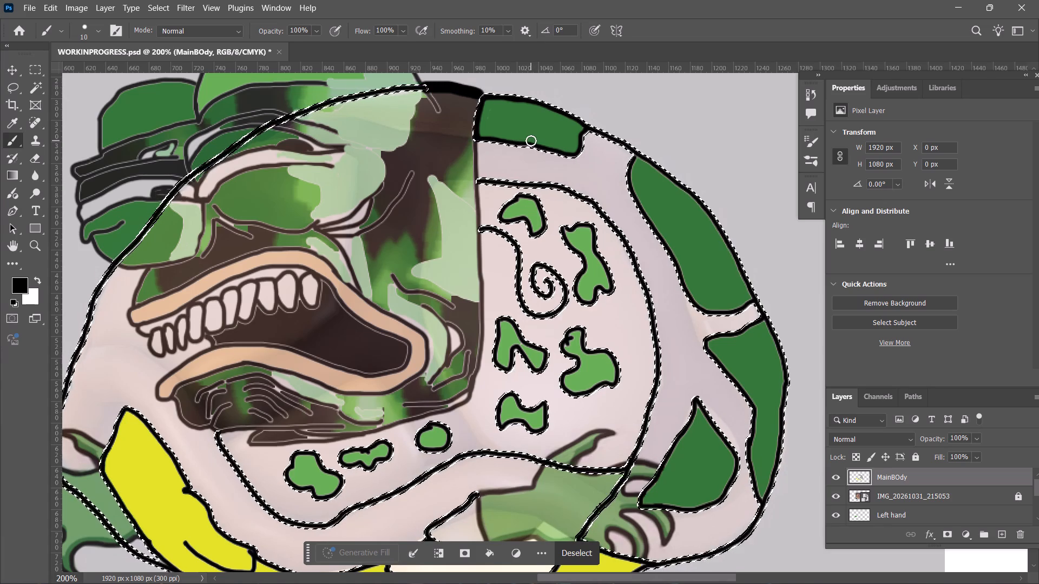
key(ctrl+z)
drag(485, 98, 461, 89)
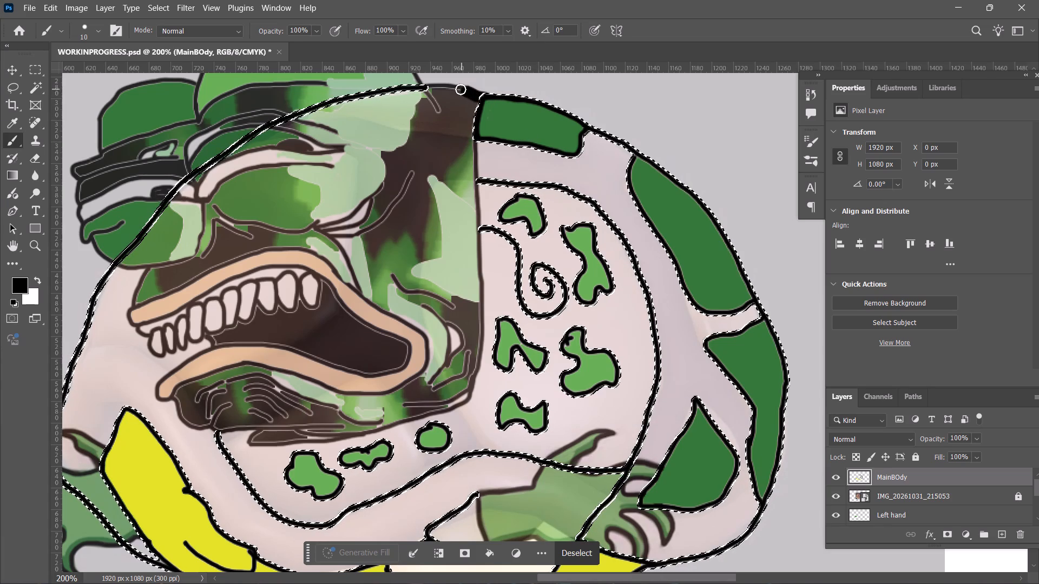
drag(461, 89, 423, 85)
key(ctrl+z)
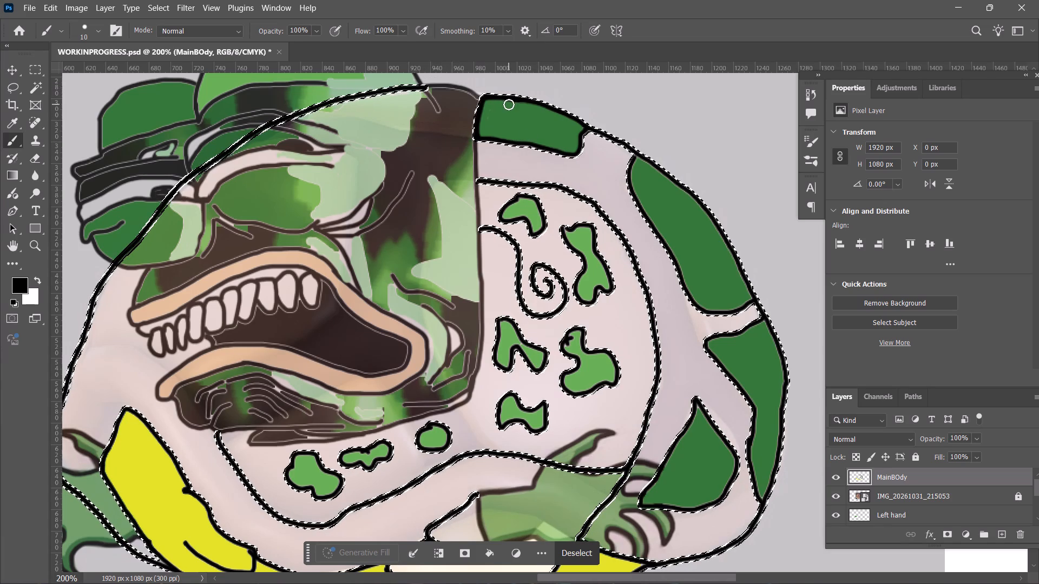
Close the gap in the shell's top outline beside the first dark green plate with a 4 px black brush, and deselect.
right_click(509, 104)
click(634, 122)
key(ctrl+z)
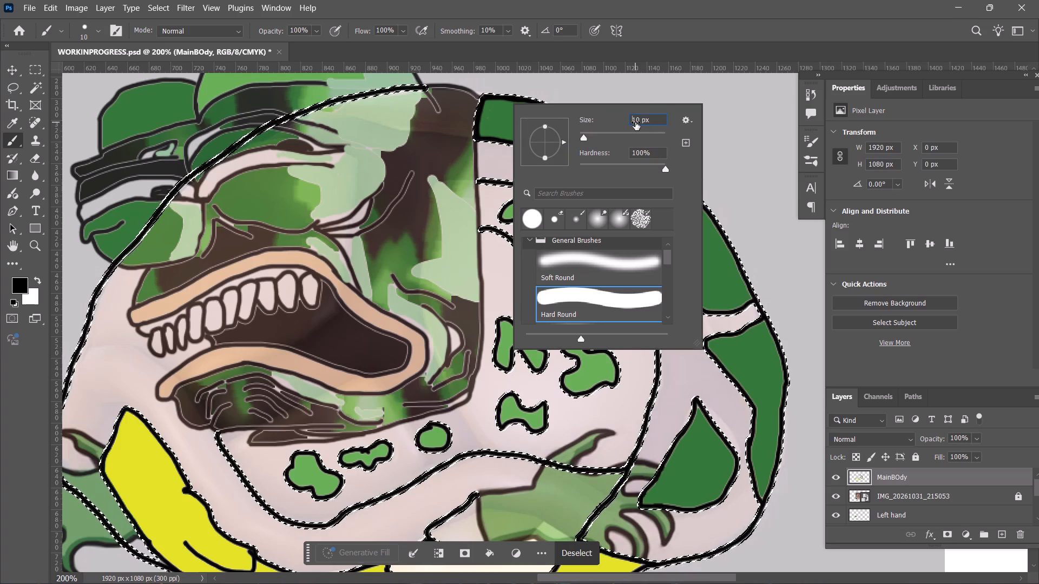
click(637, 121)
key(ctrl+a)
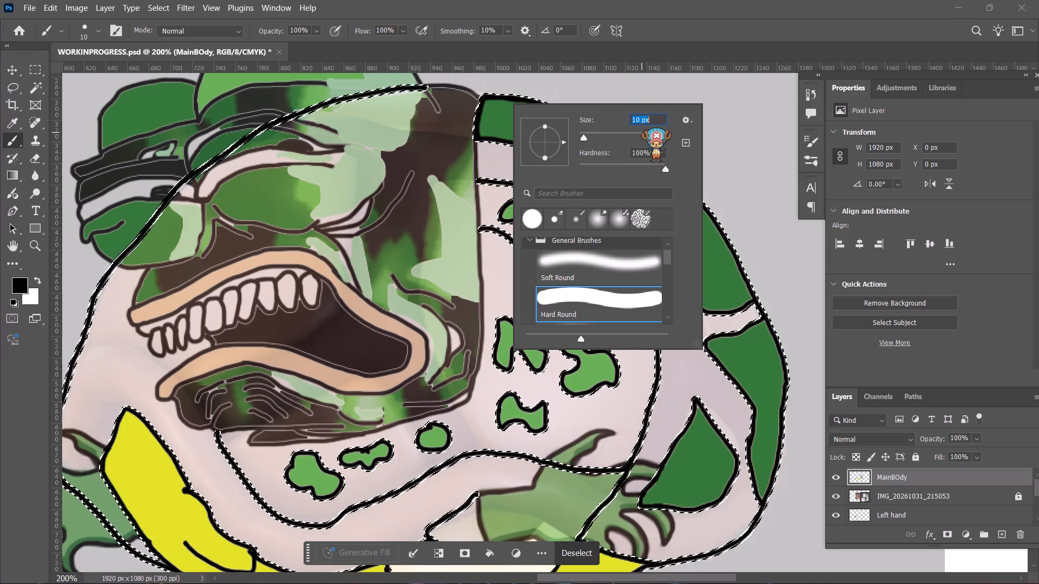
key(4)
key(Return)
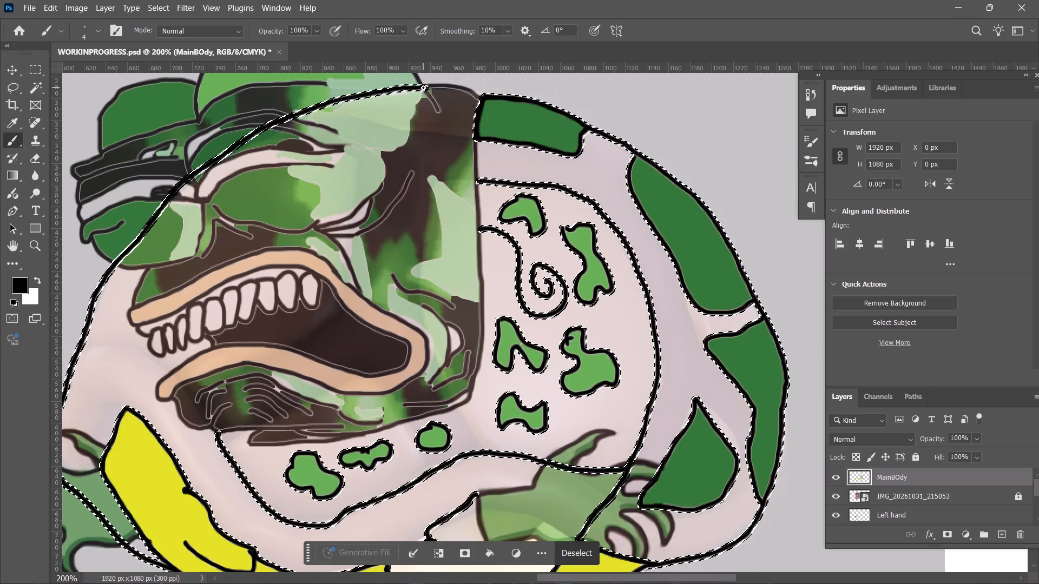
drag(423, 87, 490, 96)
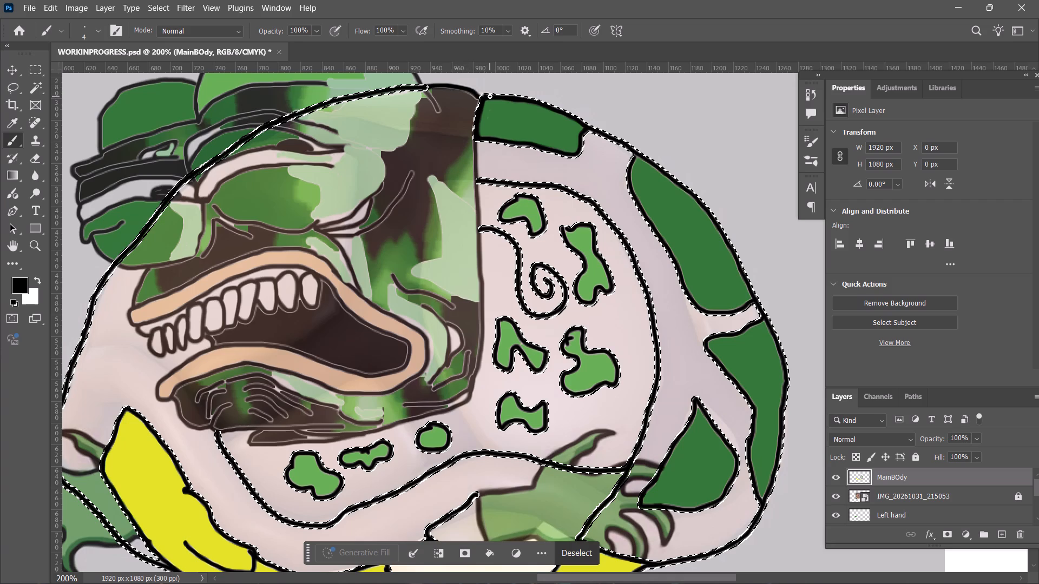
drag(490, 96, 501, 95)
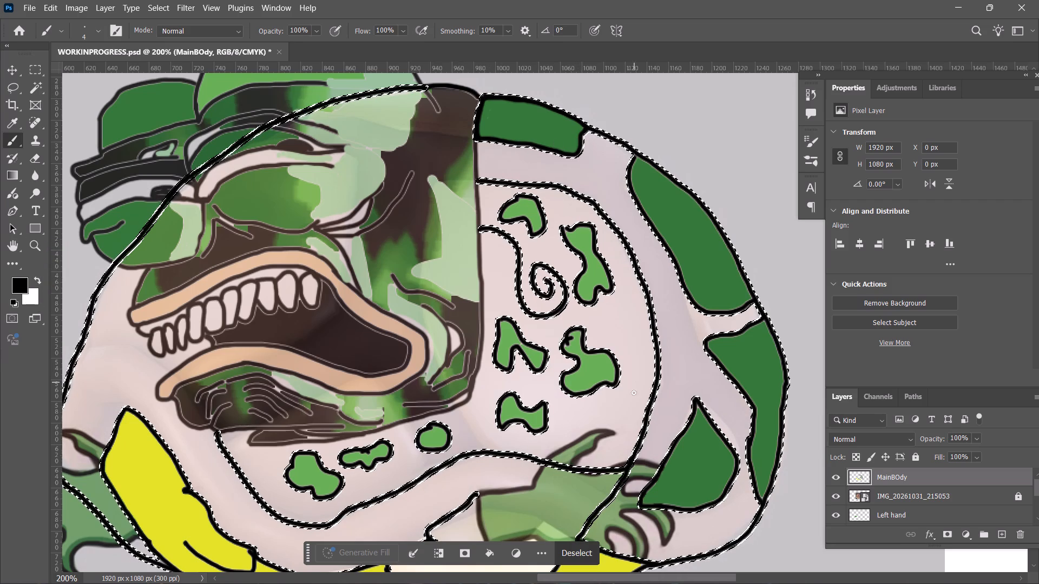
click(578, 547)
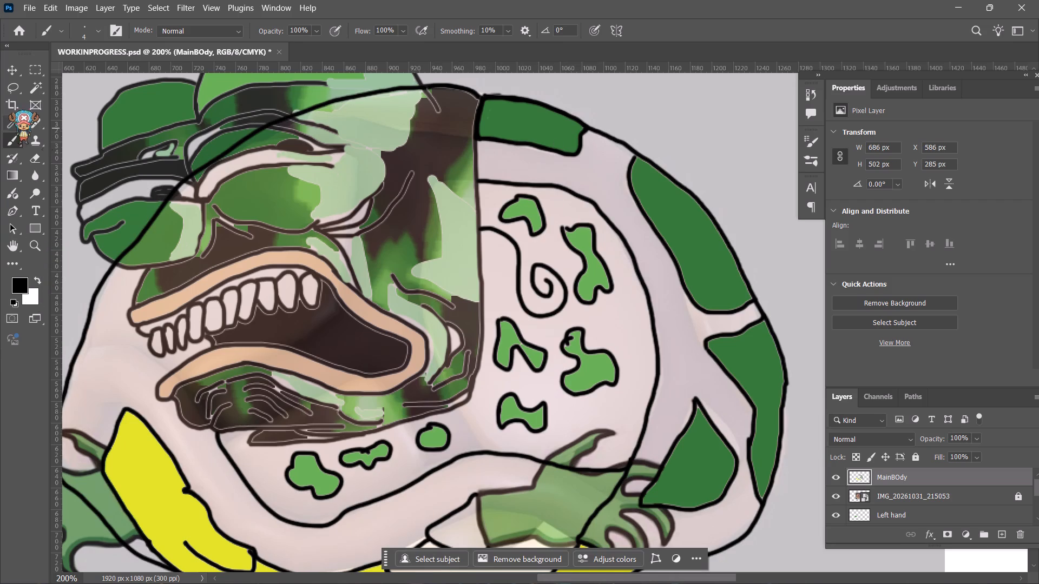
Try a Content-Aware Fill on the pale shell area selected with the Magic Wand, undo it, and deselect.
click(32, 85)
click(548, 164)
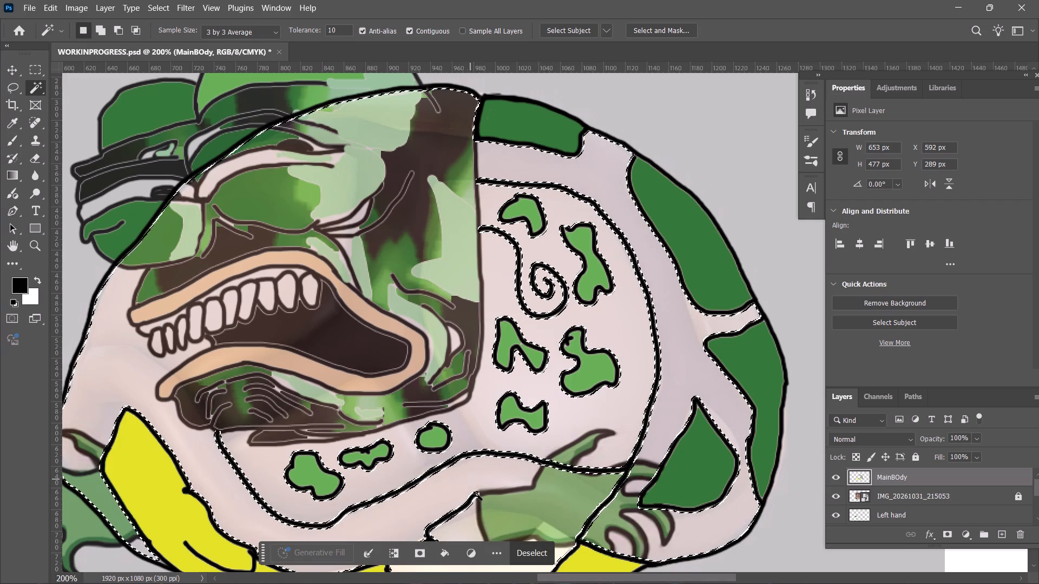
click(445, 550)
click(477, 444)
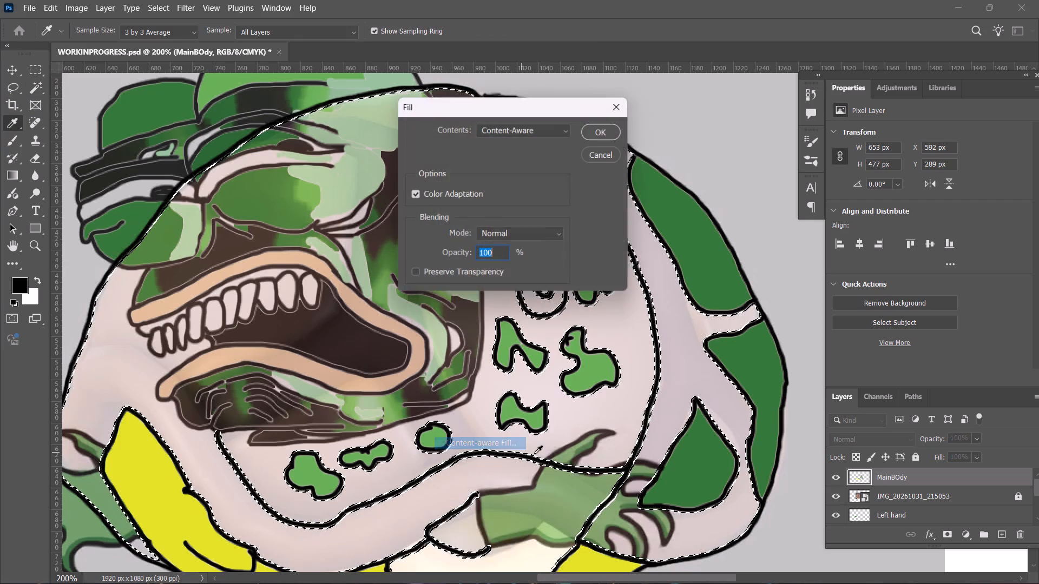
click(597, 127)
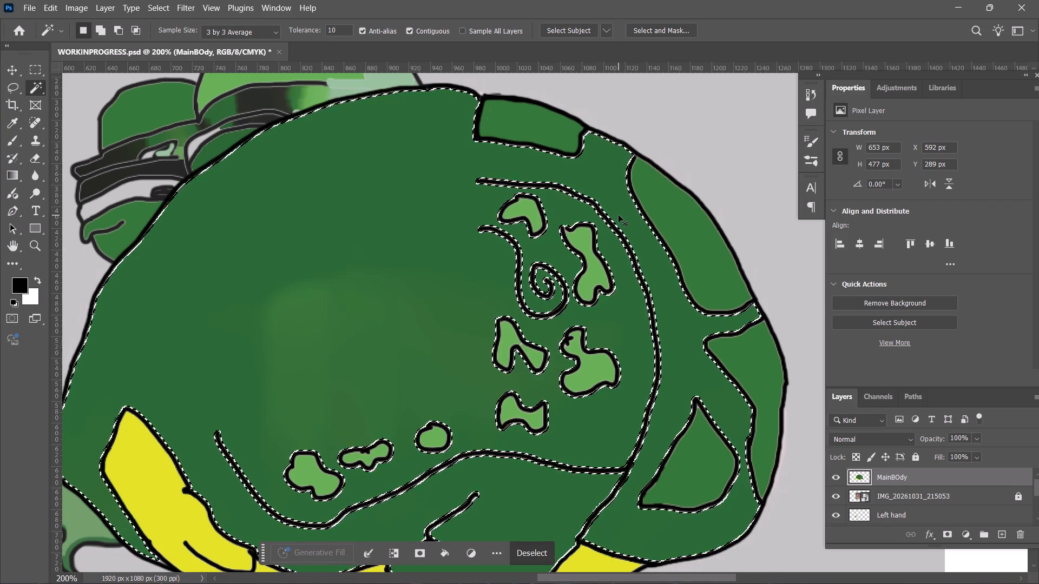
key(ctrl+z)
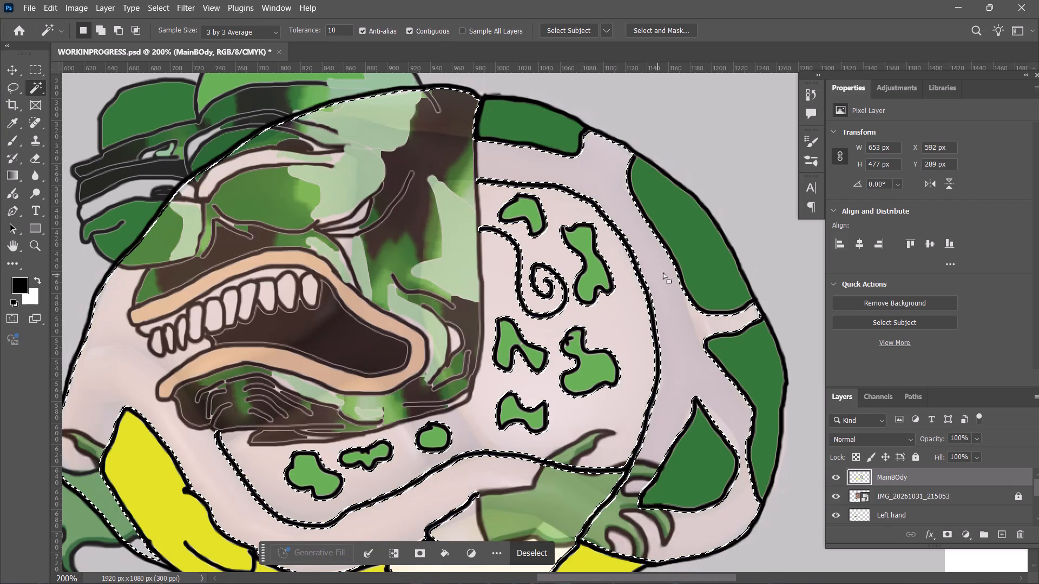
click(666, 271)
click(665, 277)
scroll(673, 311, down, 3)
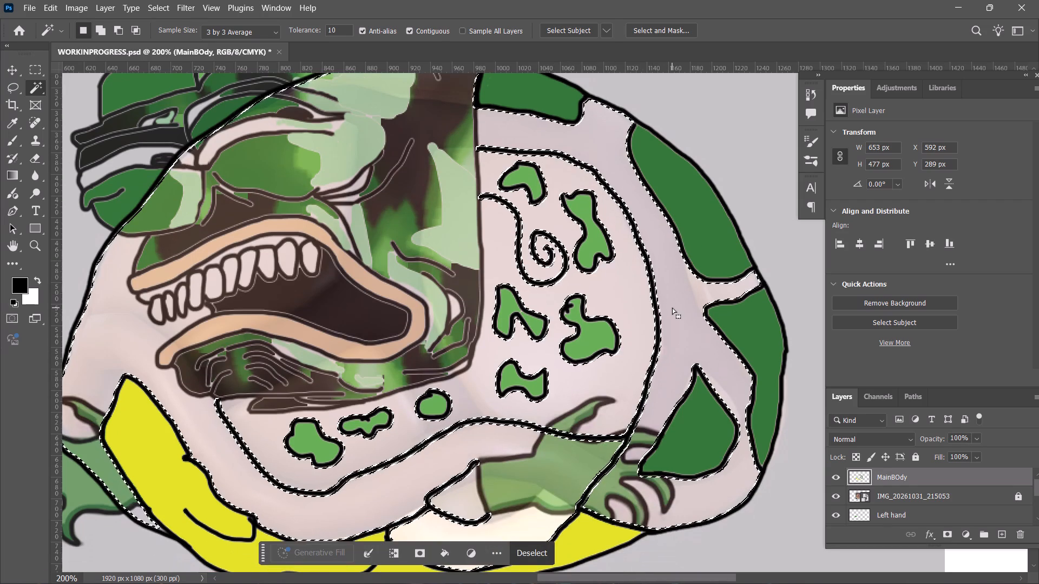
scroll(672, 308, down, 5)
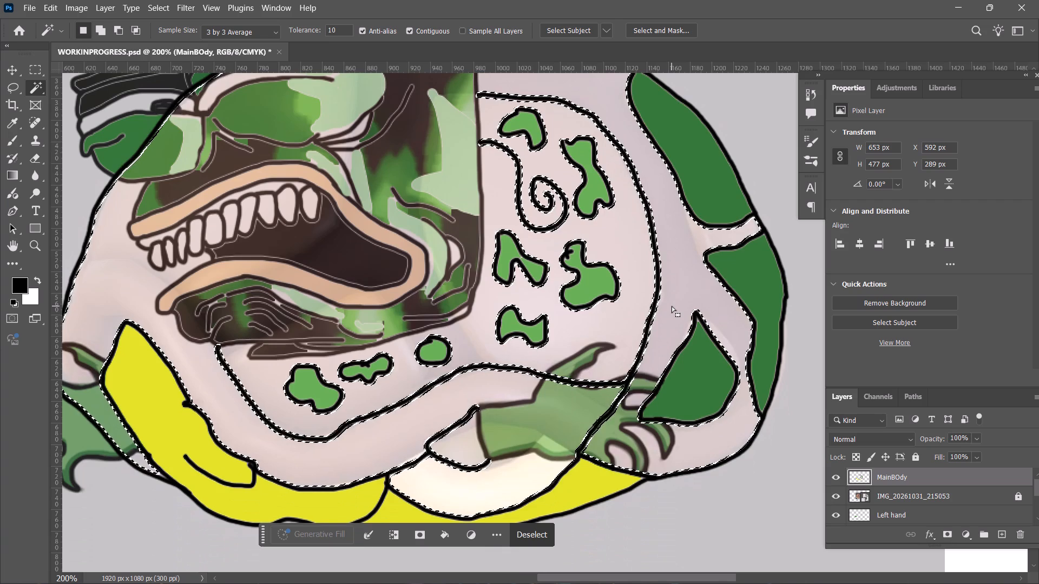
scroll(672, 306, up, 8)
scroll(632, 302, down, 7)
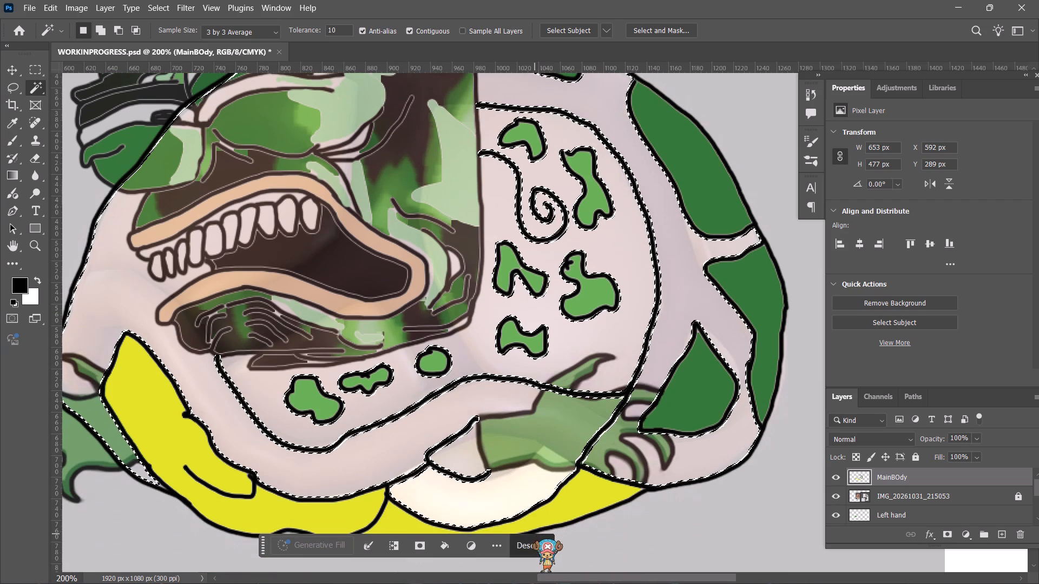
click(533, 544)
Set the foreground colour to yellow #eaff00 by sampling the shell's lower rim.
scroll(574, 205, up, 7)
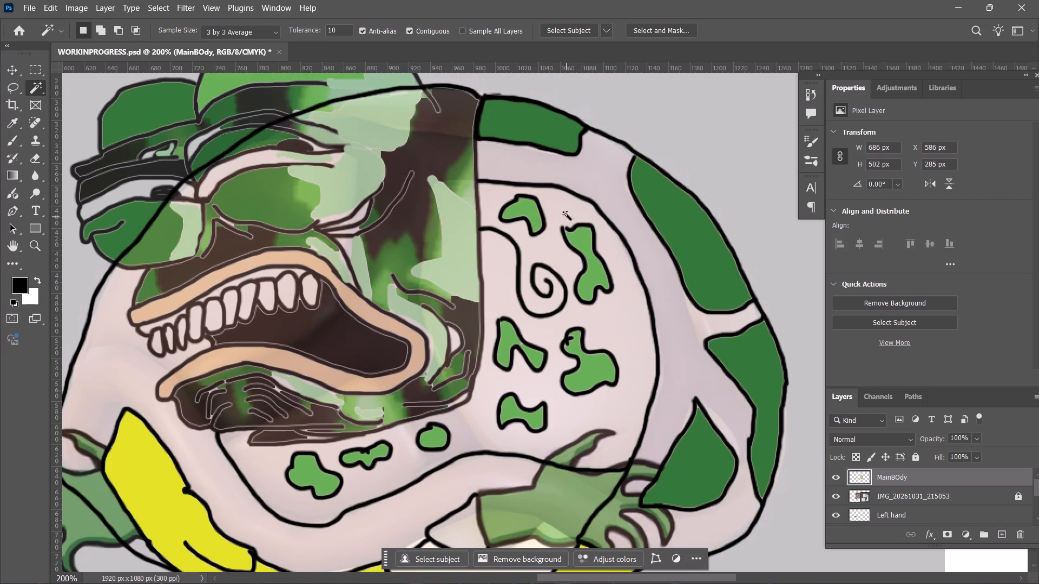
scroll(498, 266, down, 6)
scroll(503, 263, up, 5)
scroll(506, 264, down, 4)
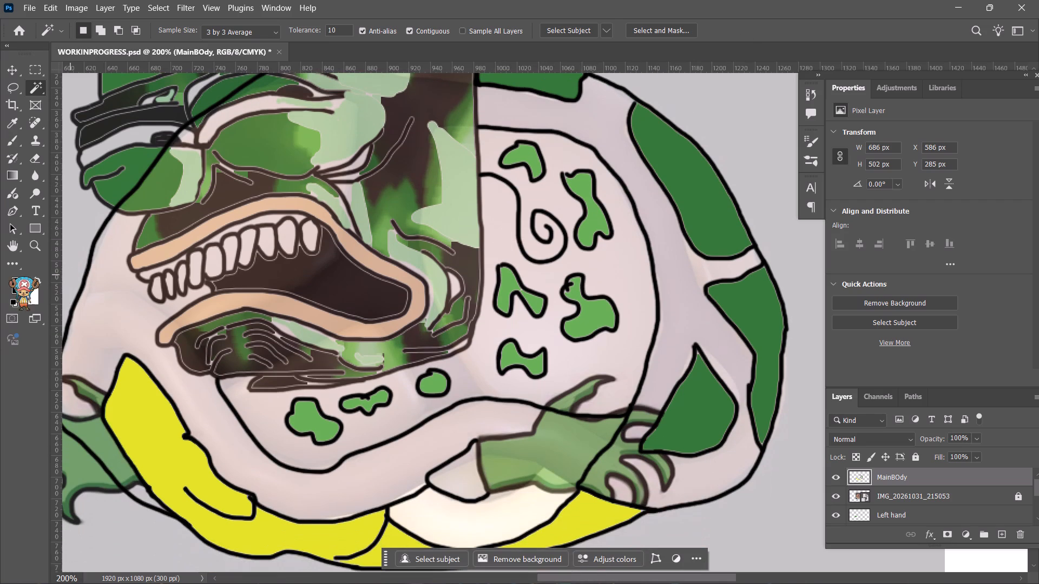
click(21, 288)
scroll(183, 340, down, 5)
click(219, 483)
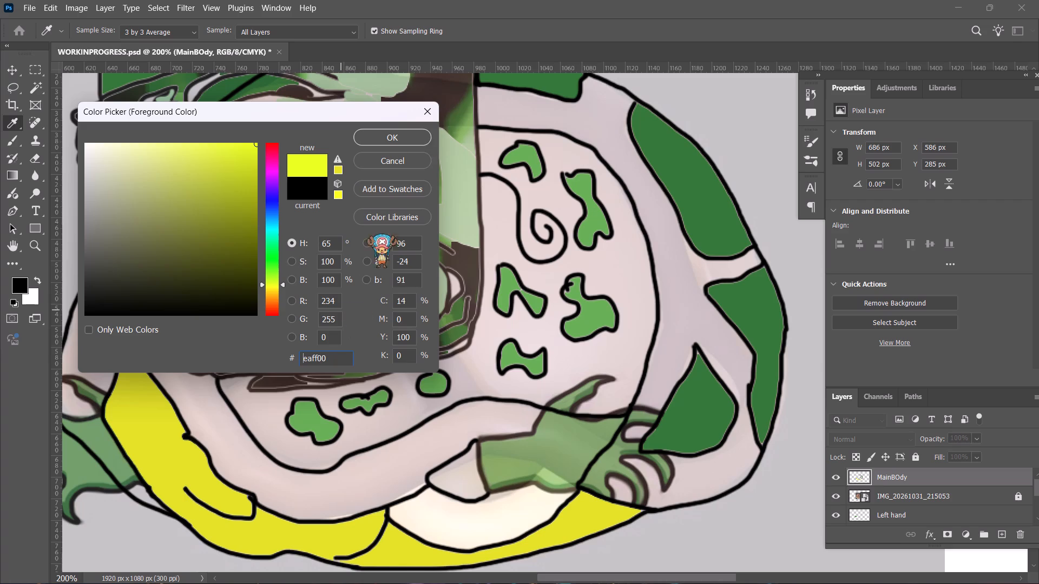
click(161, 442)
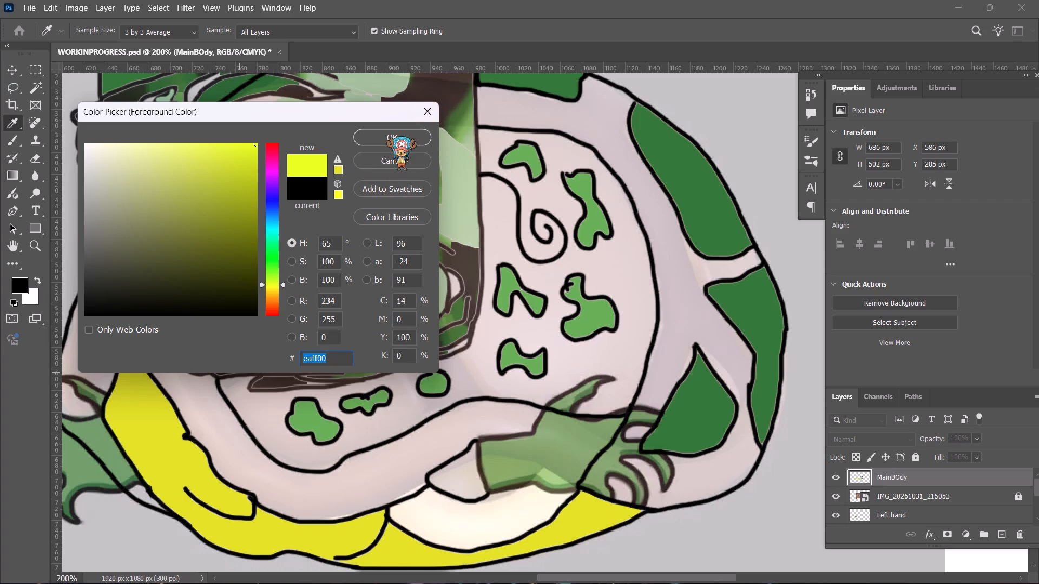
click(389, 137)
Set the Brush size to 8 px and dab yellow on the pale band just below the first dark green plate.
scroll(551, 171, up, 2)
right_click(505, 124)
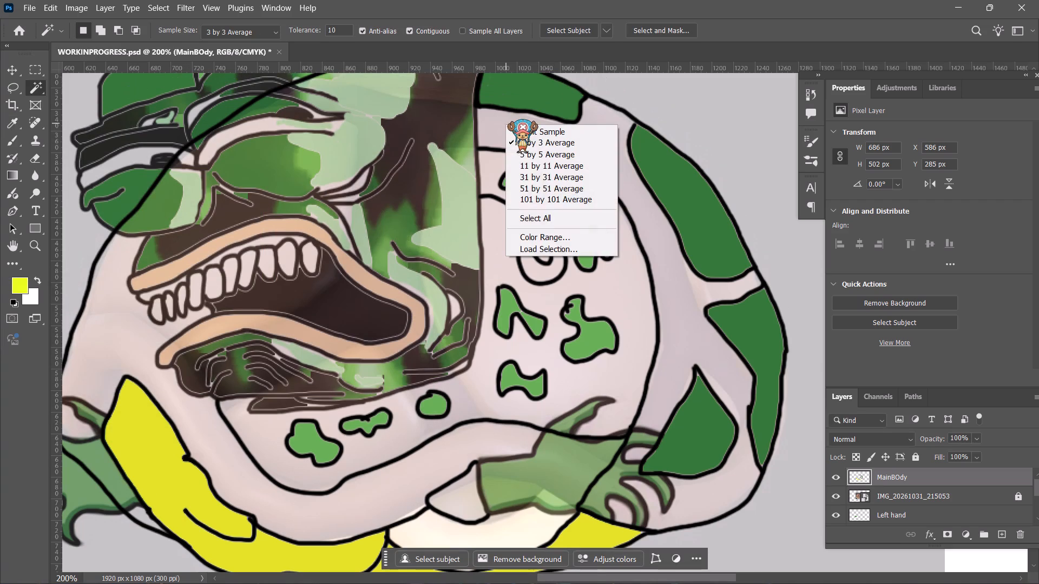
click(493, 116)
key(b)
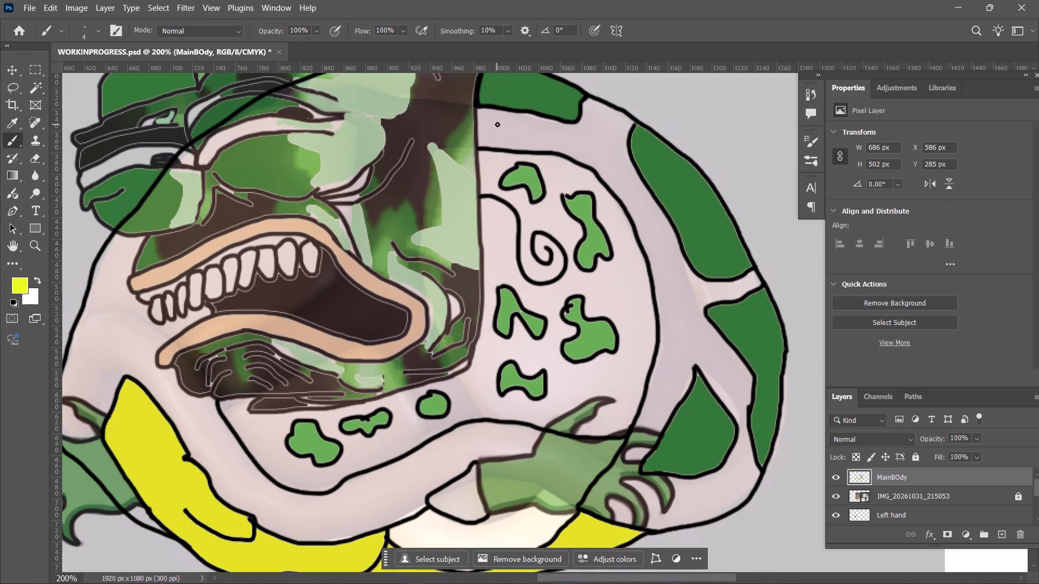
right_click(498, 125)
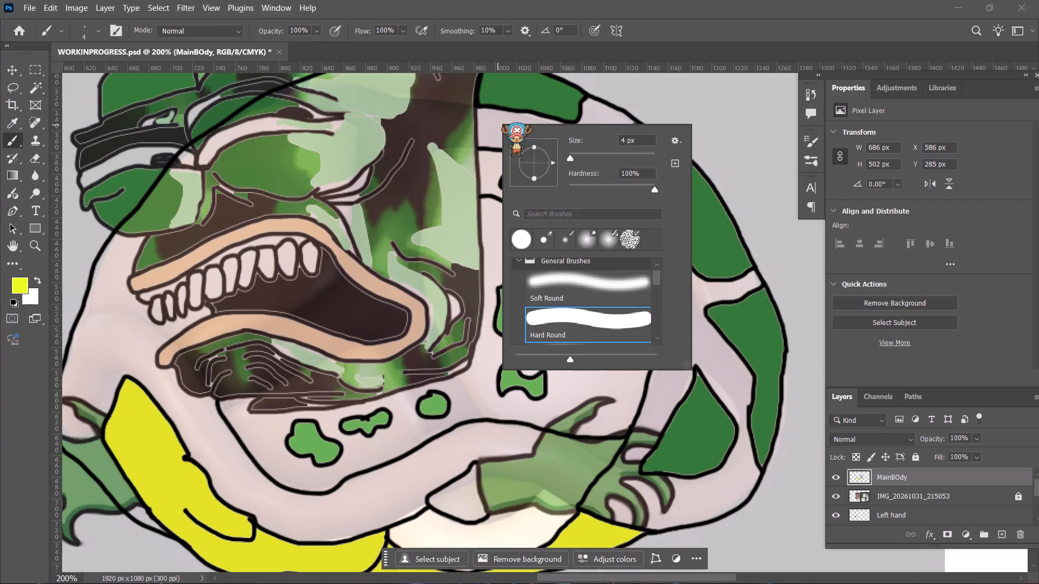
click(570, 158)
scroll(573, 158, up, 3)
scroll(569, 154, down, 4)
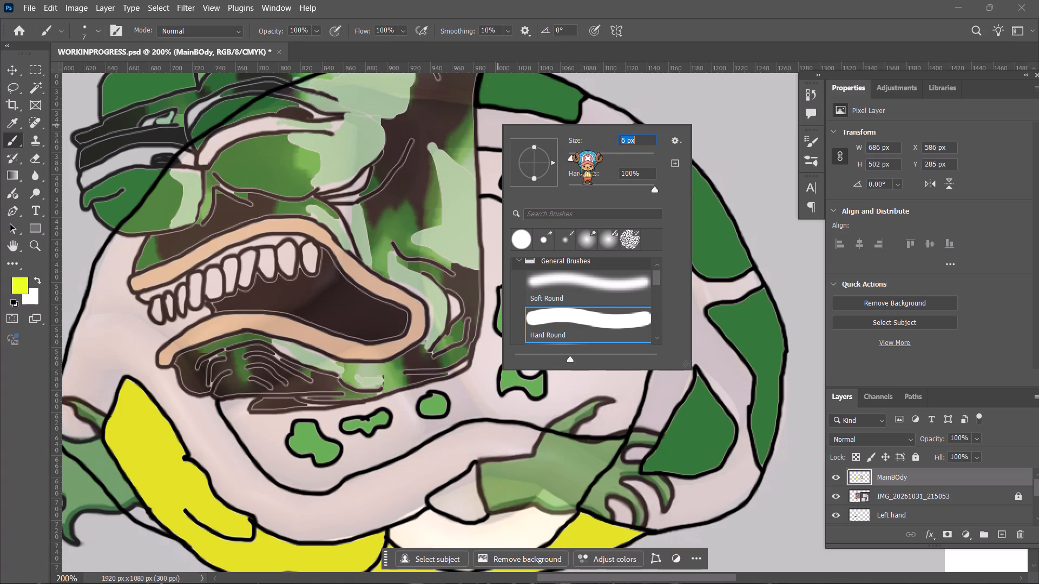
scroll(573, 156, down, 1)
scroll(573, 156, up, 7)
scroll(573, 157, down, 4)
click(489, 120)
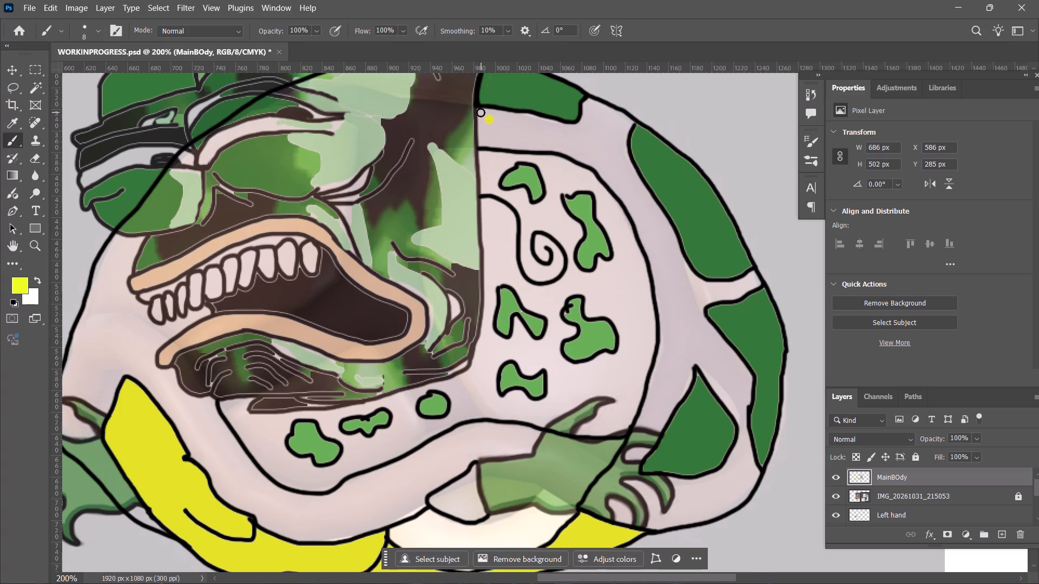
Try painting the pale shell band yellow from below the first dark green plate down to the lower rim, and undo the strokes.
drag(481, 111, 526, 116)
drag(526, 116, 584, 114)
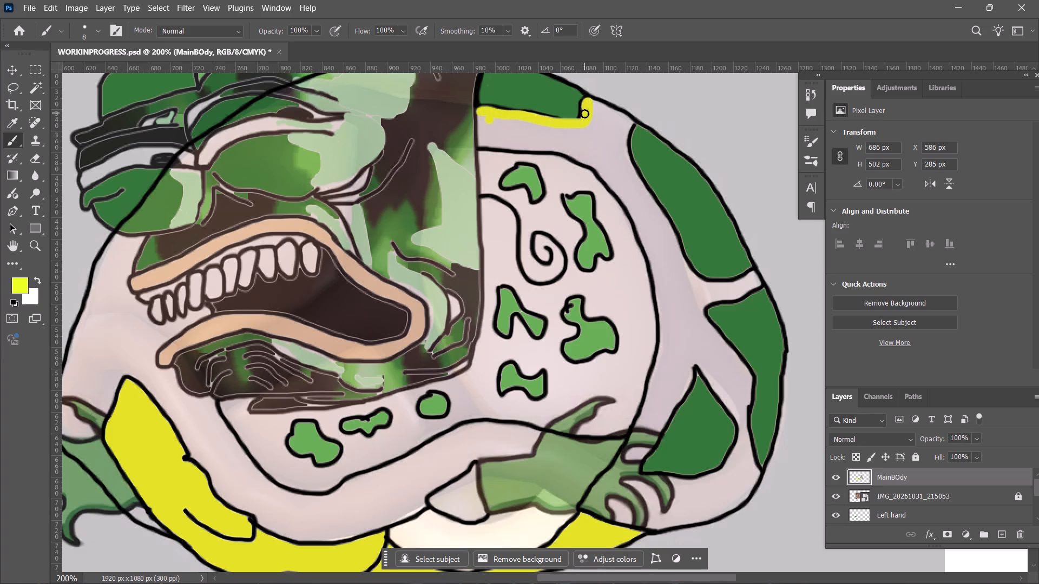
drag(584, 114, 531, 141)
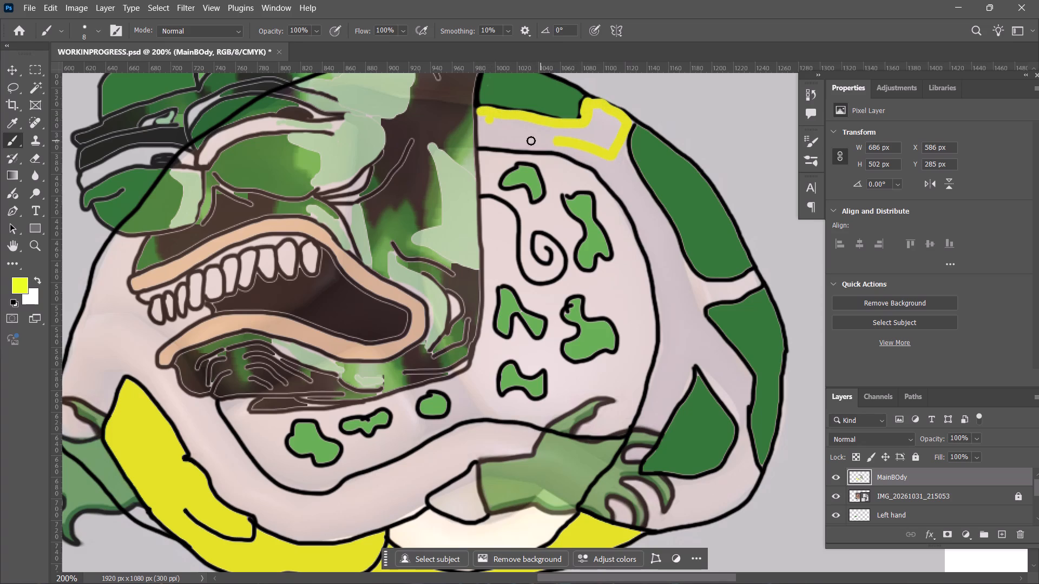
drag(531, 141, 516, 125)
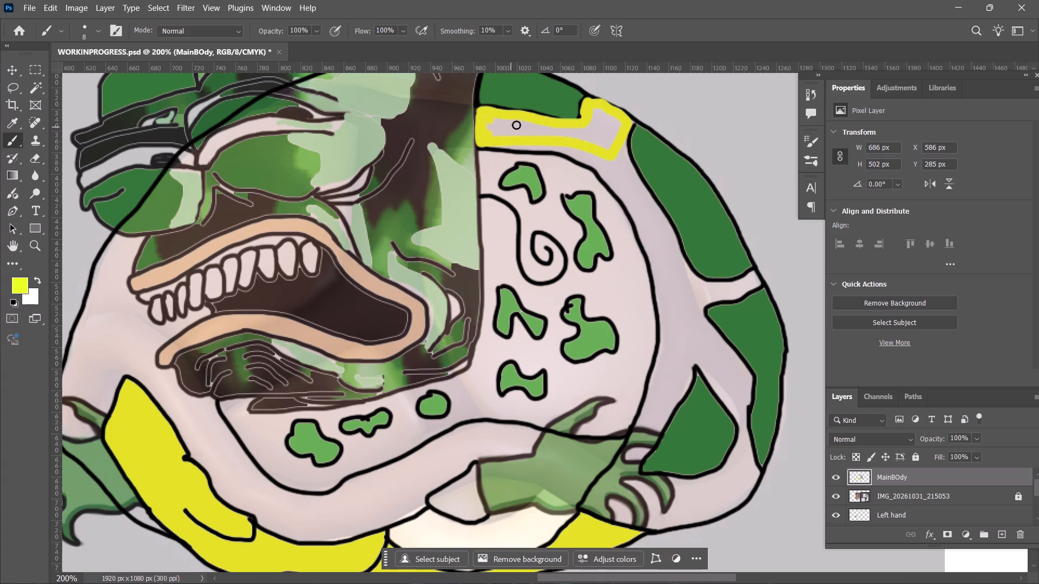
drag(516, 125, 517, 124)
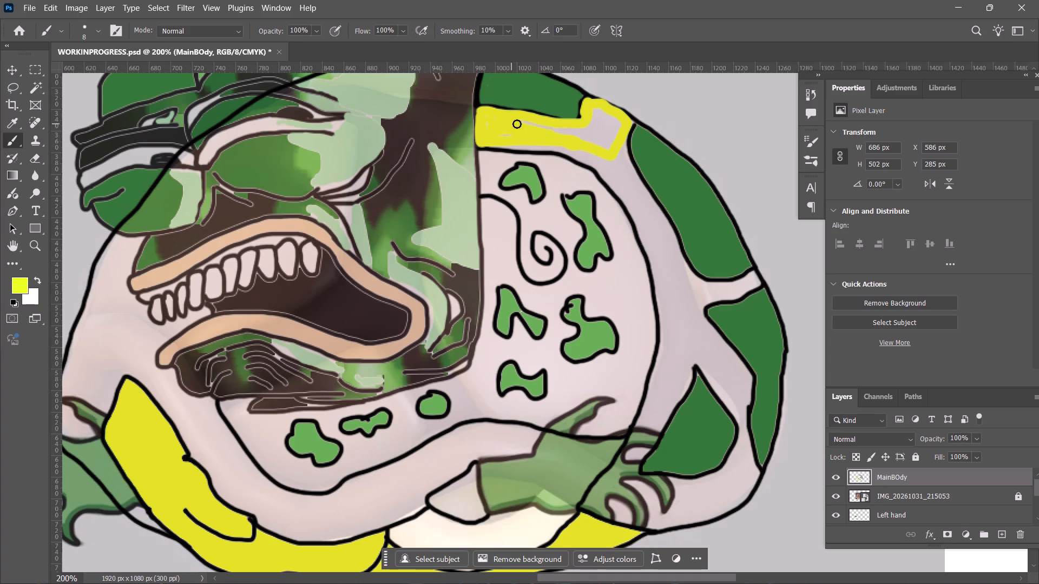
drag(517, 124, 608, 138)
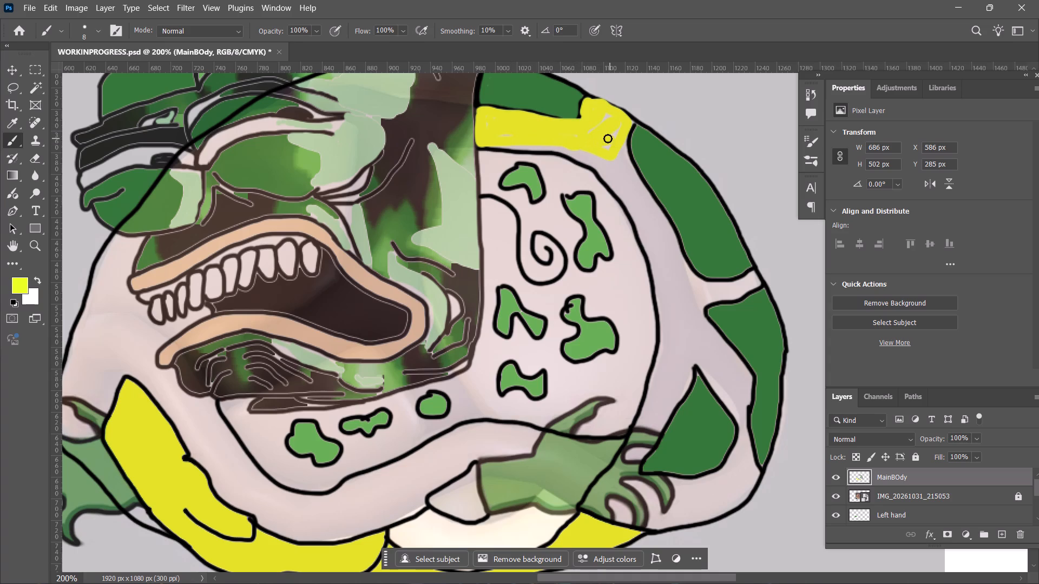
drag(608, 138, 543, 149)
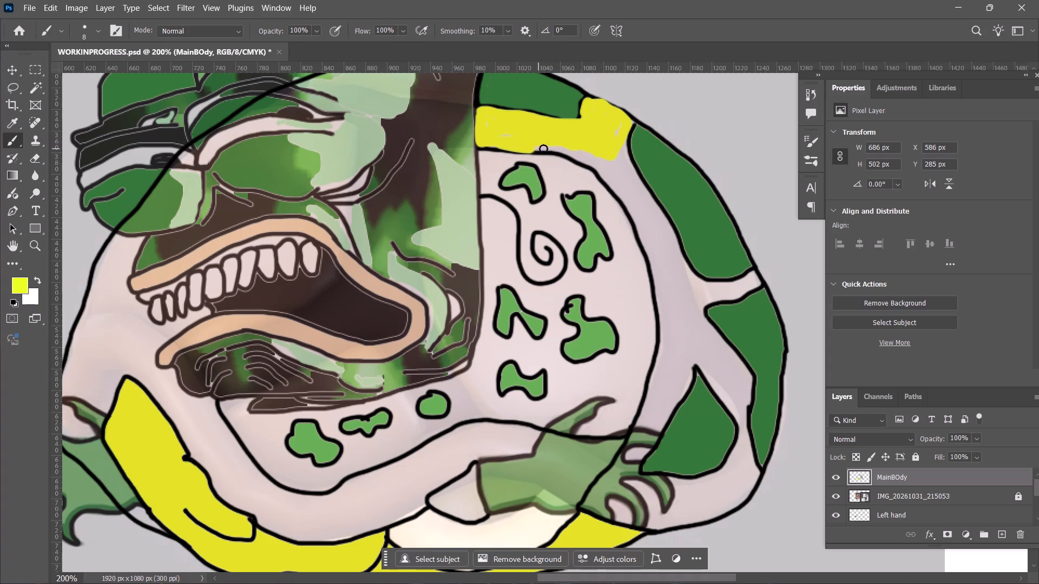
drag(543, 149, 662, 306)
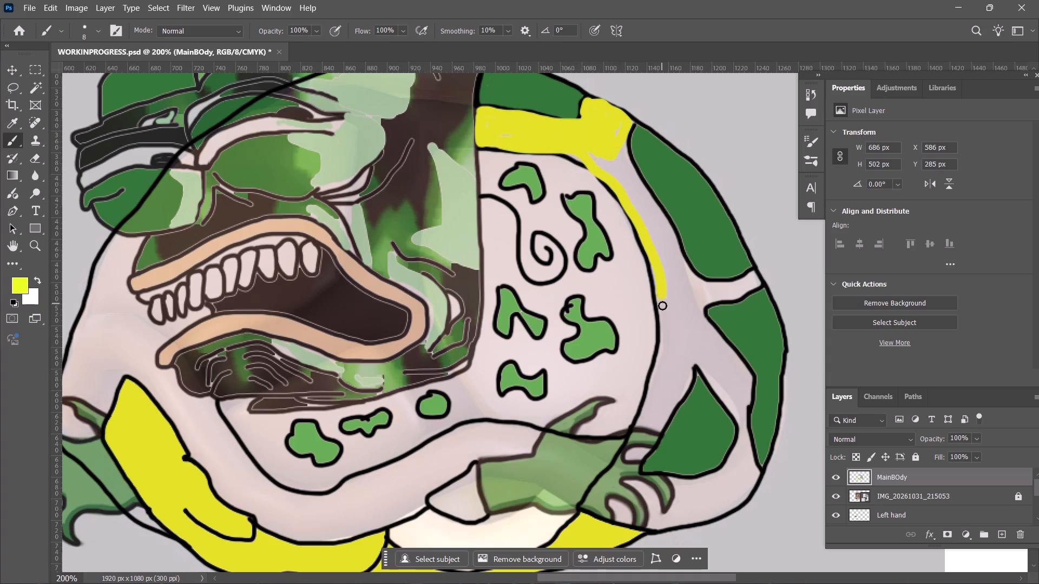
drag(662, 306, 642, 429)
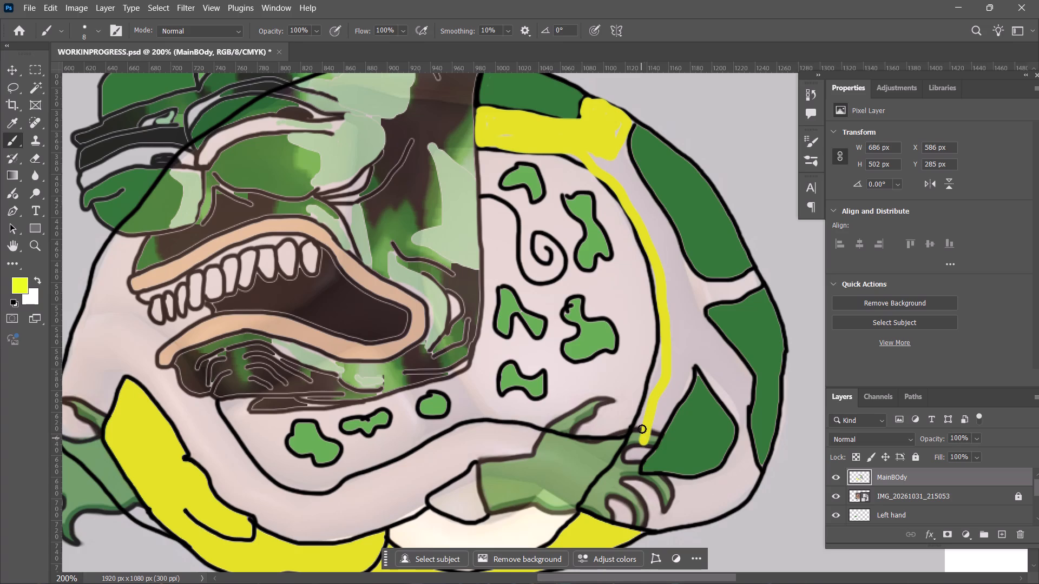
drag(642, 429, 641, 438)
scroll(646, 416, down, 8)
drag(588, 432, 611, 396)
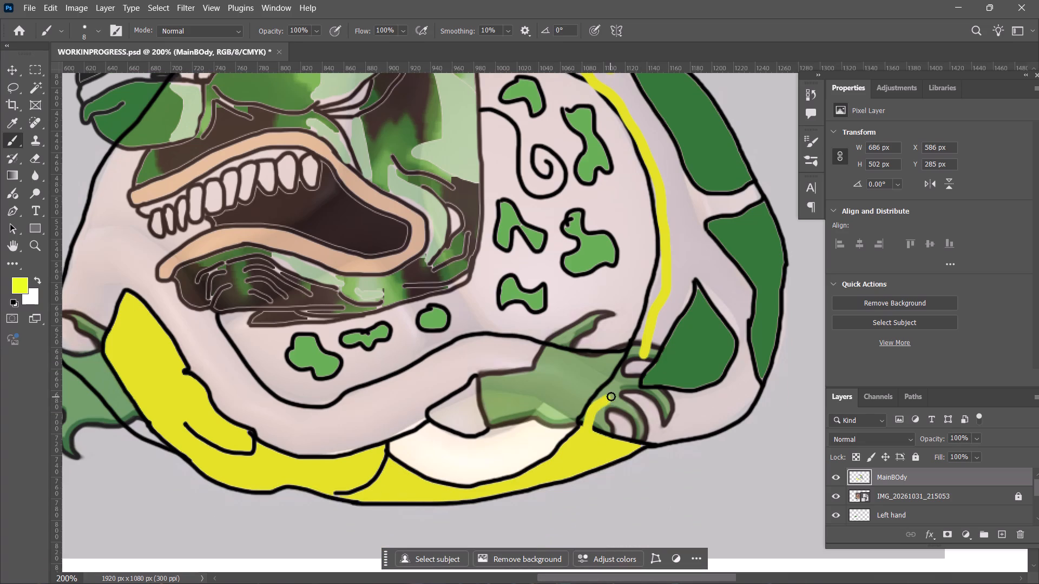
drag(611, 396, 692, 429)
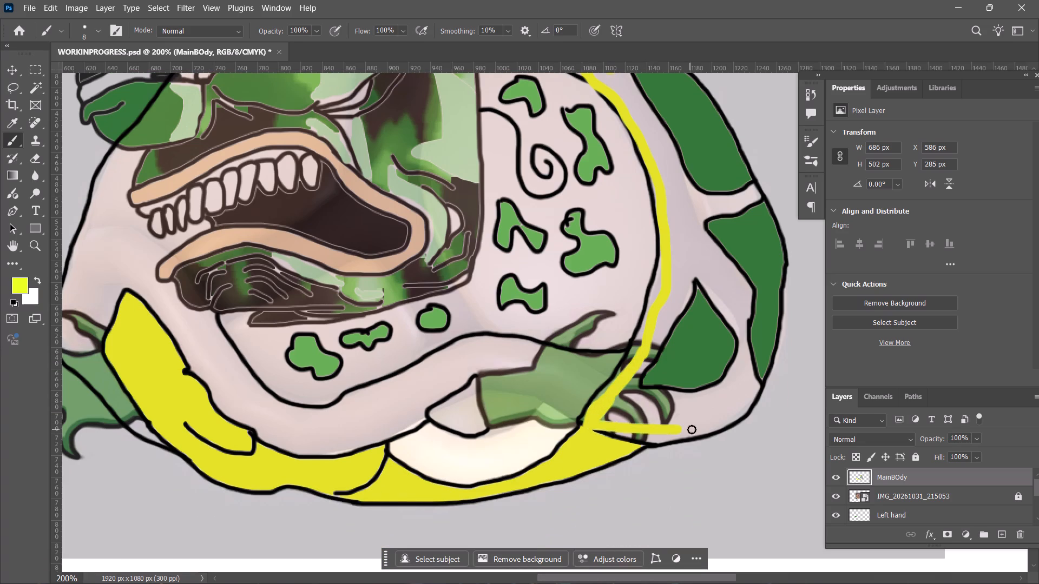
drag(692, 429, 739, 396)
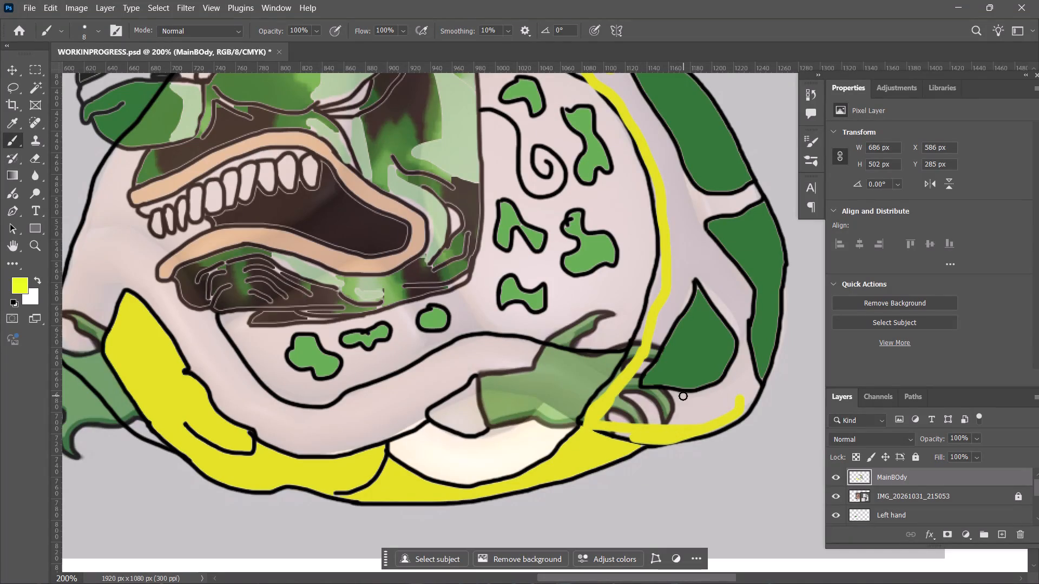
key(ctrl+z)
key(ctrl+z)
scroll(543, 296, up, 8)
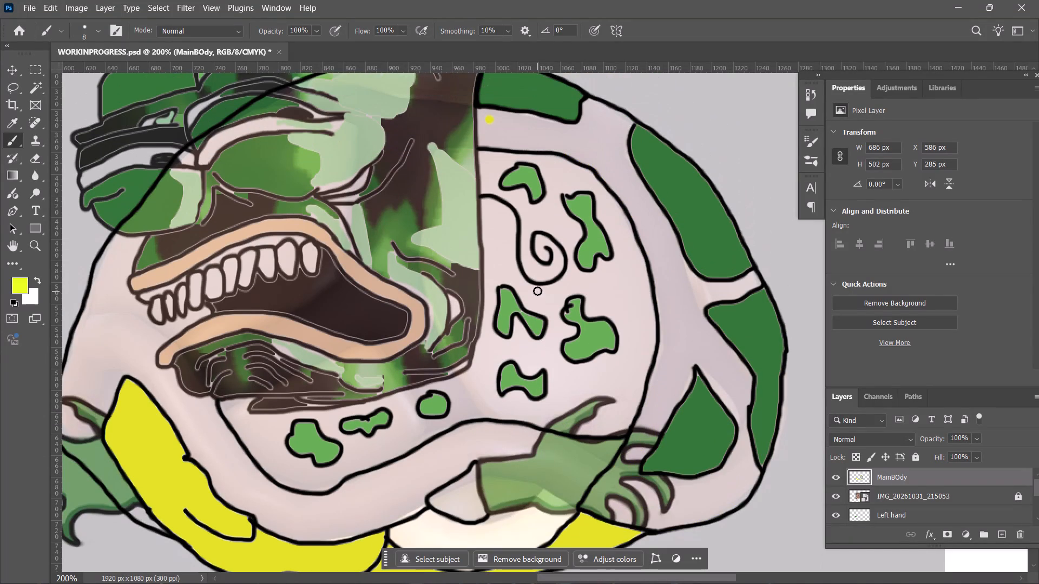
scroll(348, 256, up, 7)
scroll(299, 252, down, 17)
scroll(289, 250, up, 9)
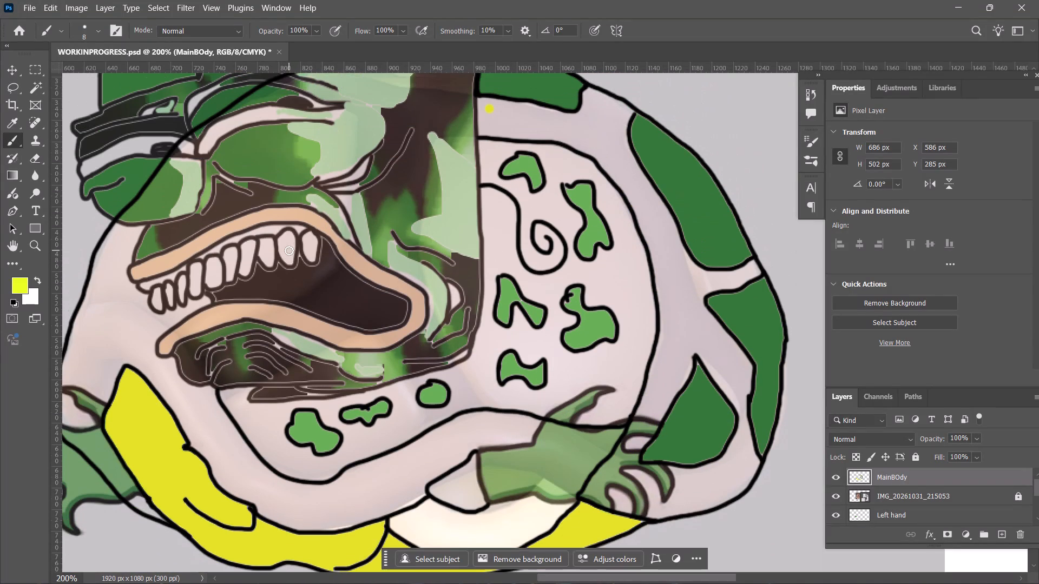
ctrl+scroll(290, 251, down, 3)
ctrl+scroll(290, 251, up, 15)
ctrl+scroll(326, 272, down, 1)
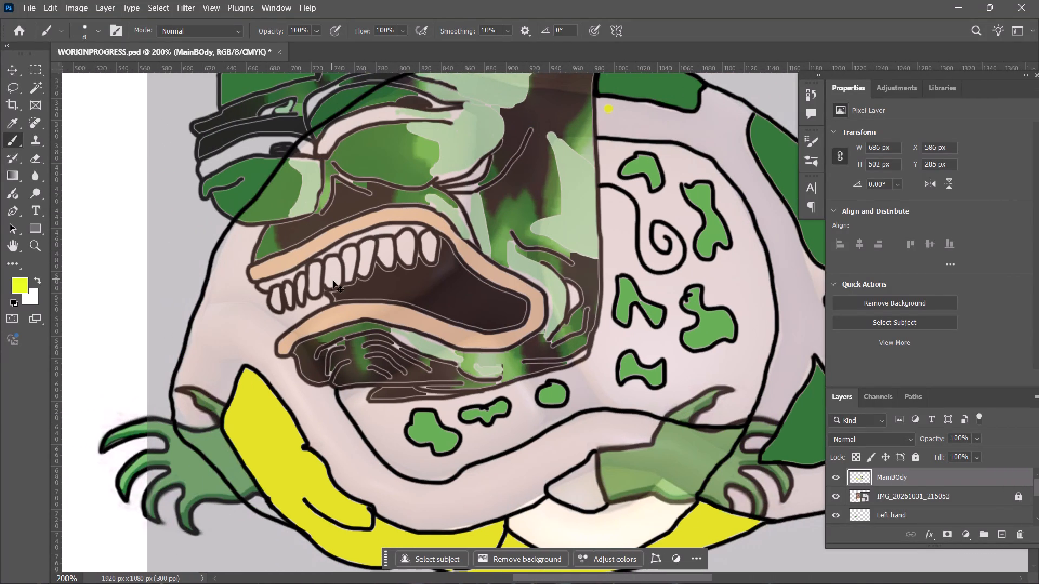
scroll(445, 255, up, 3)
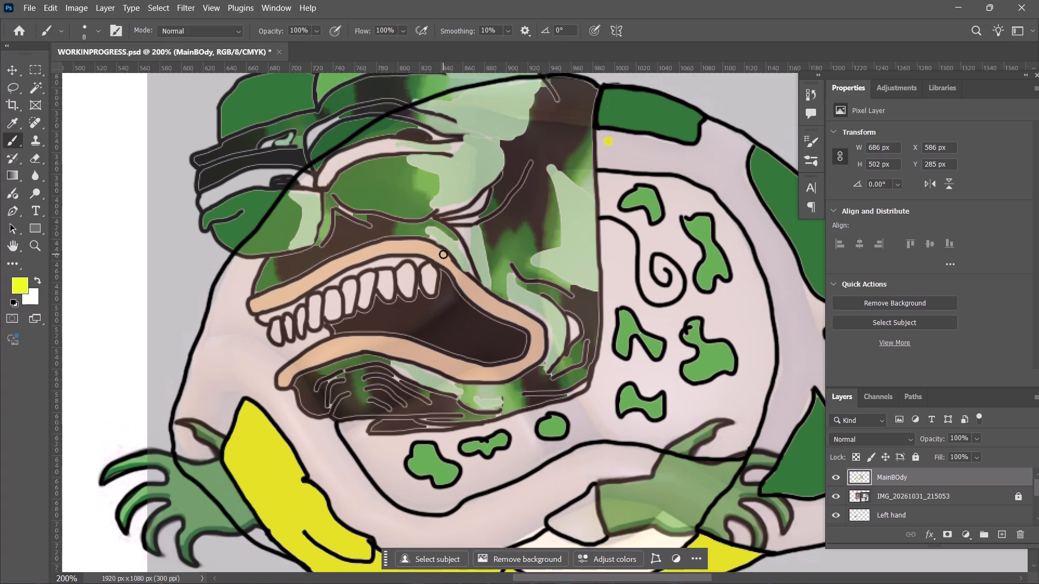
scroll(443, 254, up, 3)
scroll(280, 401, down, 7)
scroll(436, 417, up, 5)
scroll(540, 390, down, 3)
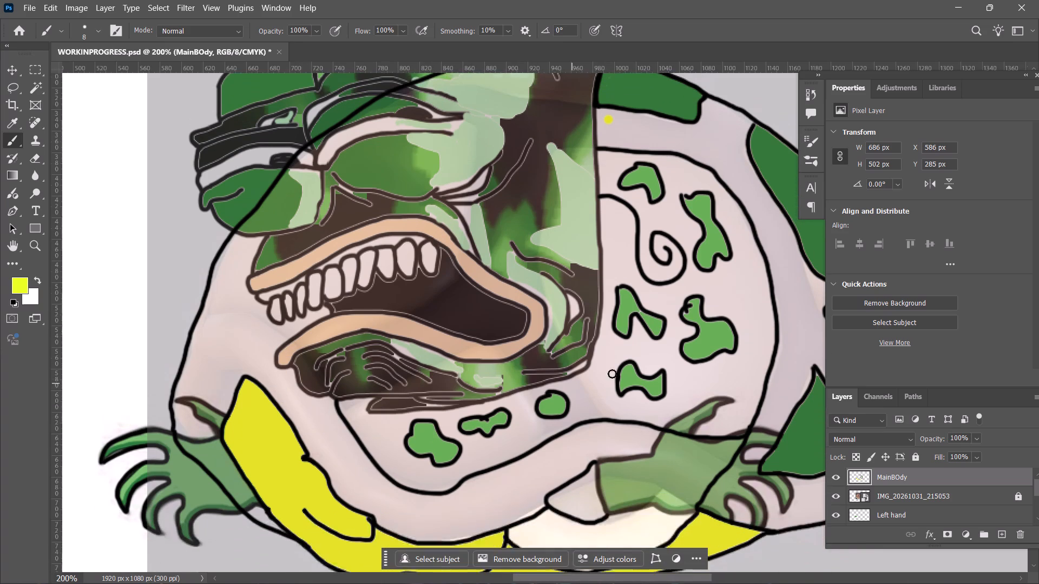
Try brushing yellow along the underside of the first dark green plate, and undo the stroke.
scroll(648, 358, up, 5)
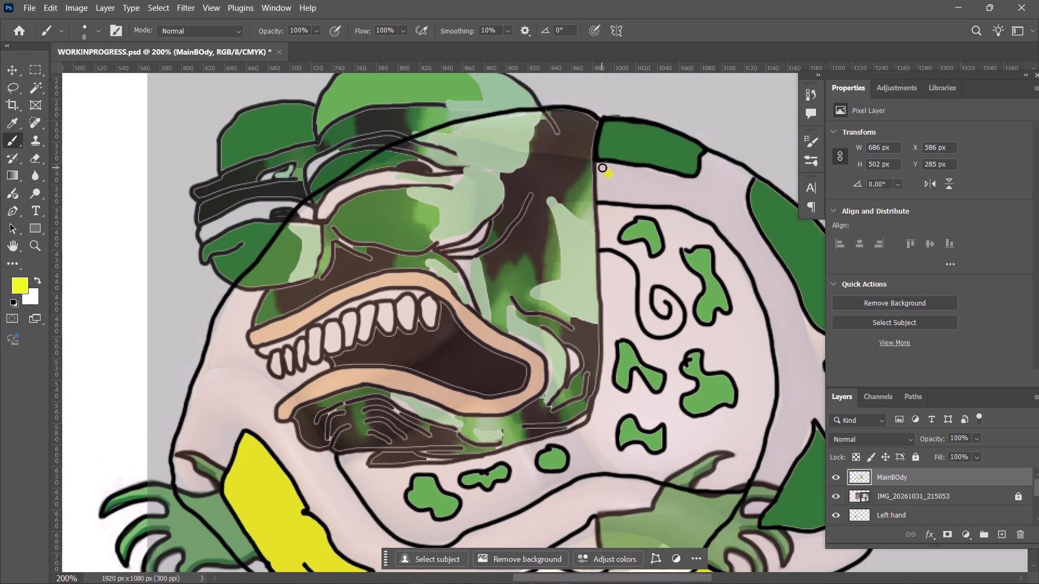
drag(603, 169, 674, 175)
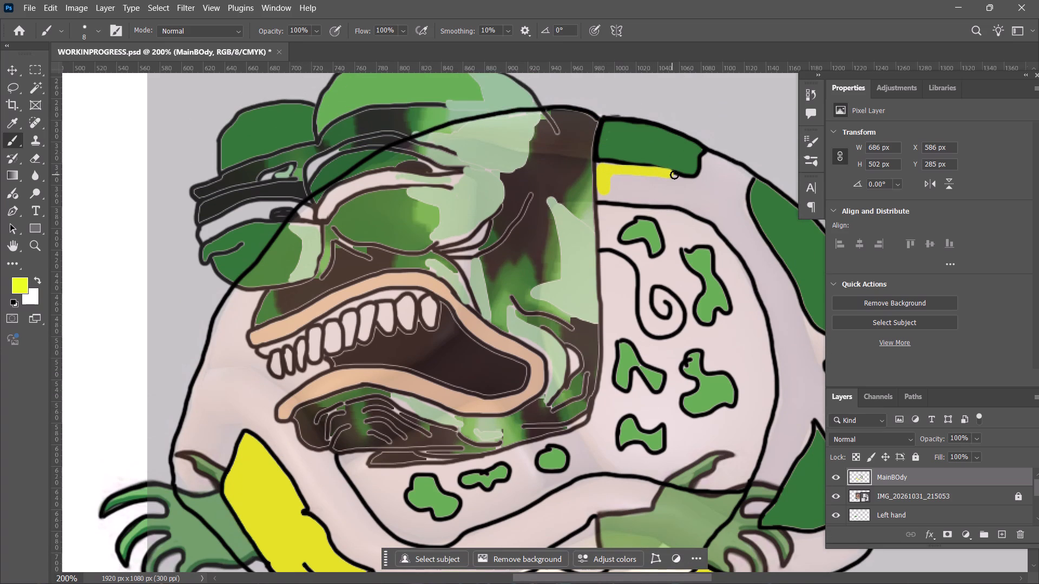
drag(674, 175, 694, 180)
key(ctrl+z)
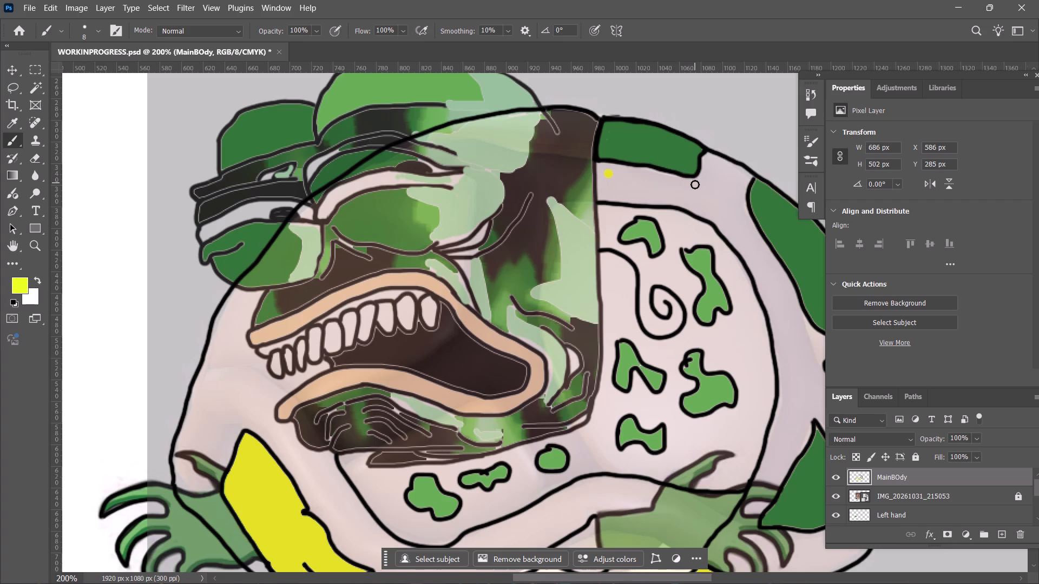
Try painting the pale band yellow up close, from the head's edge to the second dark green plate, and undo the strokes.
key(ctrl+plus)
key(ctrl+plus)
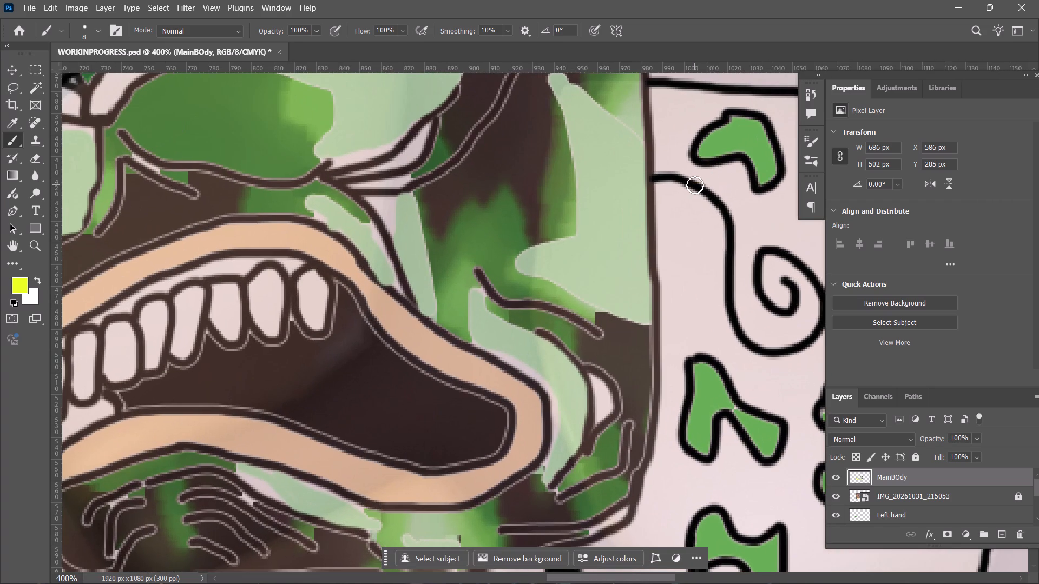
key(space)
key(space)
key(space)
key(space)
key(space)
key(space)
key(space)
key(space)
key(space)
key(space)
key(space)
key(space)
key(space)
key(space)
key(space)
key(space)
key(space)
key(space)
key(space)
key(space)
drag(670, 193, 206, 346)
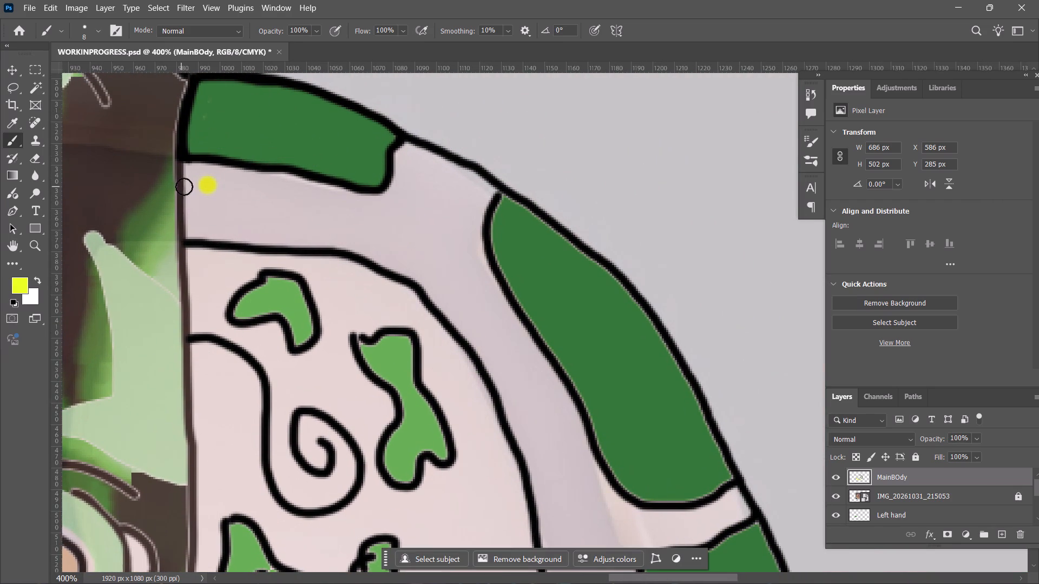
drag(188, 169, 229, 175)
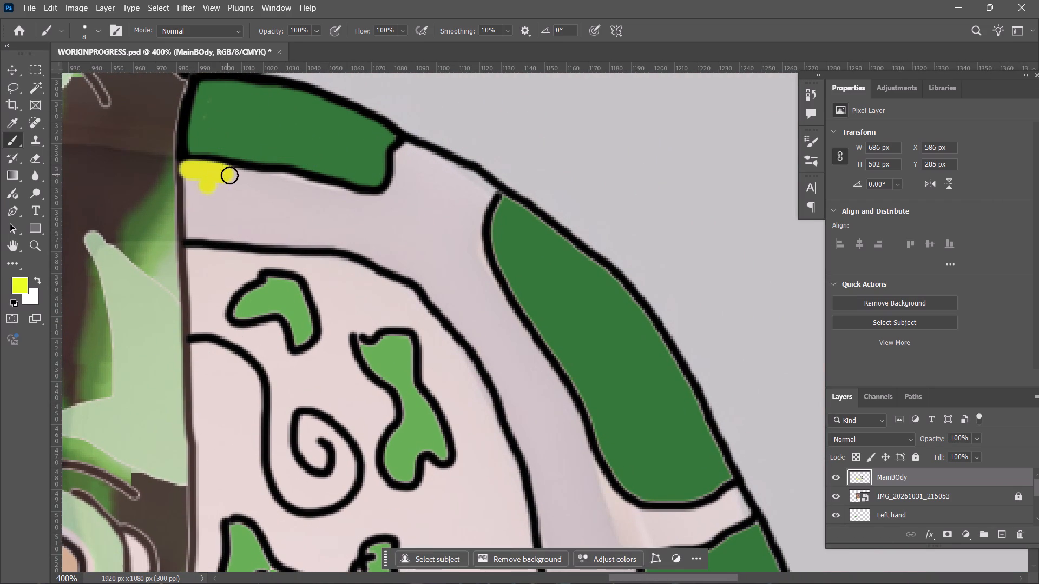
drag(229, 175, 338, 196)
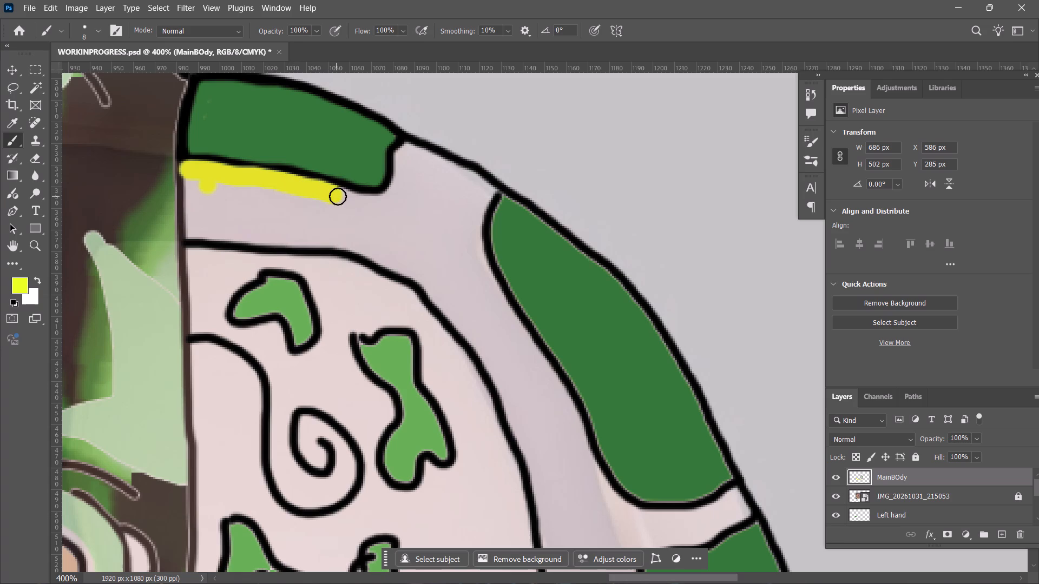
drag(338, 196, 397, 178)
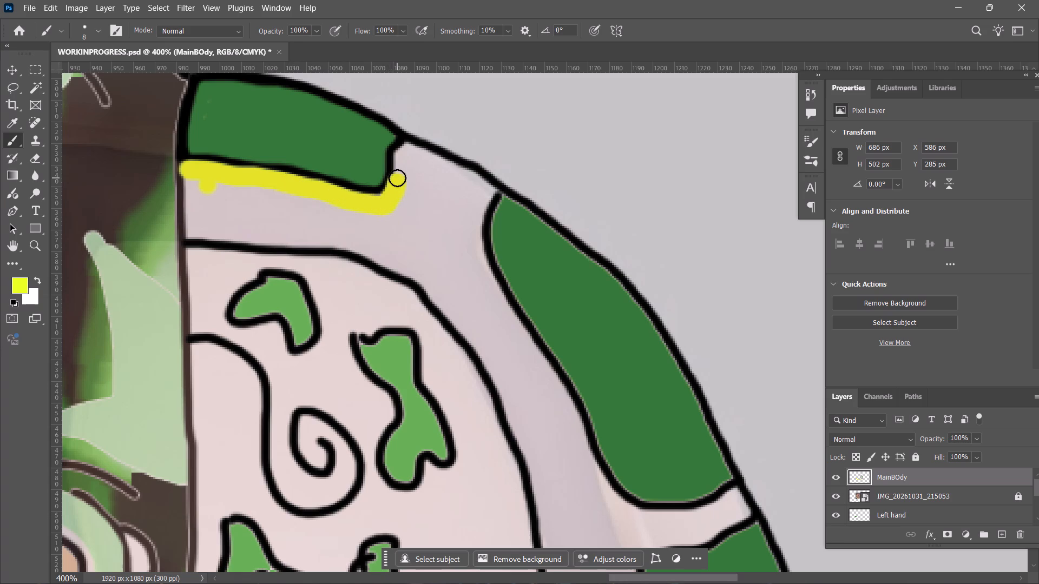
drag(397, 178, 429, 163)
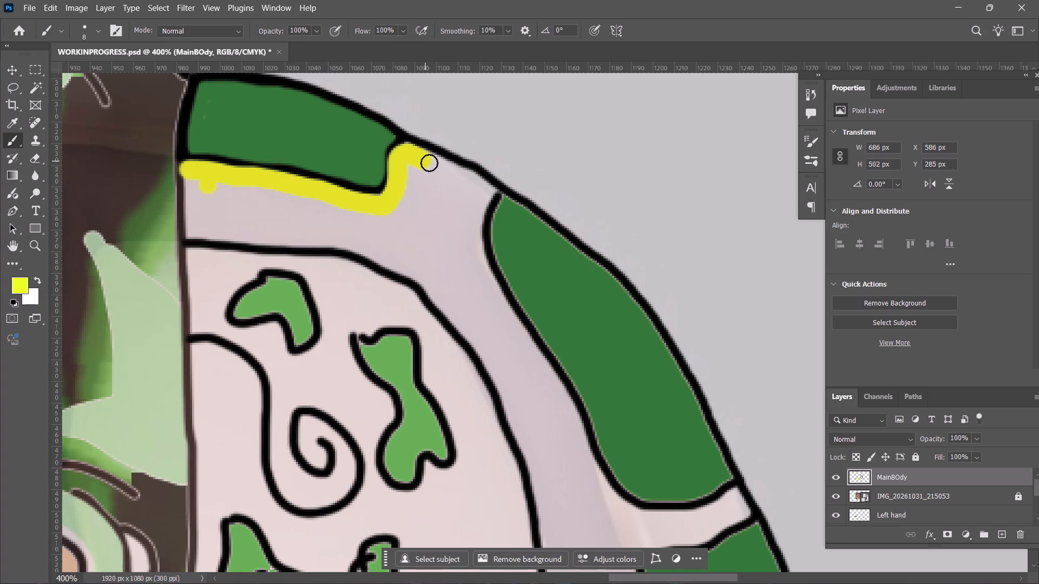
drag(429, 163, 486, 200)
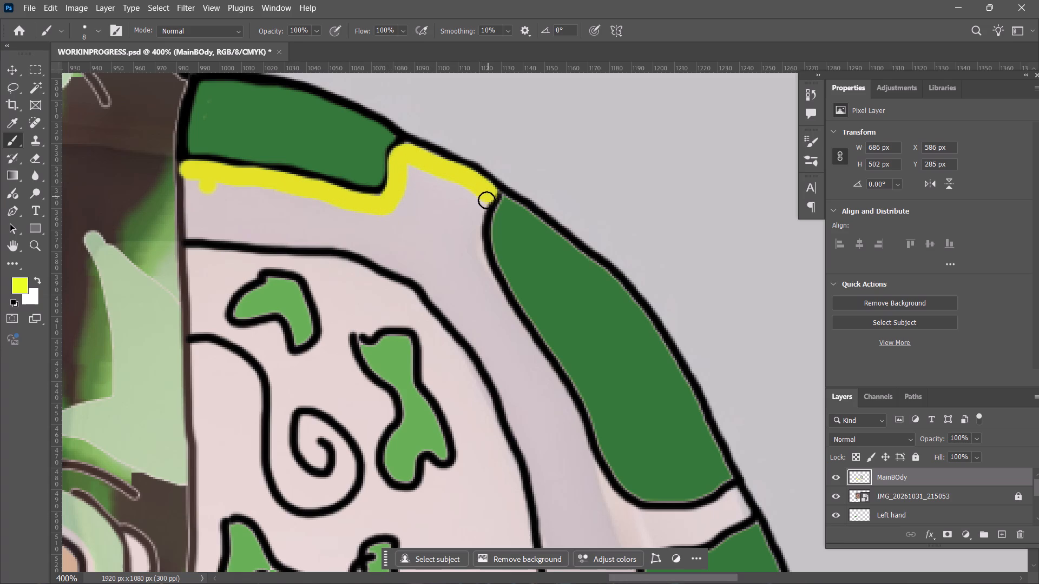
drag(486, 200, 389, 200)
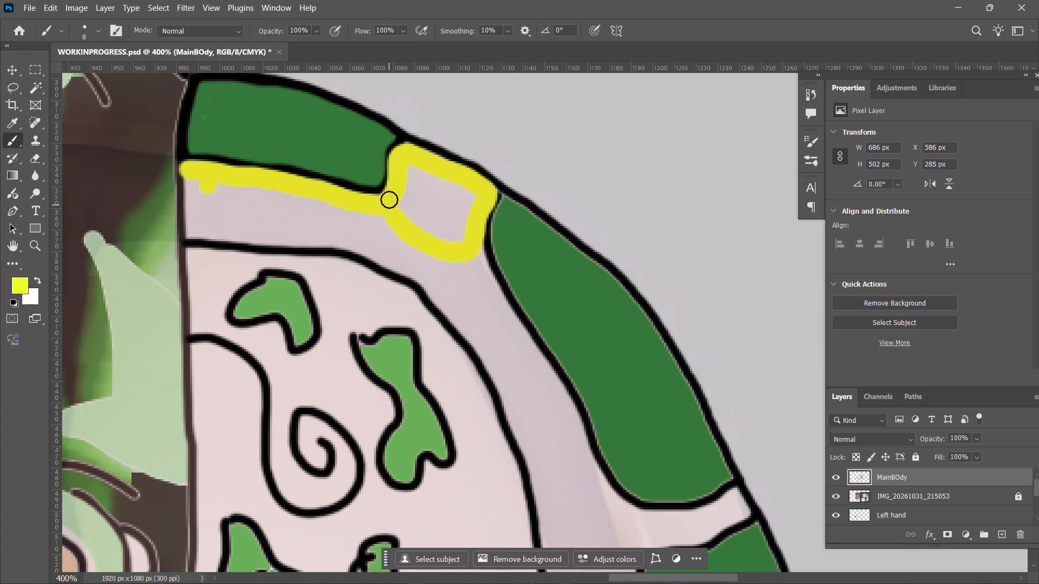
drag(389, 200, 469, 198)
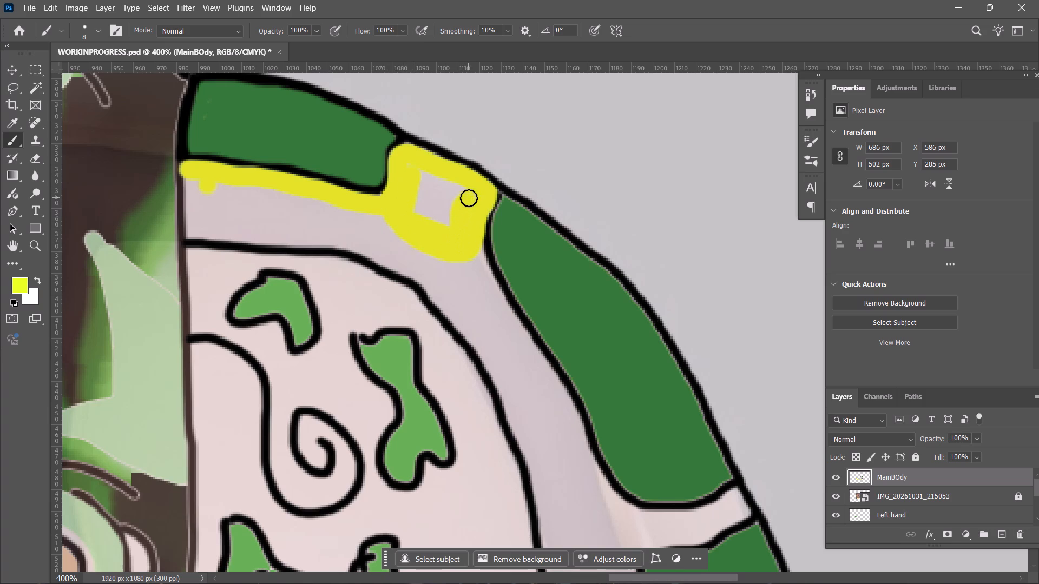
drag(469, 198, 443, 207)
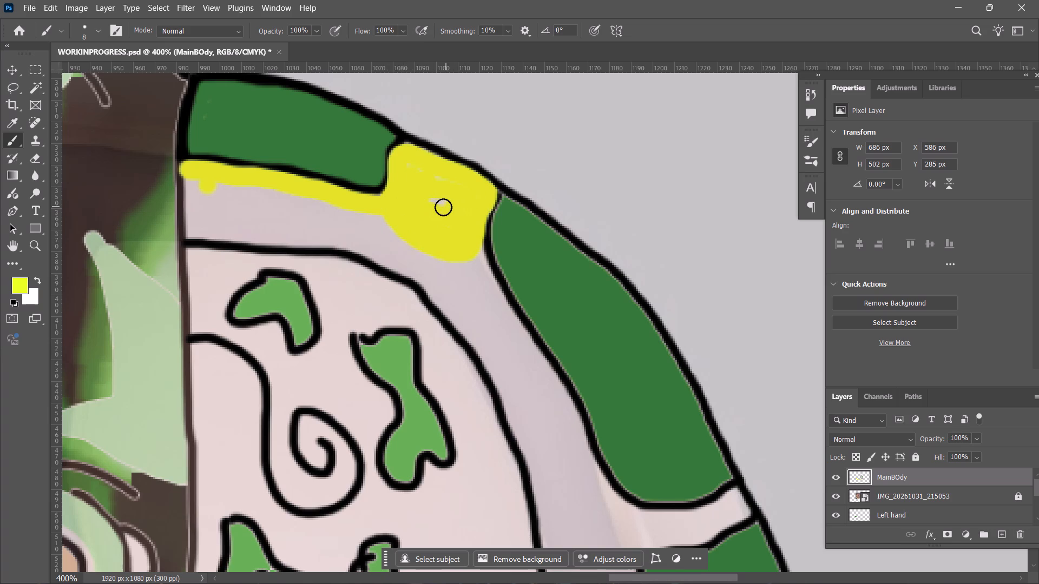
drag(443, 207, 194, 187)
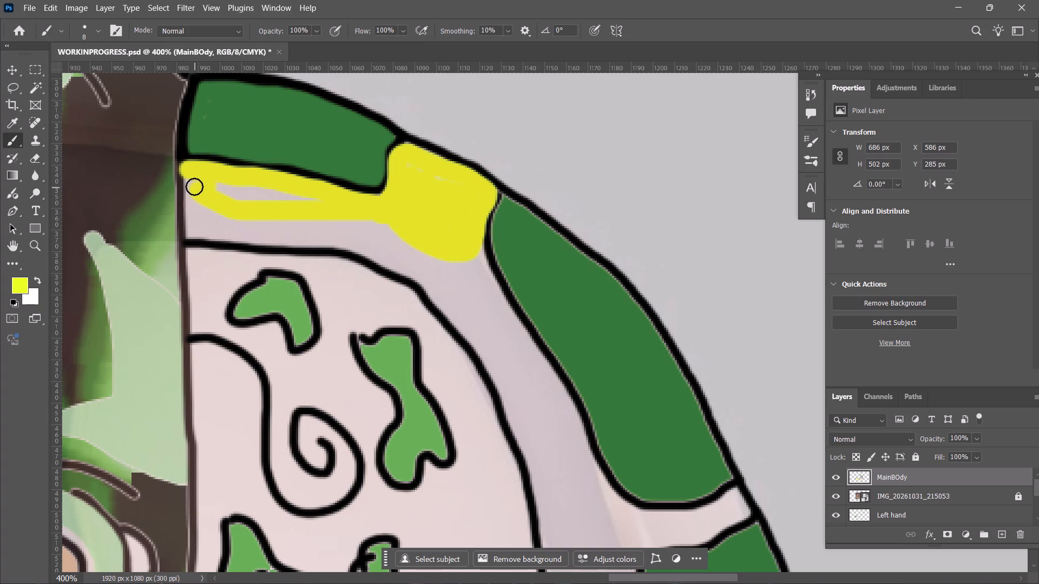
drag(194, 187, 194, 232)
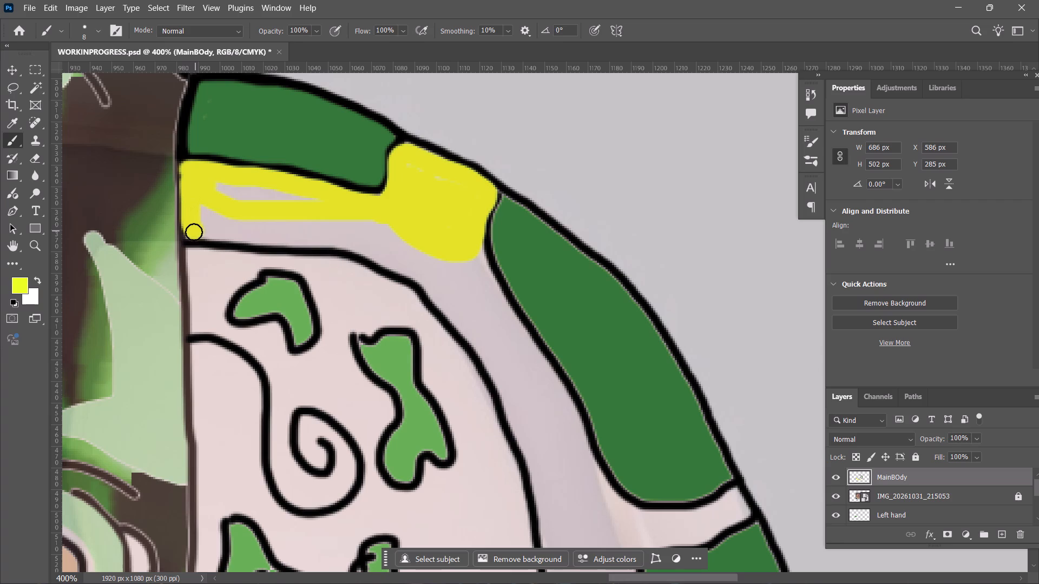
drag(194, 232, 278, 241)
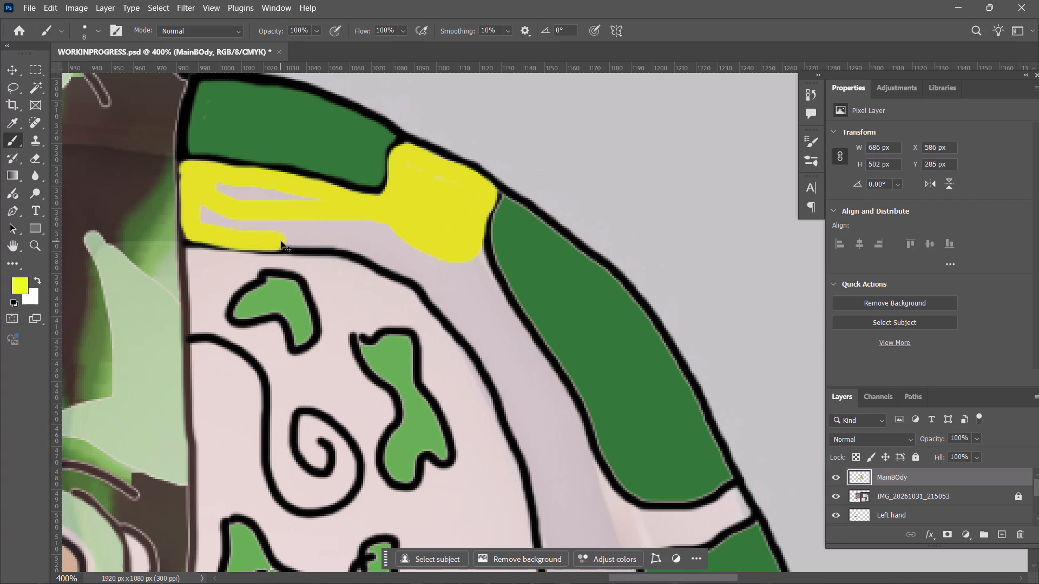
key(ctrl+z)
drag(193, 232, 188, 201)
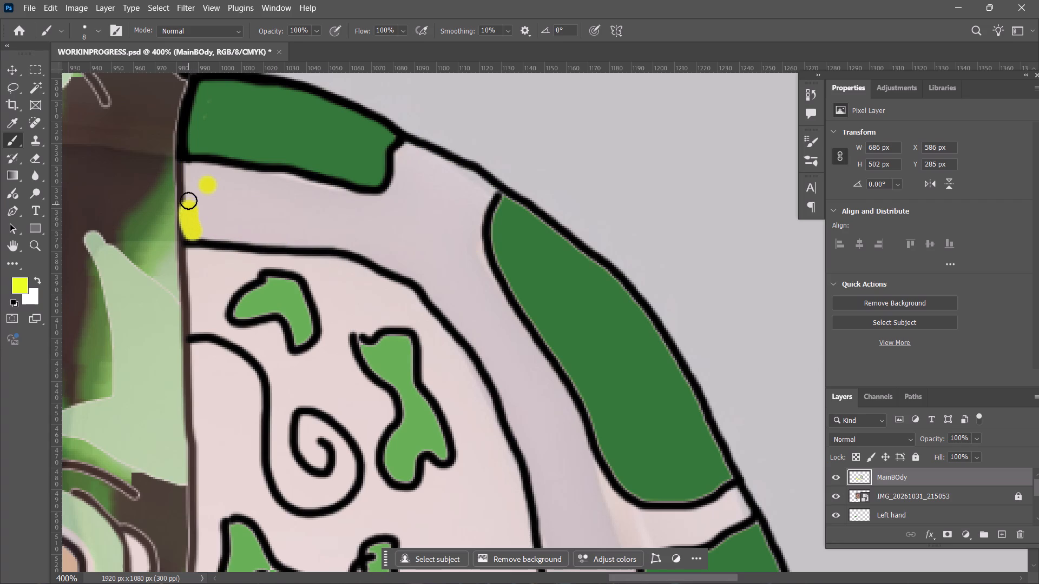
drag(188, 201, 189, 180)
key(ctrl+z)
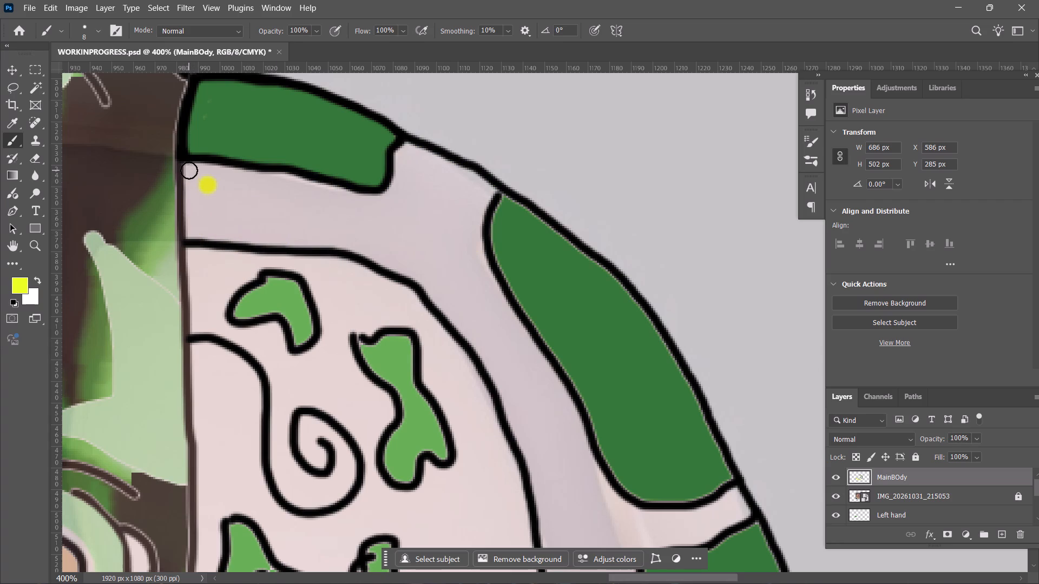
Brush a yellow border inside the pale band along the head's edge, inner shell line, first plate, outer rim and start of the second plate.
drag(190, 172, 191, 231)
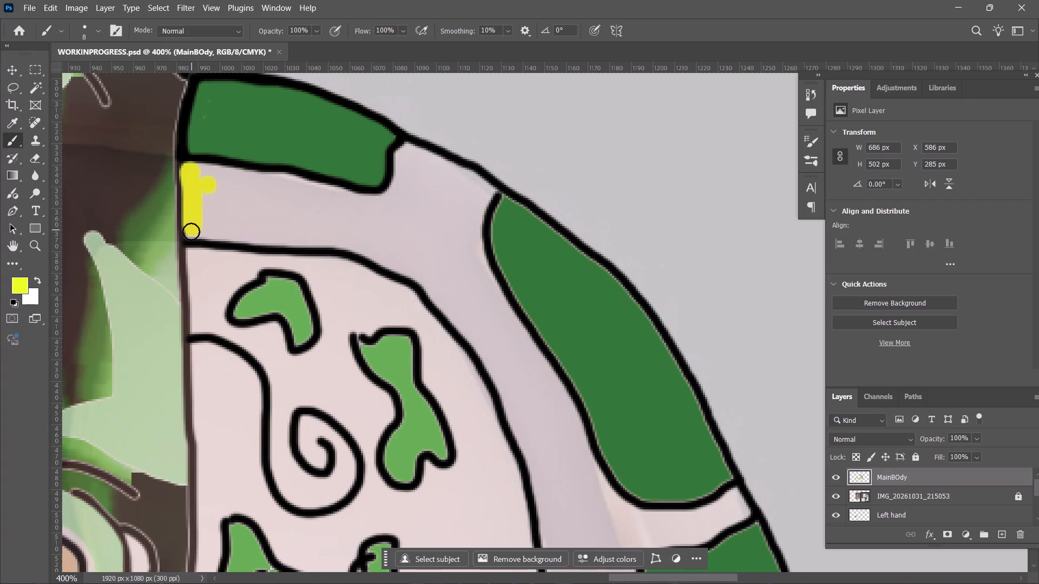
drag(191, 231, 332, 240)
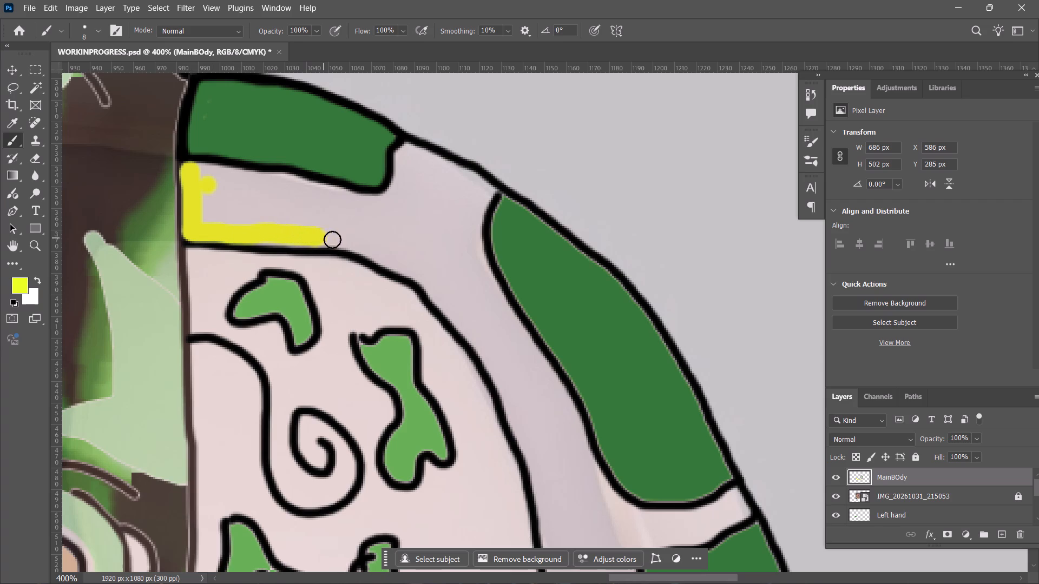
drag(332, 240, 394, 252)
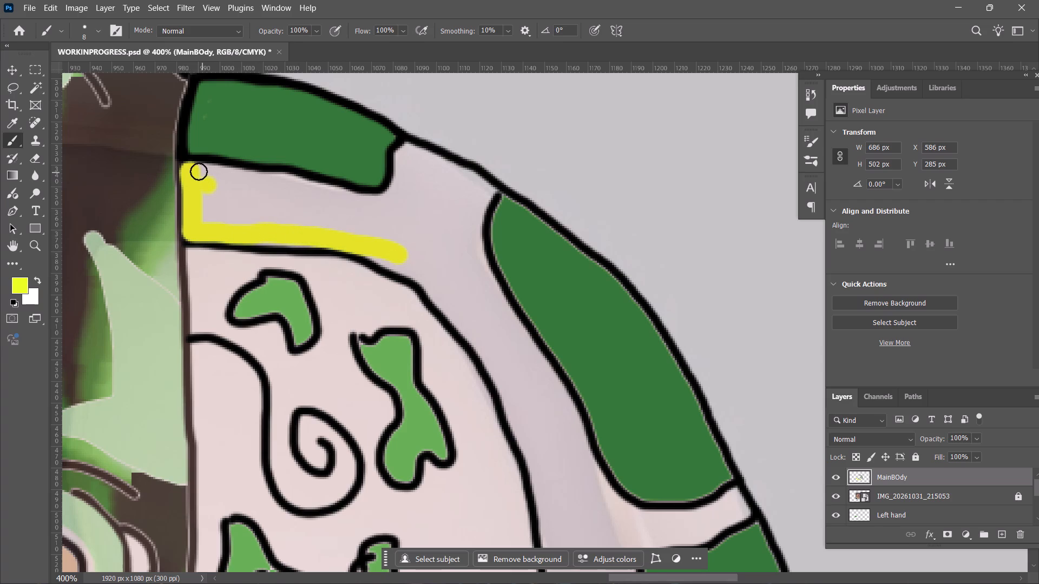
drag(196, 169, 325, 195)
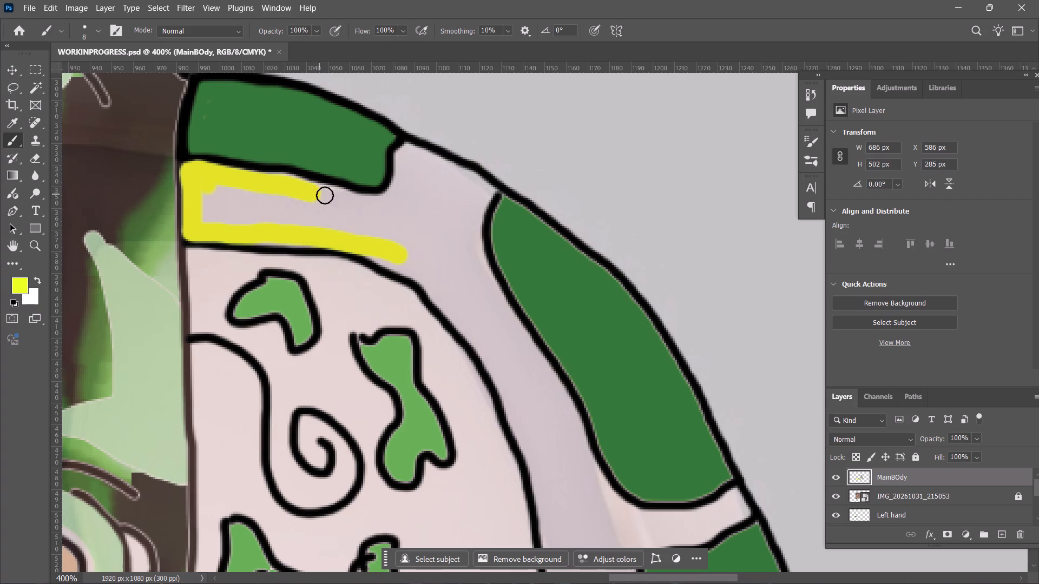
drag(325, 195, 397, 188)
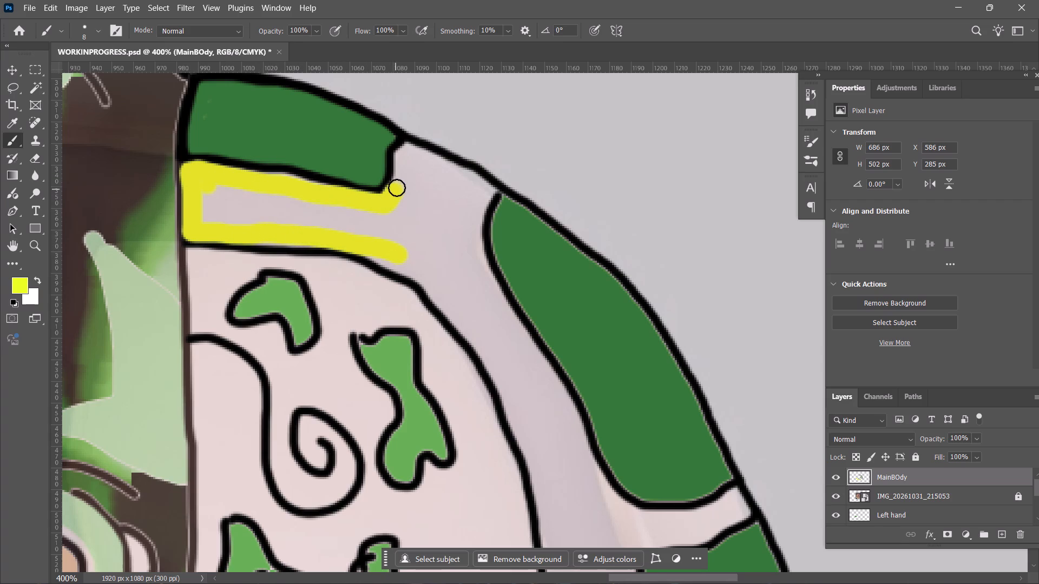
drag(397, 188, 408, 154)
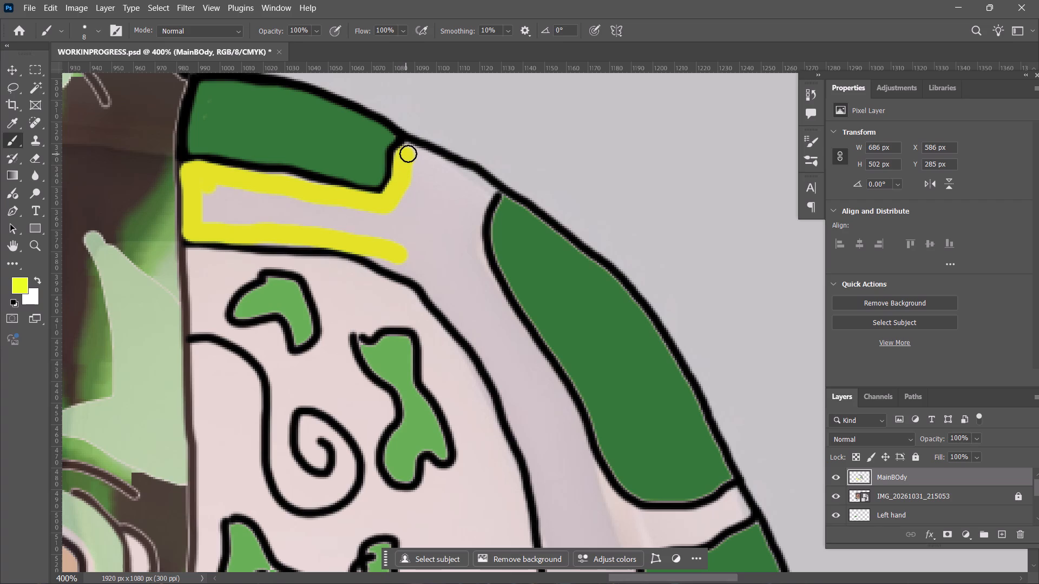
drag(408, 154, 467, 179)
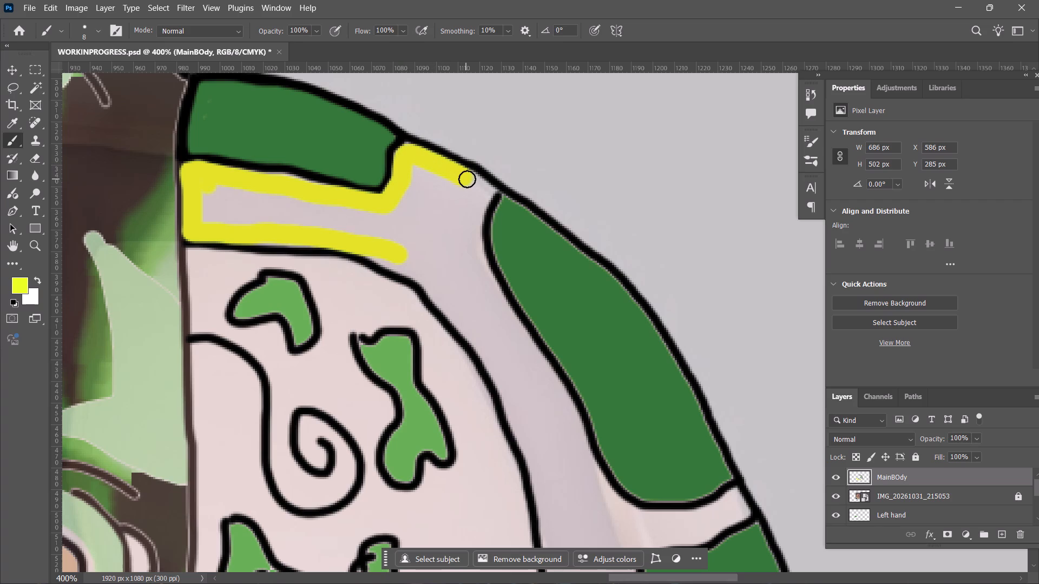
drag(467, 179, 478, 208)
drag(478, 208, 476, 269)
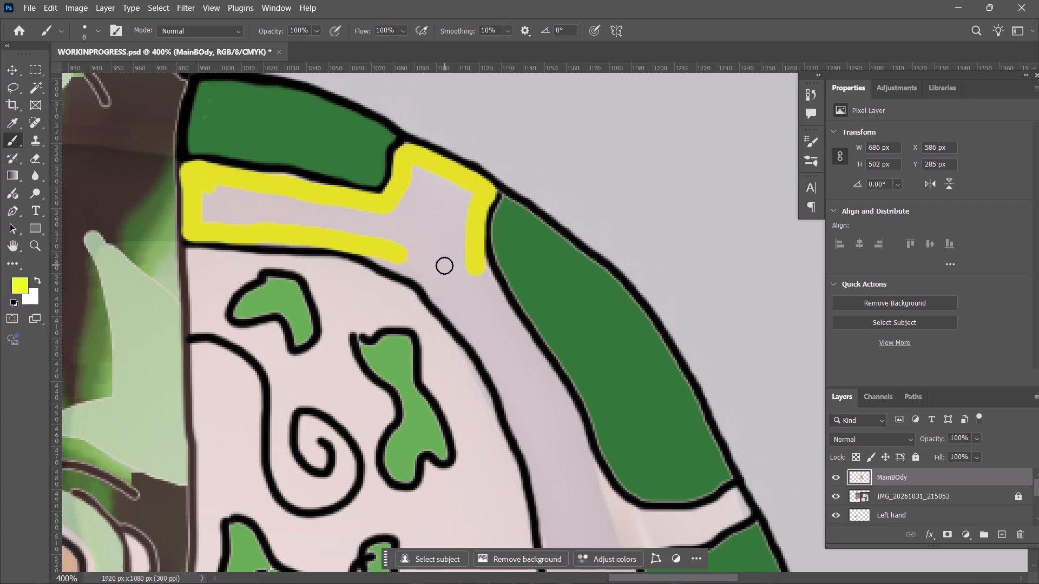
Fill the inside of the bordered pale band with yellow below the first dark green plate and into the gap beside it.
drag(209, 224, 232, 194)
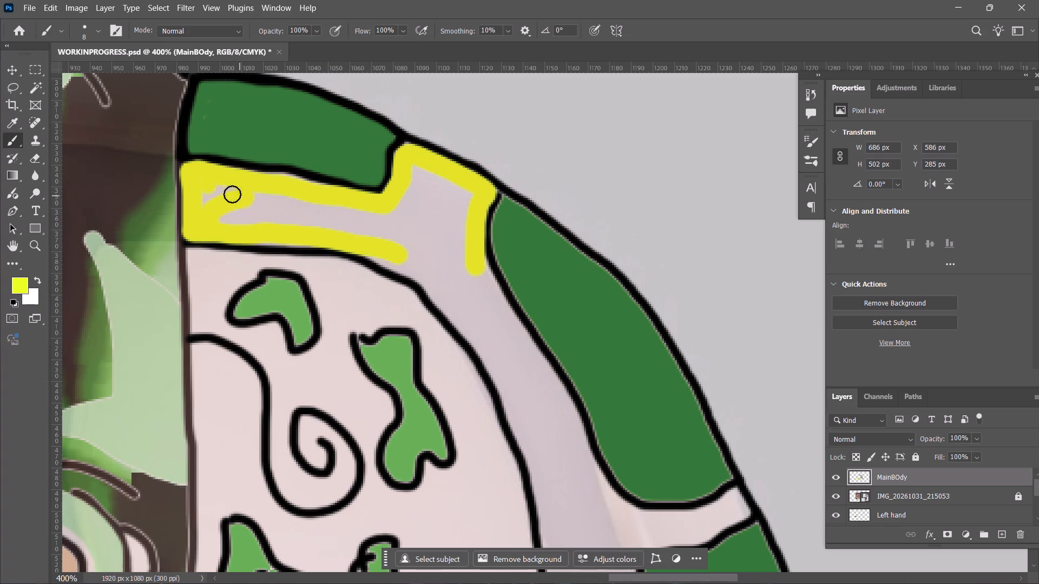
drag(232, 194, 209, 220)
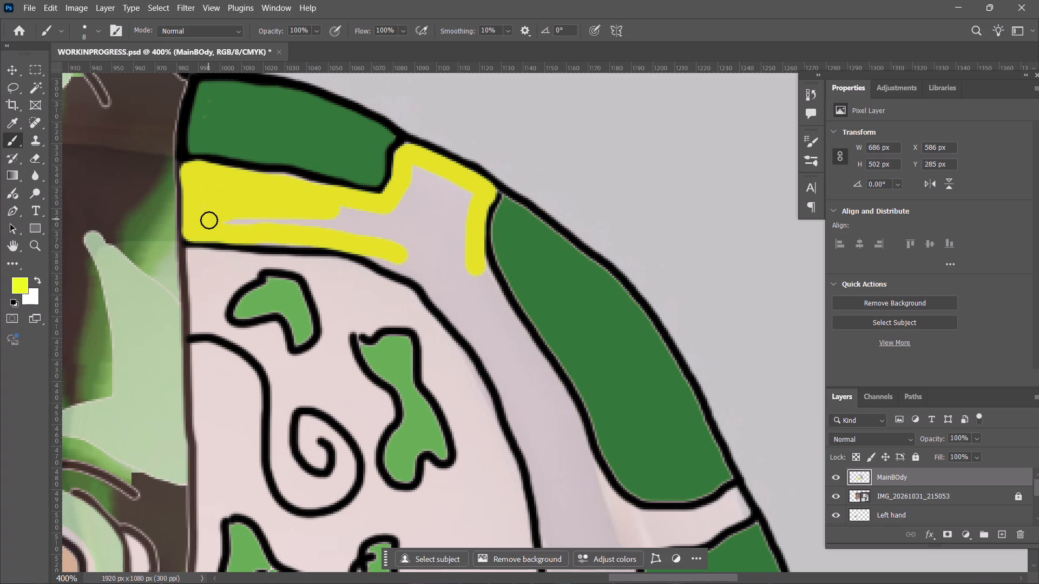
drag(209, 220, 421, 180)
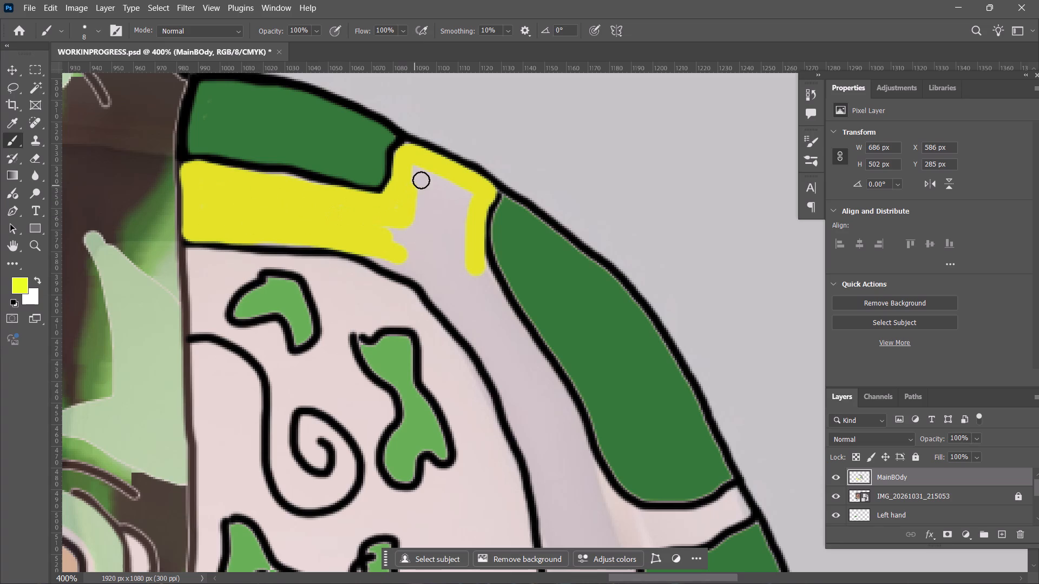
drag(421, 180, 376, 252)
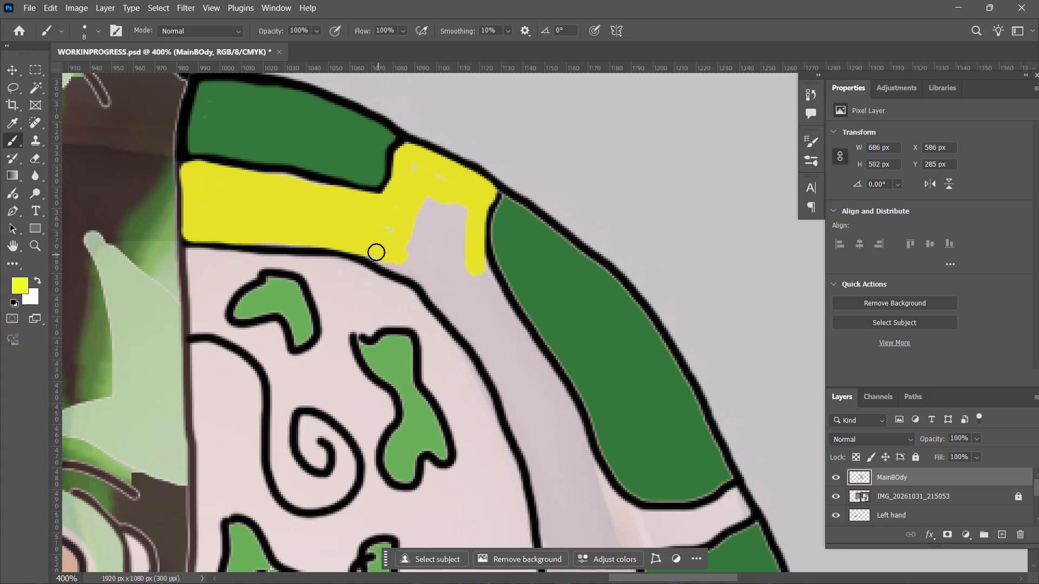
Brush a yellow border along the outer side of the inner shell line, from the filled top band down to the hand.
drag(376, 252, 480, 340)
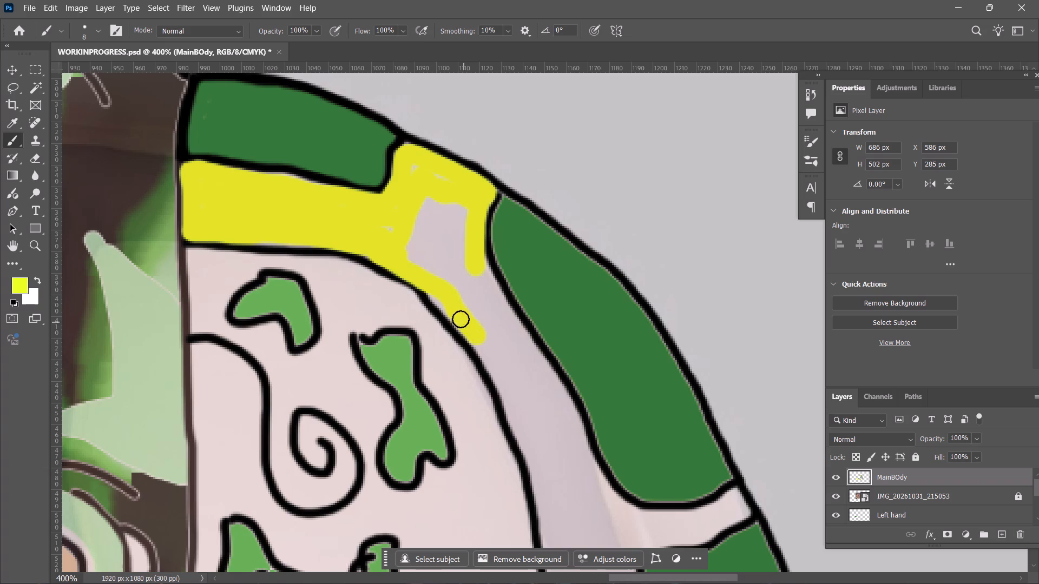
scroll(445, 309, down, 20)
scroll(445, 309, down, 6)
drag(561, 324, 548, 236)
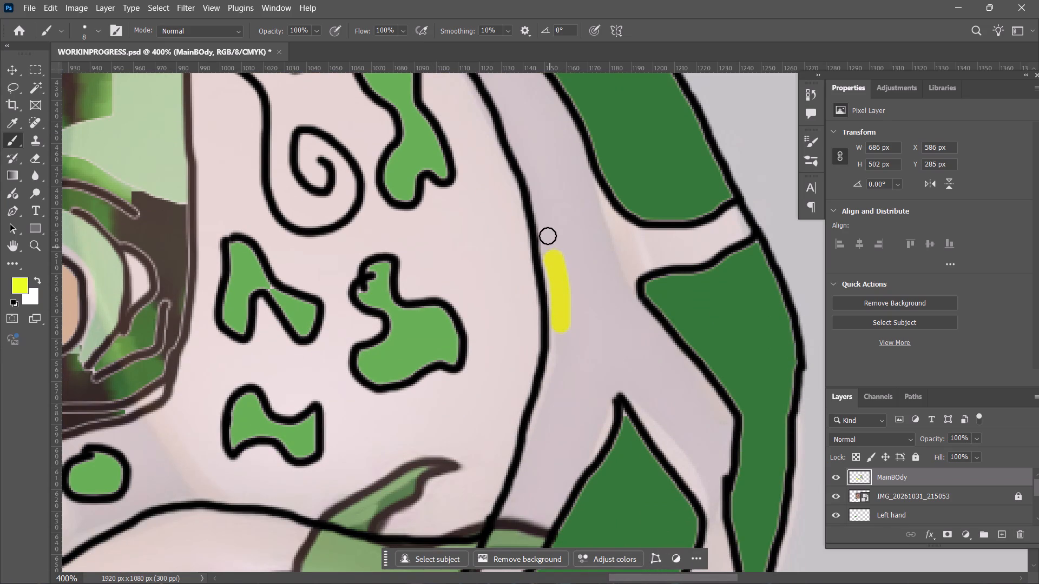
drag(548, 236, 531, 157)
scroll(530, 155, up, 7)
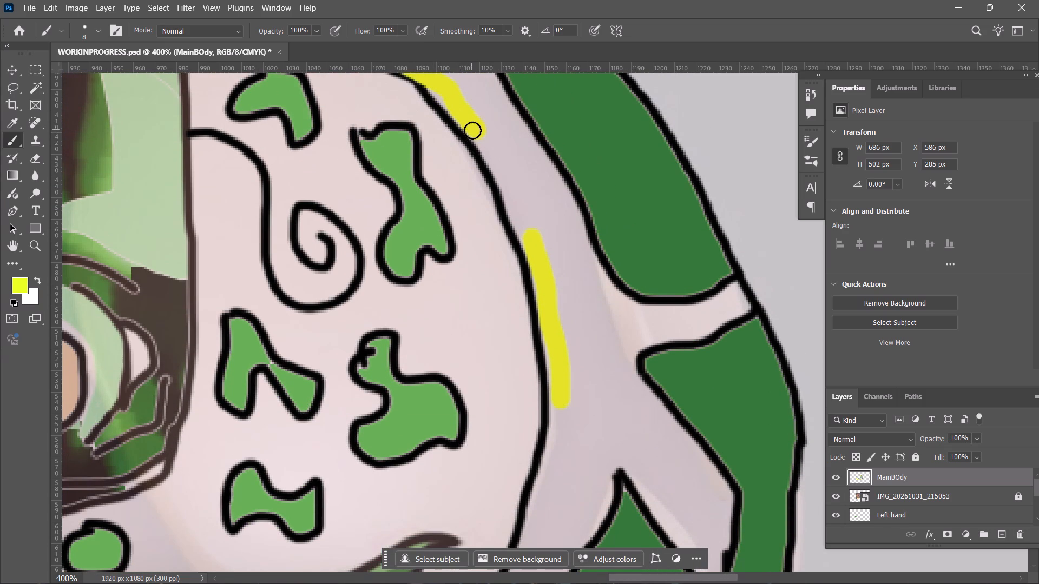
drag(476, 133, 541, 266)
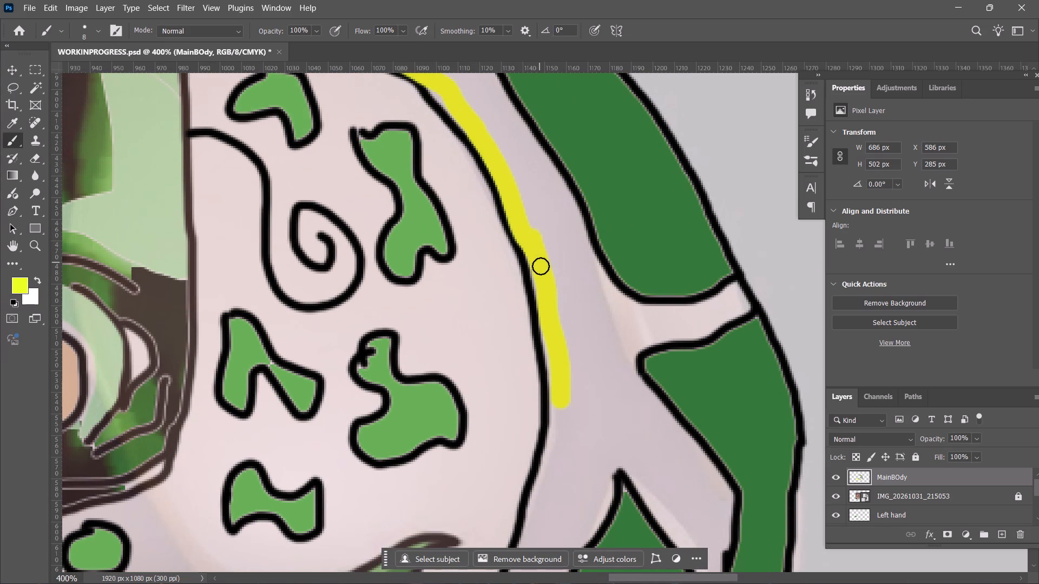
drag(541, 266, 563, 395)
scroll(562, 381, down, 16)
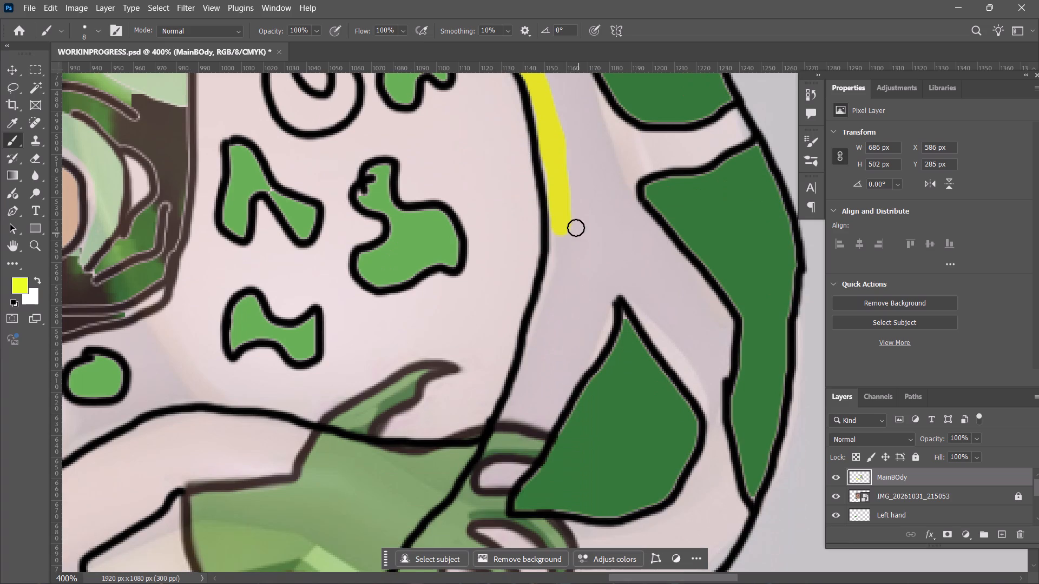
drag(556, 225, 554, 294)
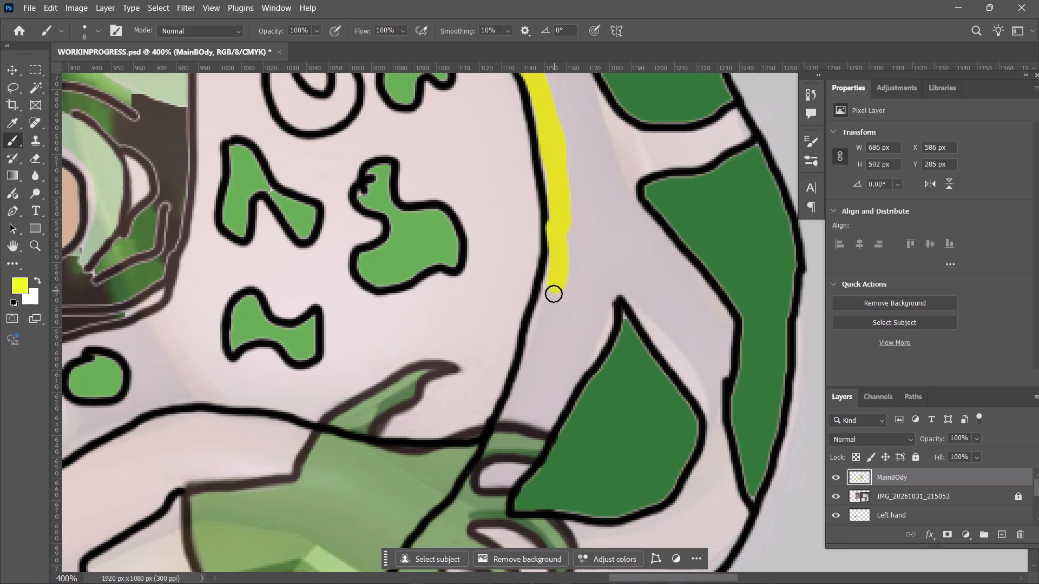
drag(554, 294, 494, 459)
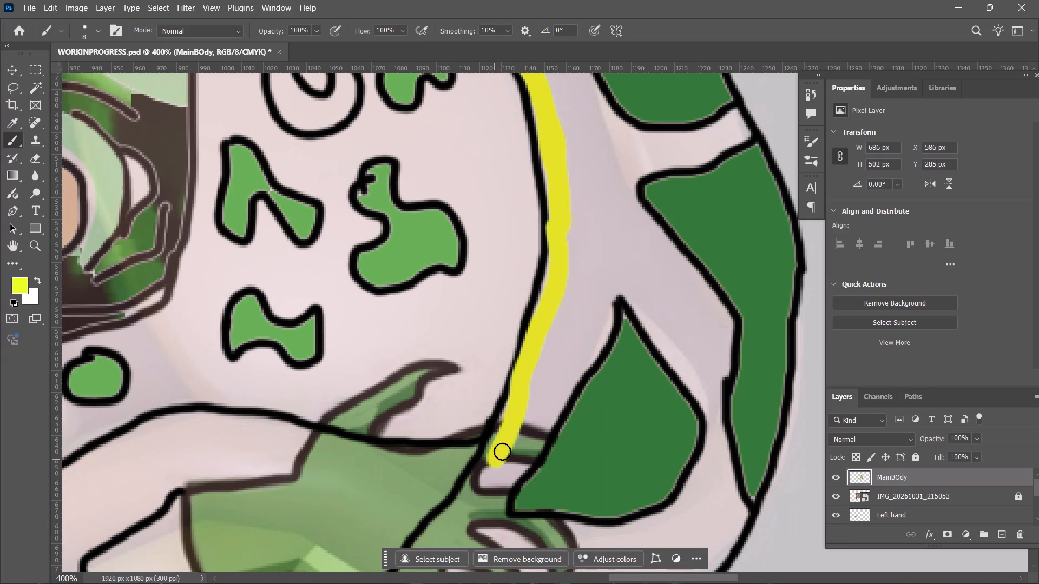
Extend the yellow border along the inner shell line across the hand to the bottom corner above the yellow rim.
scroll(511, 440, down, 16)
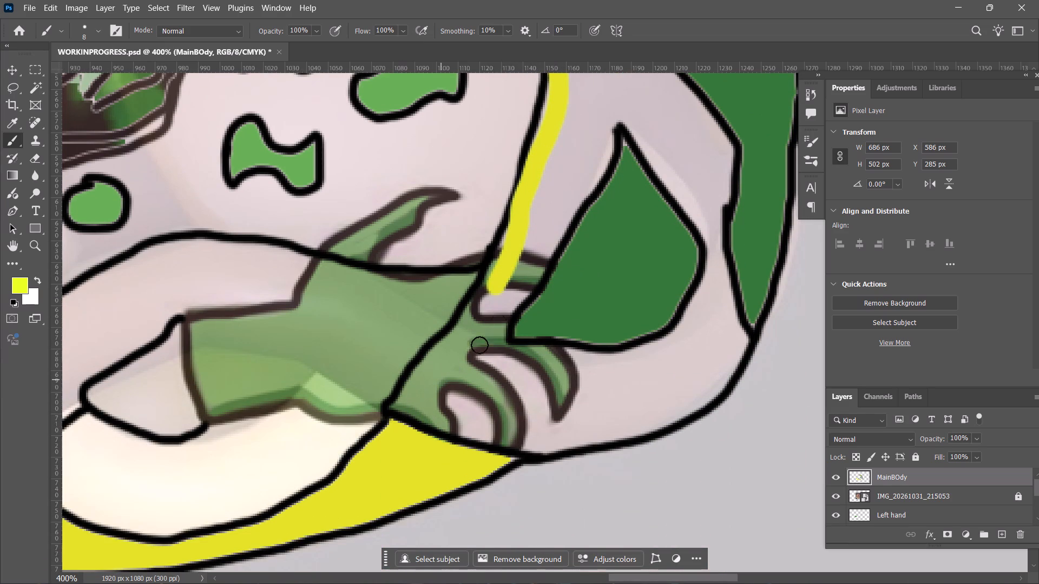
drag(494, 278, 471, 298)
key(ctrl+z)
drag(403, 406, 461, 332)
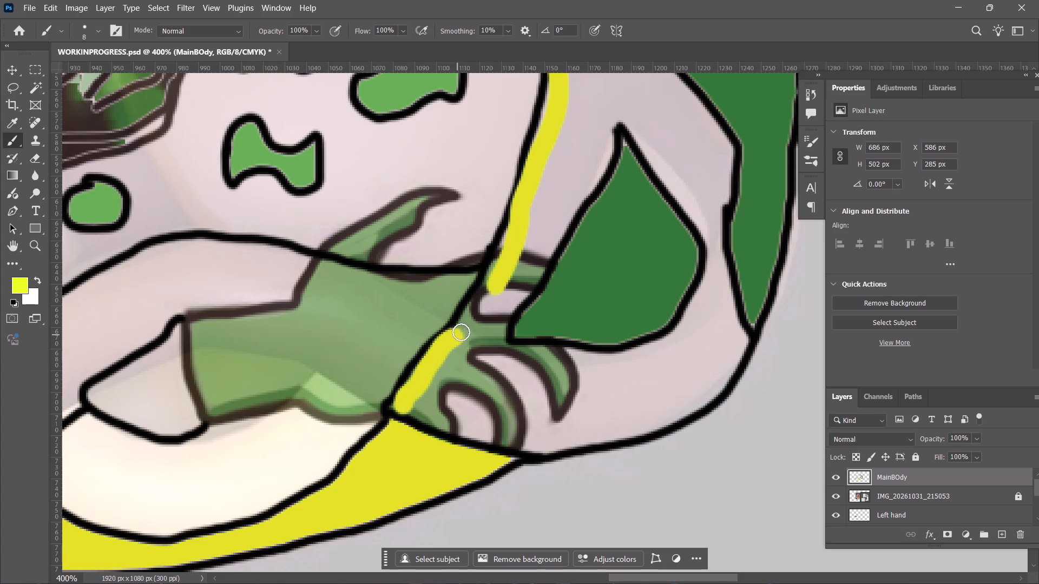
drag(461, 332, 491, 289)
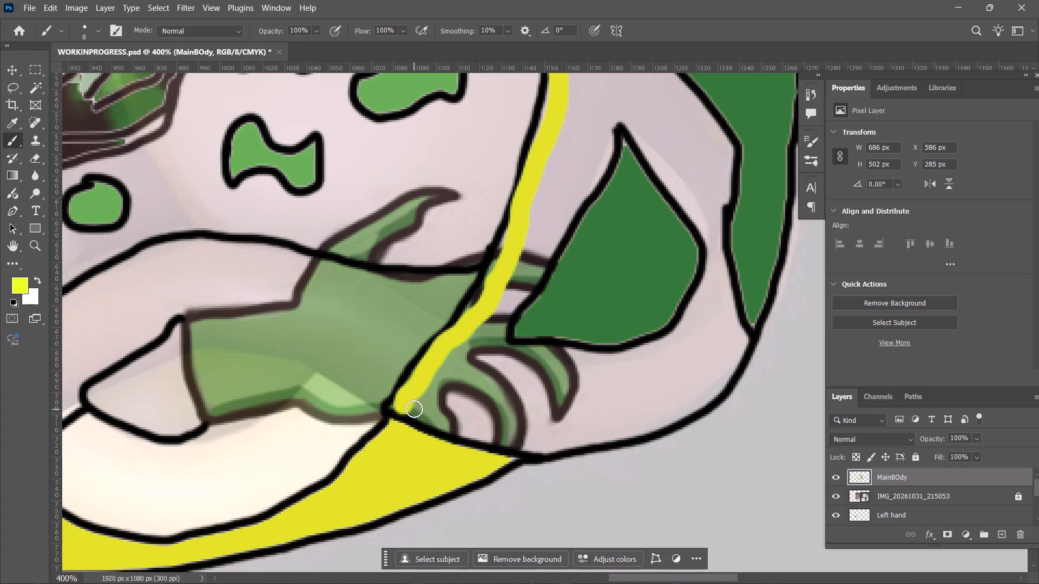
Brush a yellow border inside the shell's lower outline, from the bottom corner by the hand to the tip of the outer plate.
drag(412, 407, 466, 423)
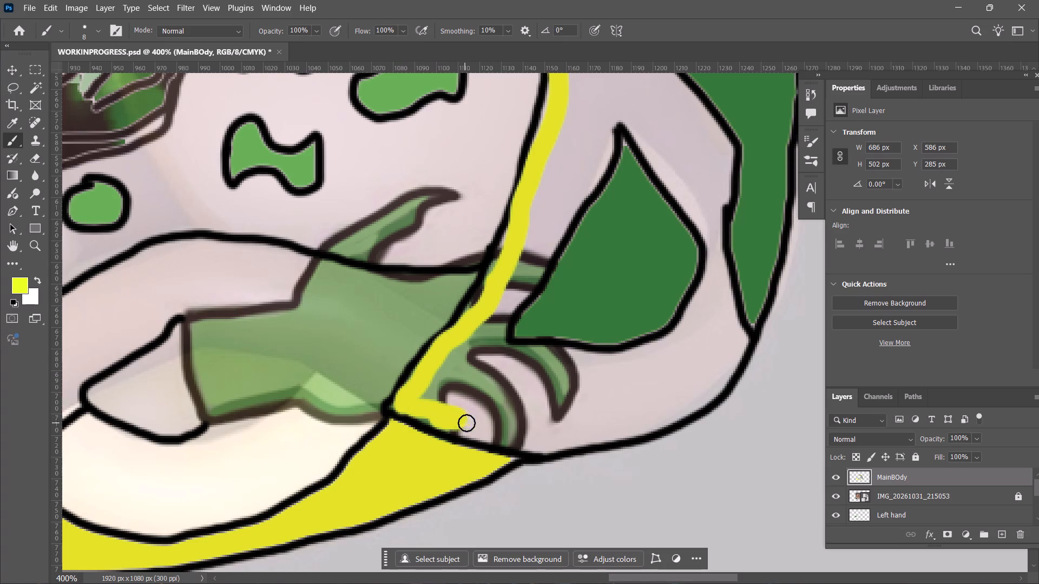
drag(466, 423, 712, 359)
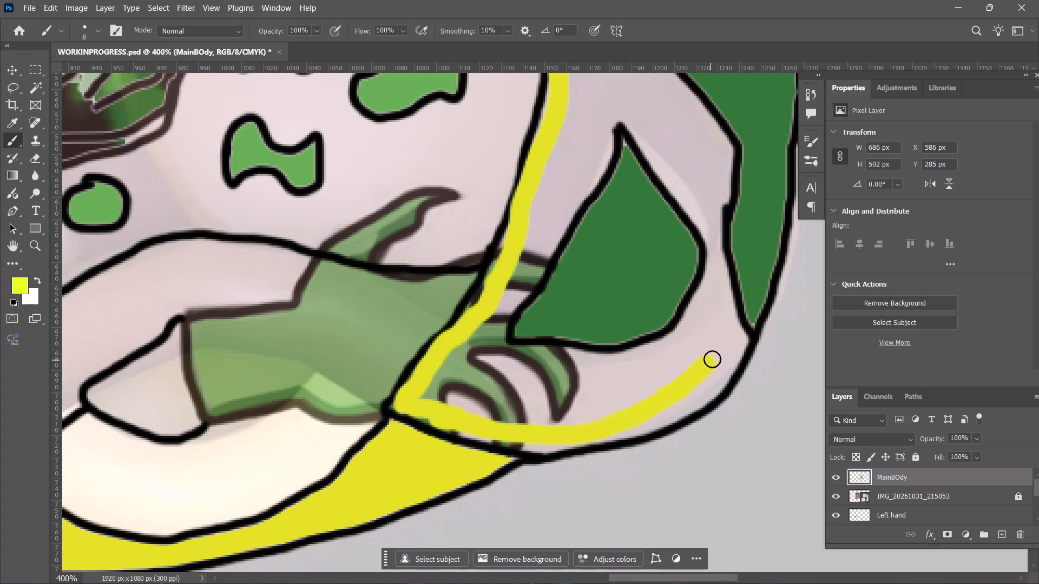
drag(712, 359, 715, 357)
drag(741, 336, 725, 374)
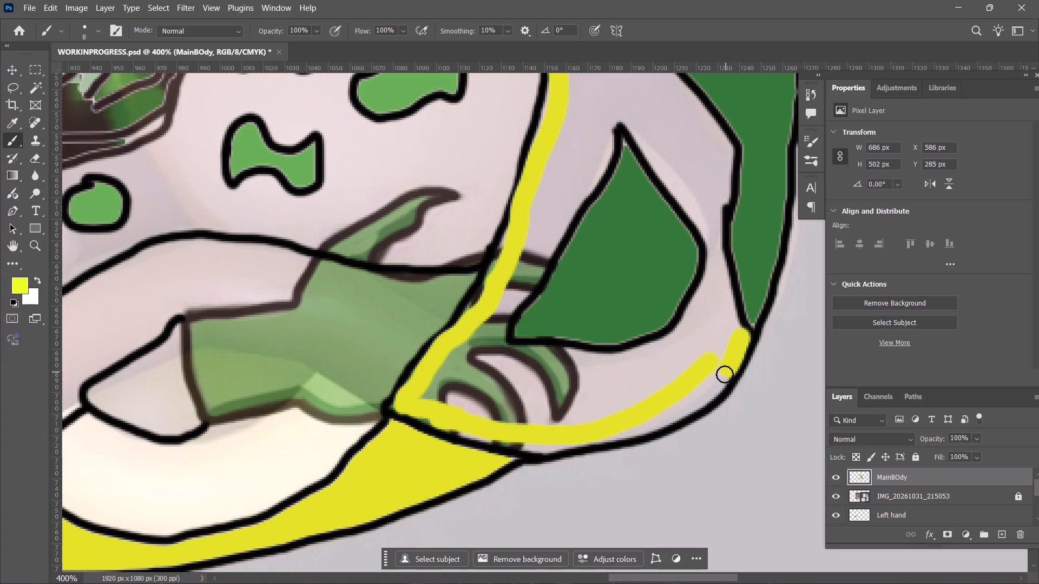
drag(725, 374, 523, 444)
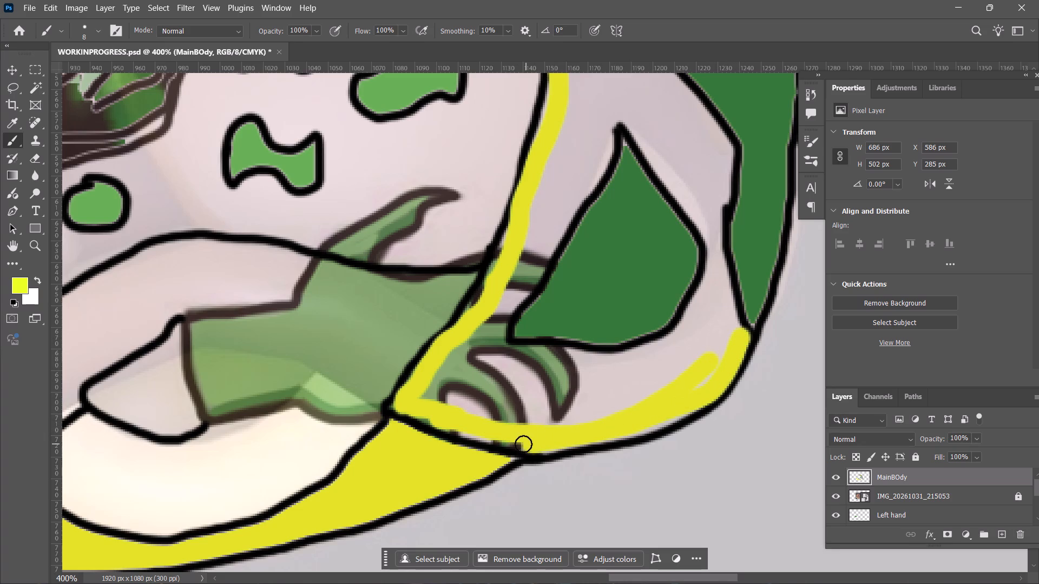
drag(523, 444, 450, 430)
key(ctrl+z)
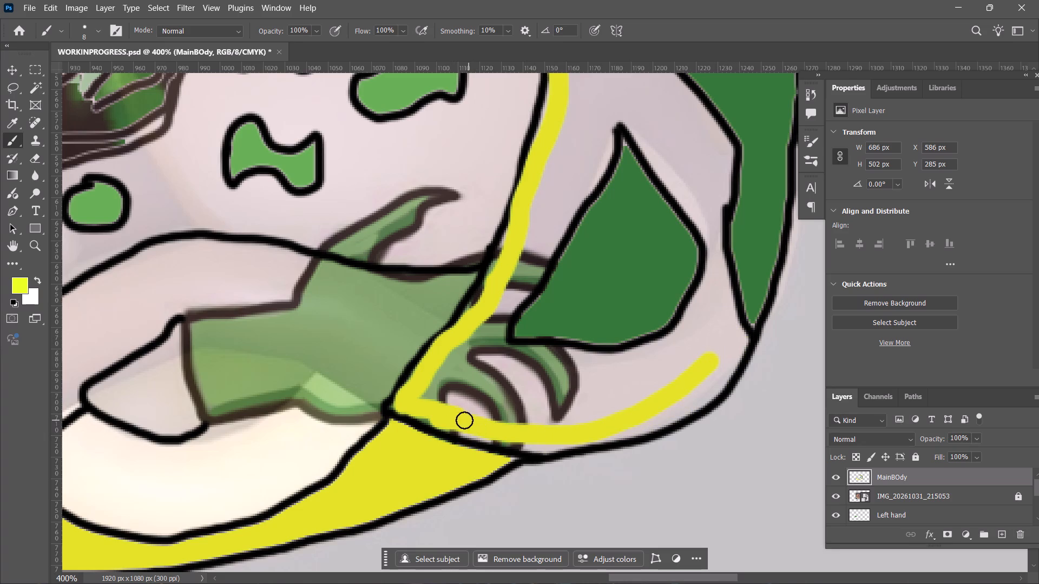
drag(461, 423, 528, 442)
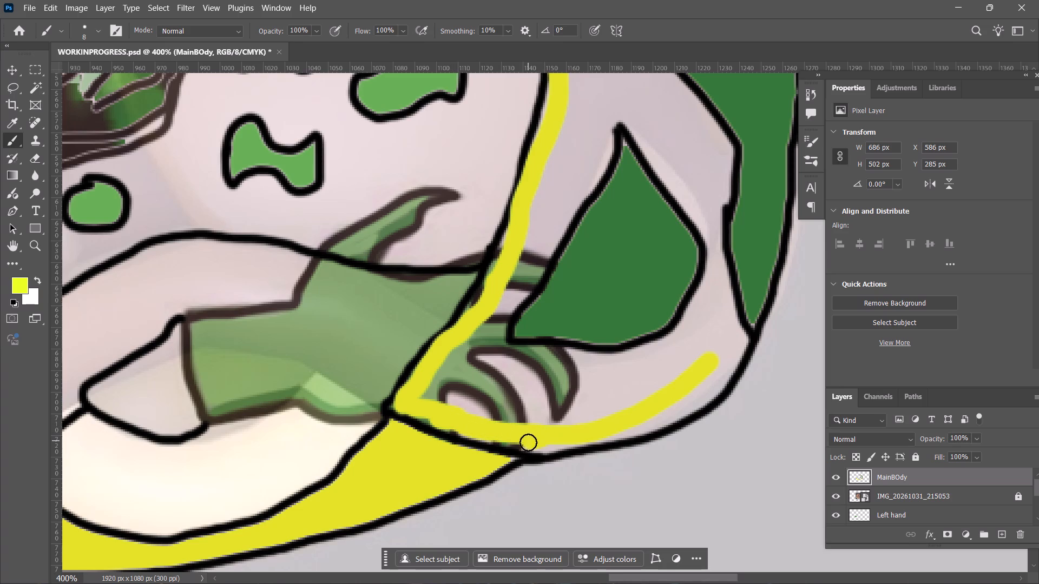
drag(528, 442, 690, 407)
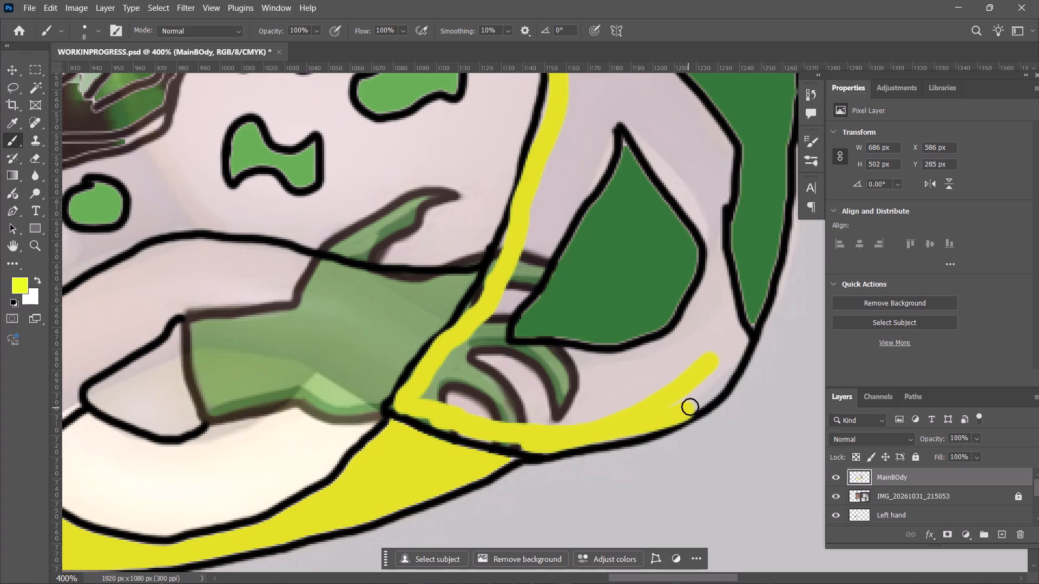
drag(690, 407, 740, 340)
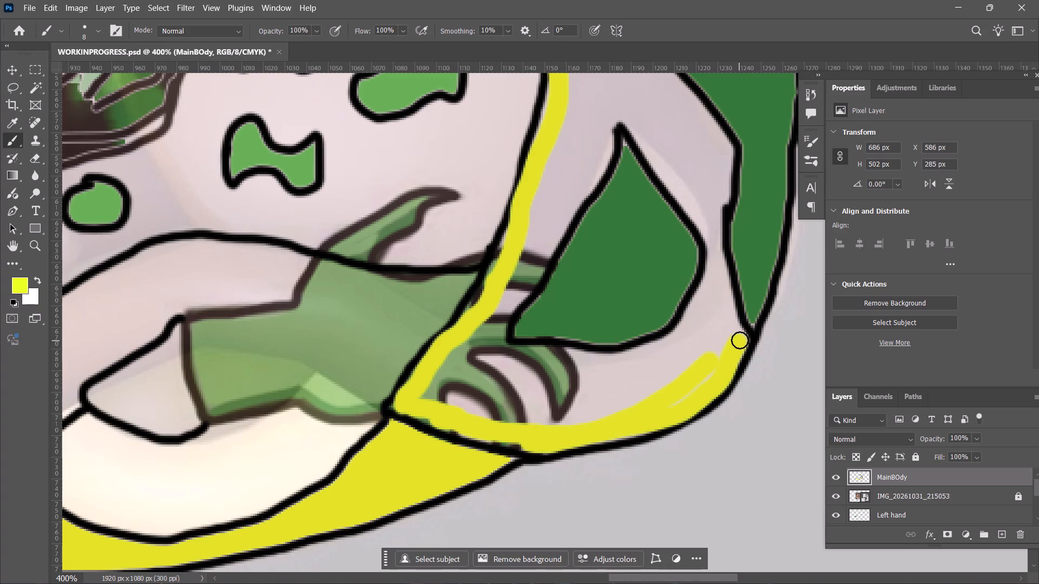
Fill the bordered area beneath the lowest dark green plate with yellow, covering the claws and the gap beside the plate's inner corner.
drag(740, 340, 544, 403)
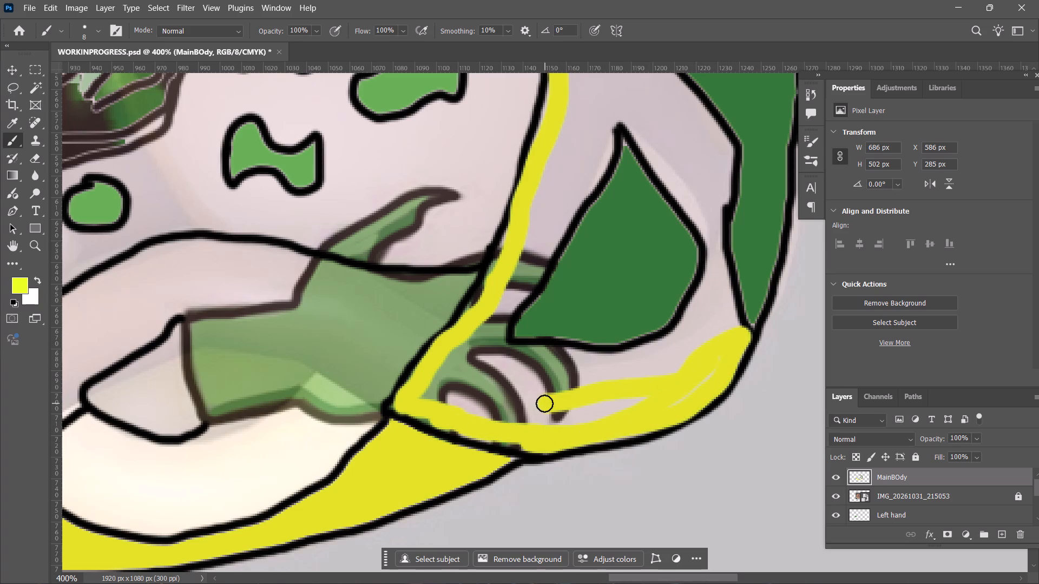
drag(544, 403, 451, 396)
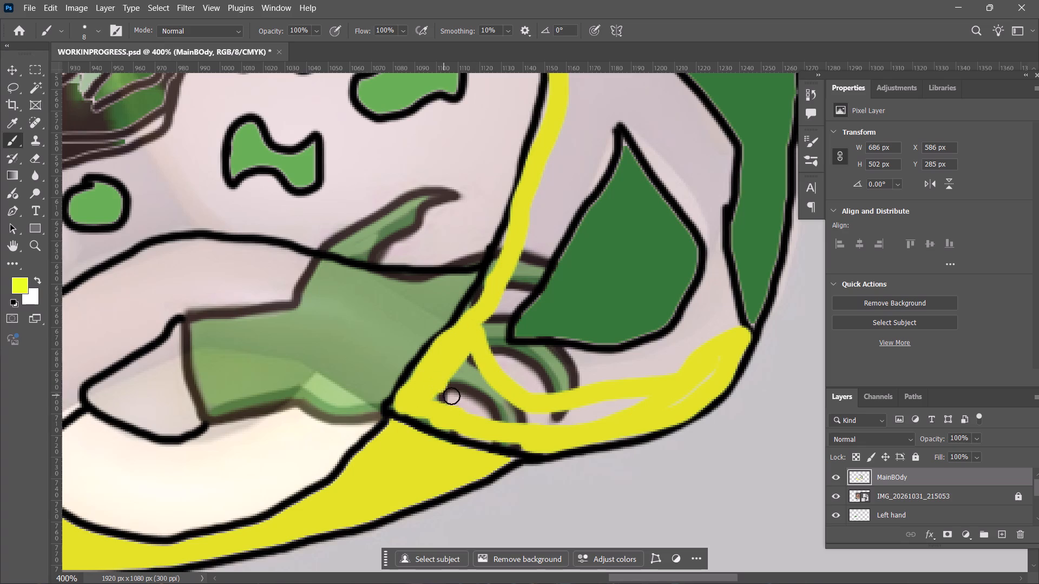
drag(451, 396, 485, 402)
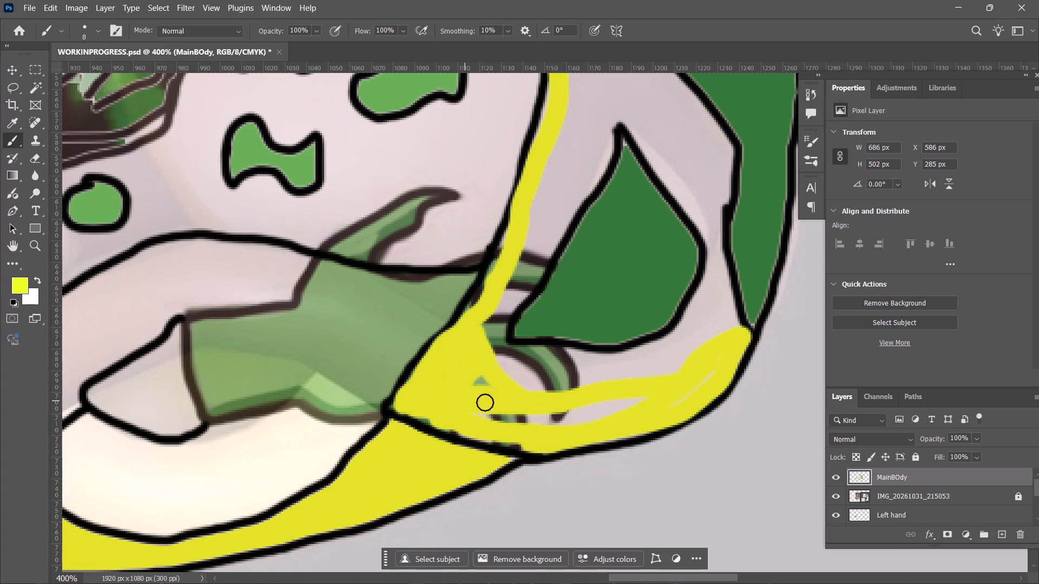
drag(485, 402, 584, 394)
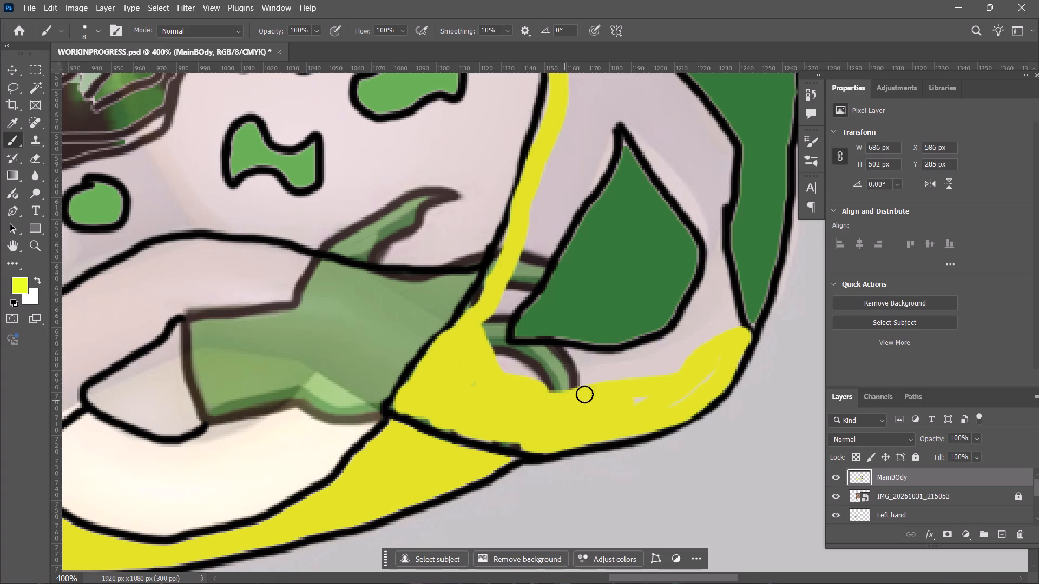
drag(584, 394, 501, 349)
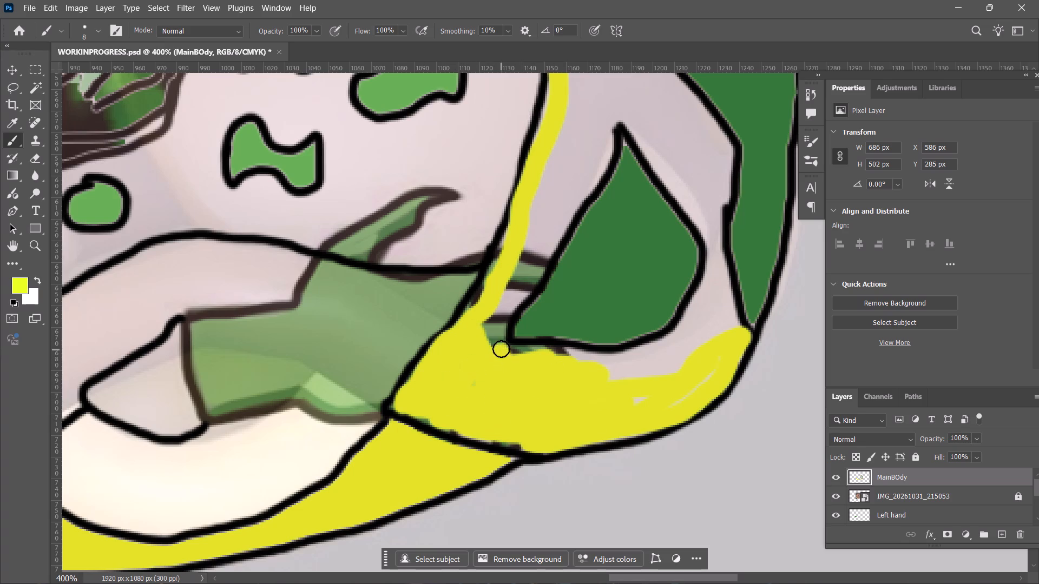
drag(501, 349, 527, 258)
Widen the yellow band outward from the inner shell line towards the peak and inner side of the lowest dark green plate.
scroll(530, 256, up, 13)
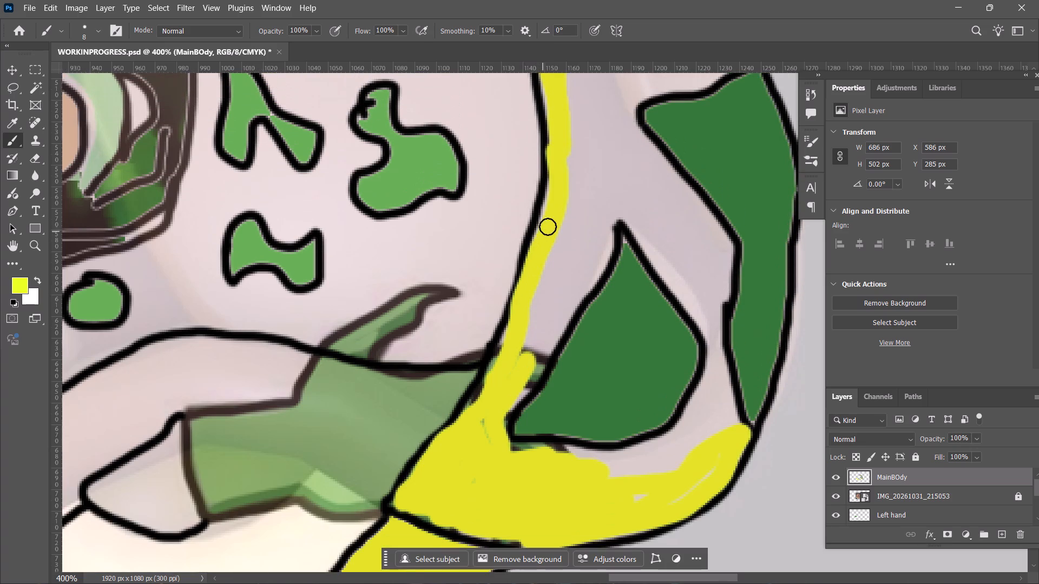
scroll(548, 227, up, 6)
drag(570, 189, 602, 326)
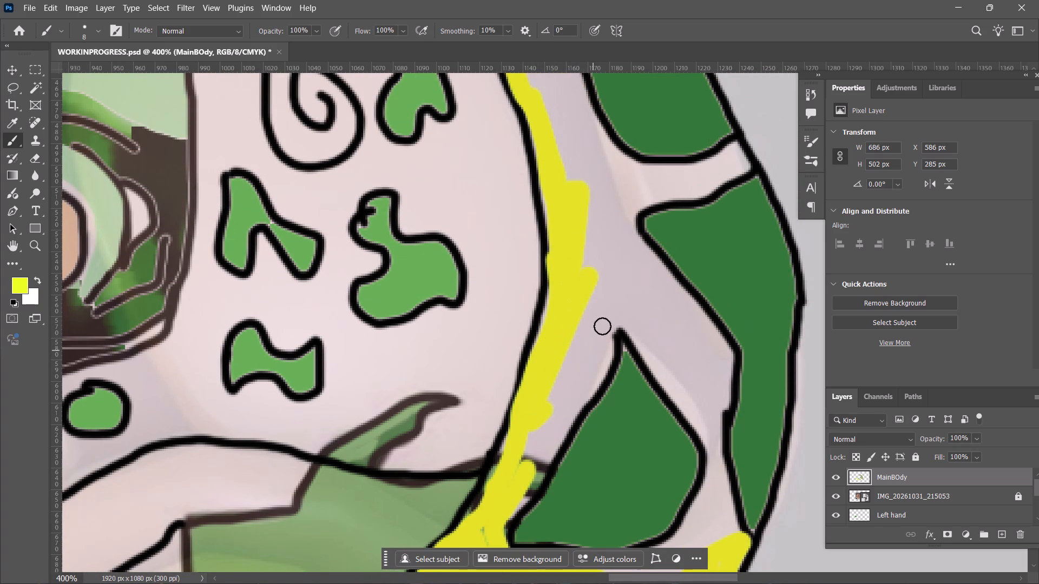
drag(602, 326, 525, 472)
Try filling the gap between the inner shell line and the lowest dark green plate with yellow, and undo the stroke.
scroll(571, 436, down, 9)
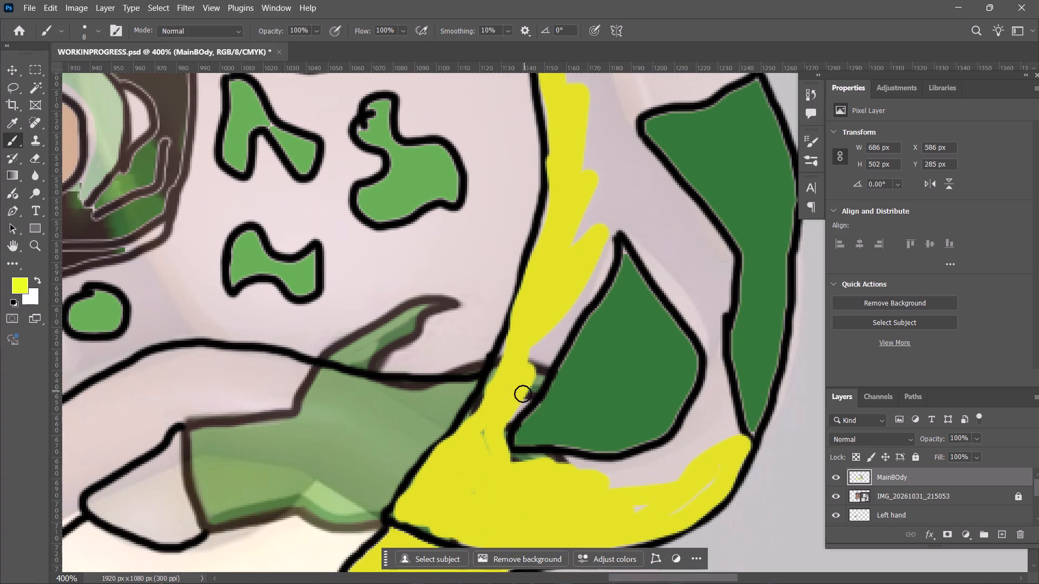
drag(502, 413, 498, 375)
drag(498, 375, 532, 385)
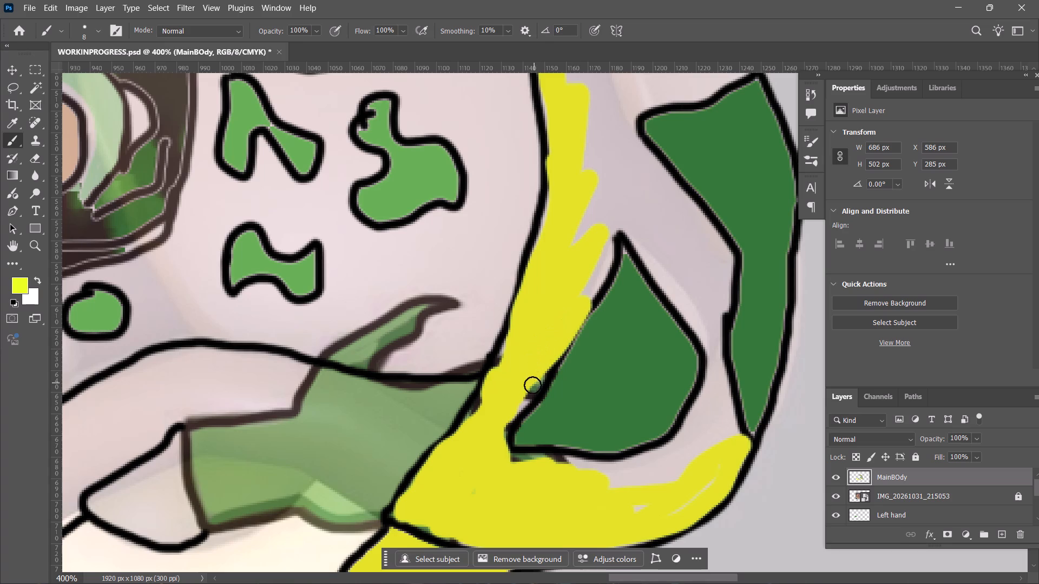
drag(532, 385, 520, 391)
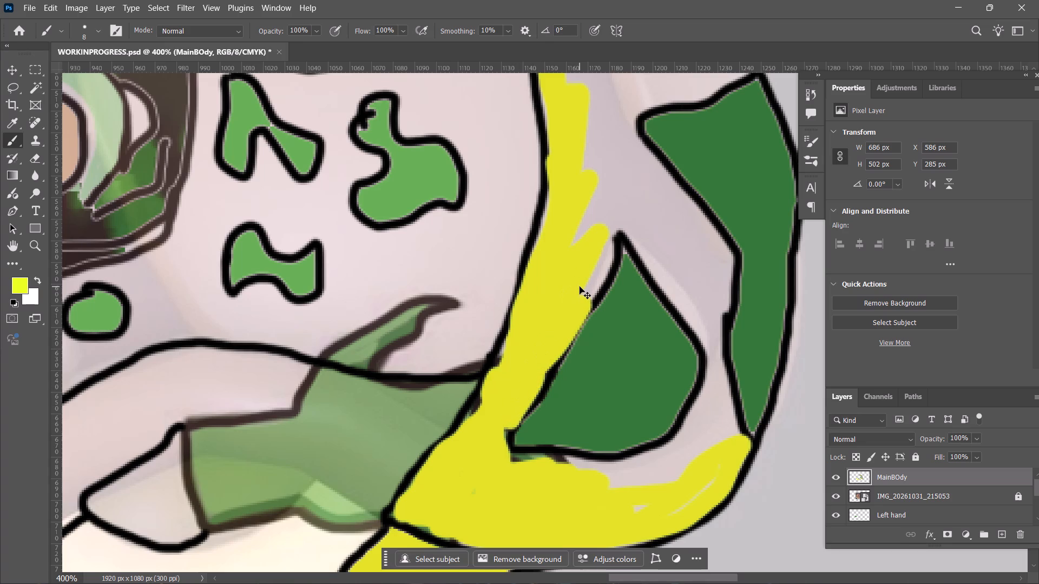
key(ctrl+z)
Brush yellow over part of the pale strip beneath the lowest dark green plate.
drag(625, 482, 669, 476)
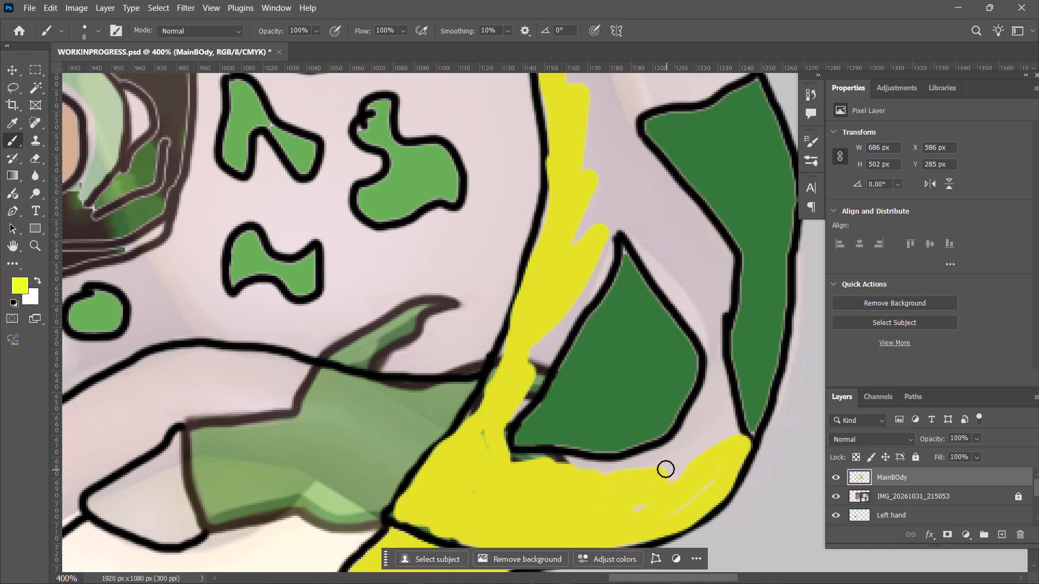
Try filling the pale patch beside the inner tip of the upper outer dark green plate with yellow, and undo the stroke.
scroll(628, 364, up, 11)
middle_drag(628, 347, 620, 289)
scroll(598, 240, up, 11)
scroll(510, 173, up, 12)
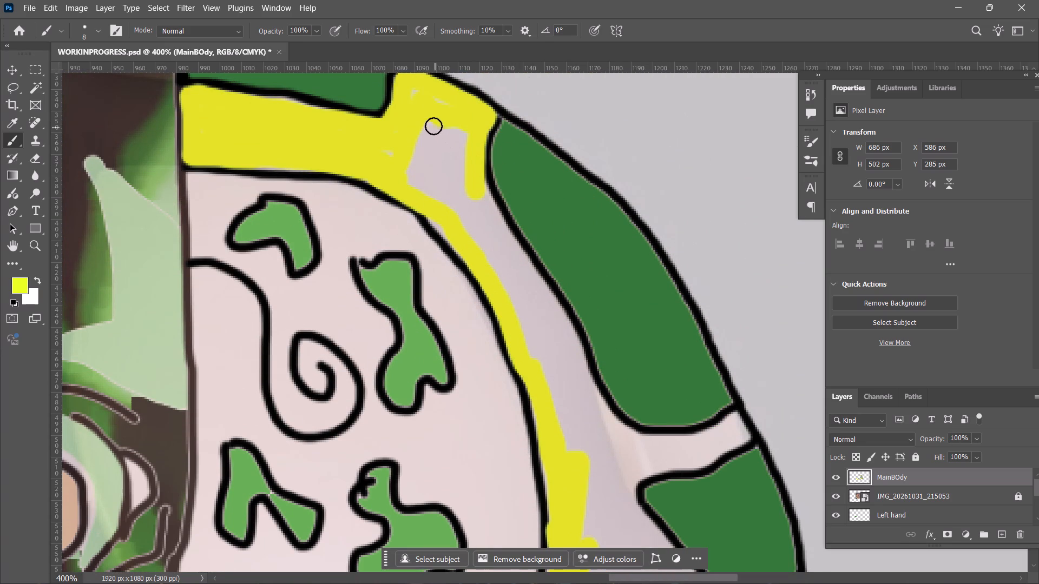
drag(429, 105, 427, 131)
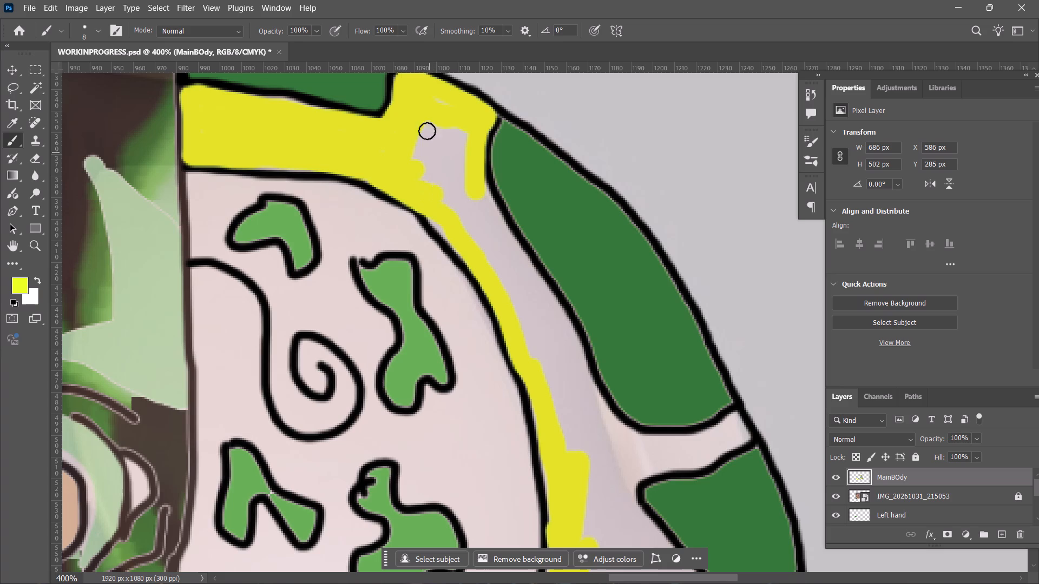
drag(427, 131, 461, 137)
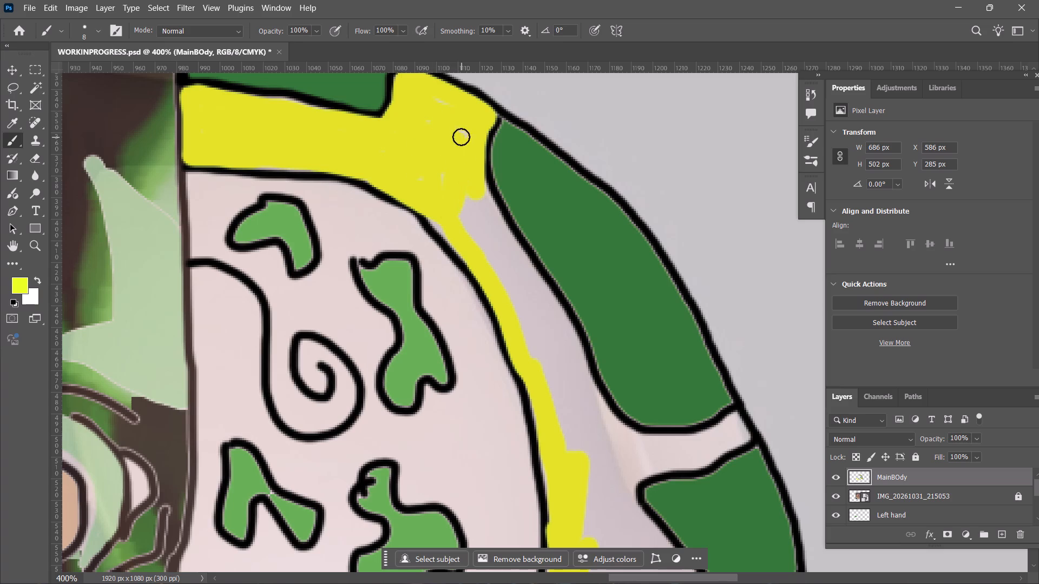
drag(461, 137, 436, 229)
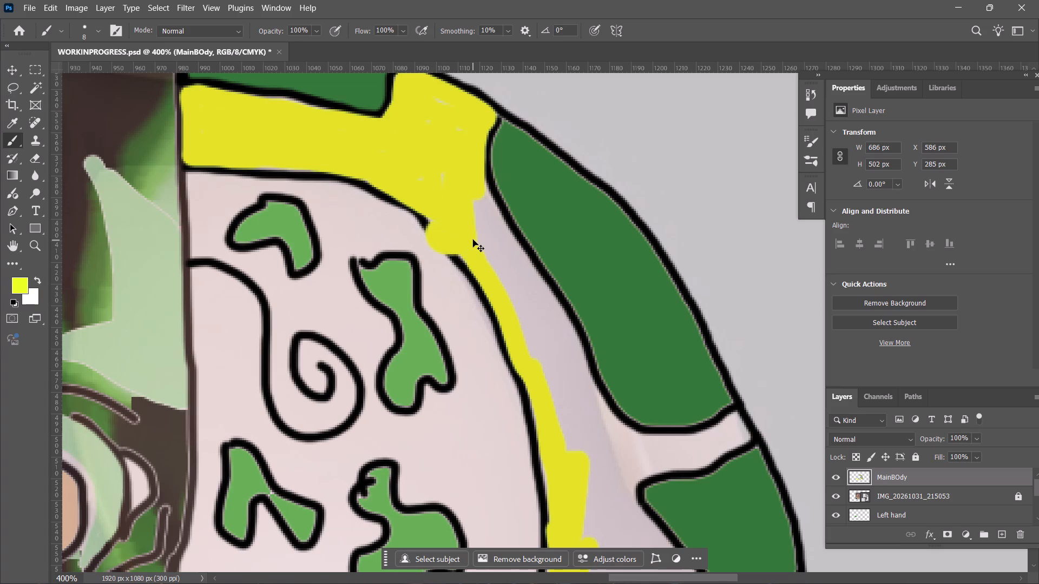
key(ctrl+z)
Fill the pale strip between the inner shell line and the upper outer dark green plate with yellow, up to the plate's outline.
drag(418, 132, 418, 96)
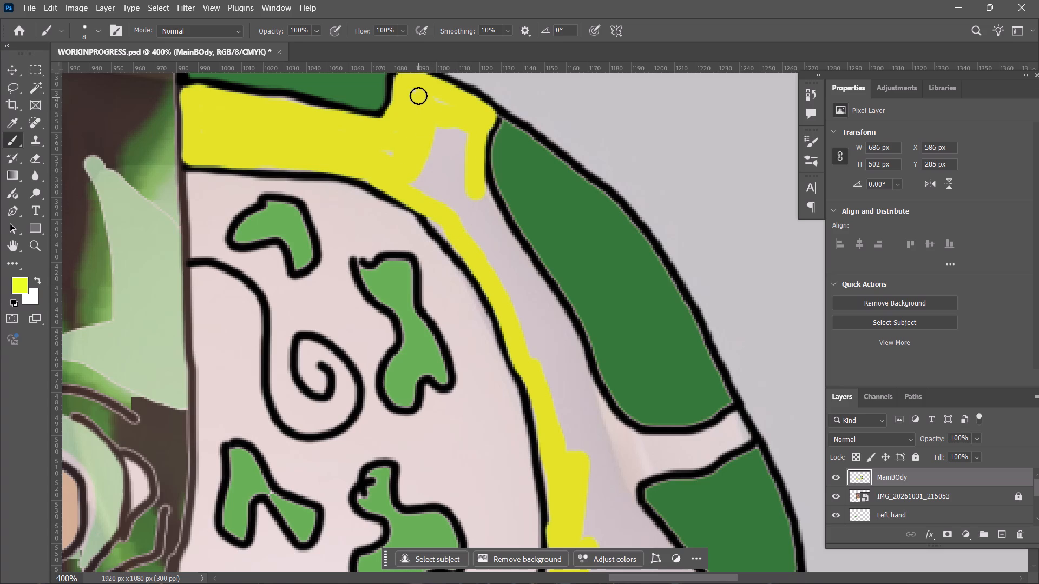
drag(418, 96, 394, 167)
drag(414, 187, 431, 197)
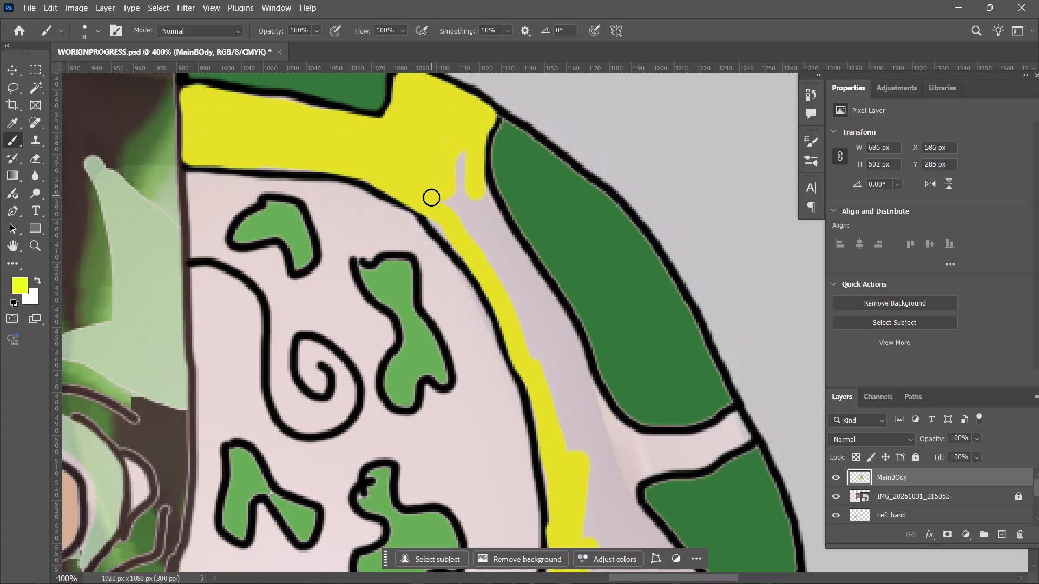
drag(431, 197, 450, 176)
drag(450, 176, 521, 316)
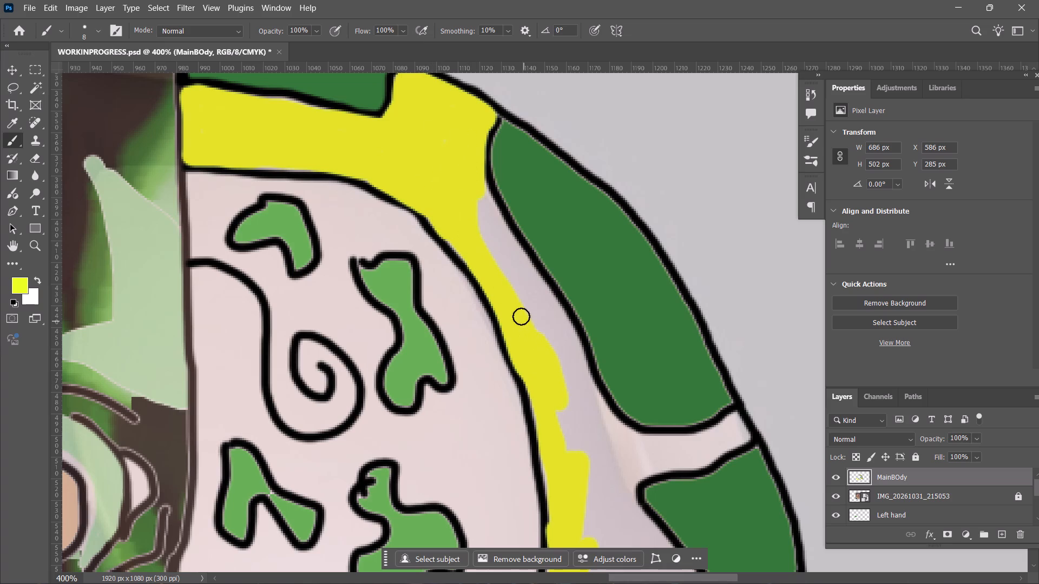
drag(521, 316, 536, 322)
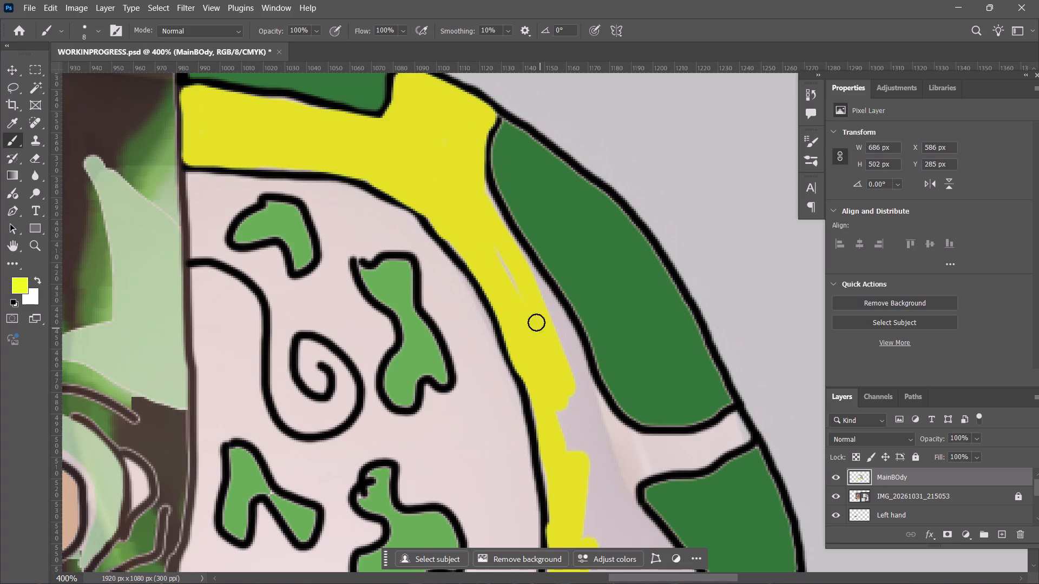
drag(536, 322, 511, 242)
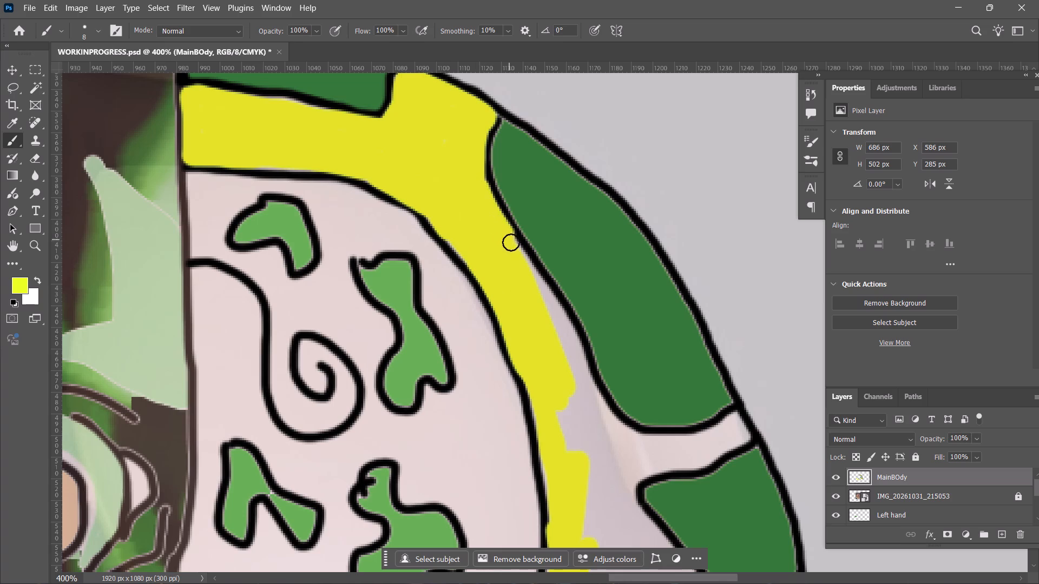
drag(511, 242, 577, 351)
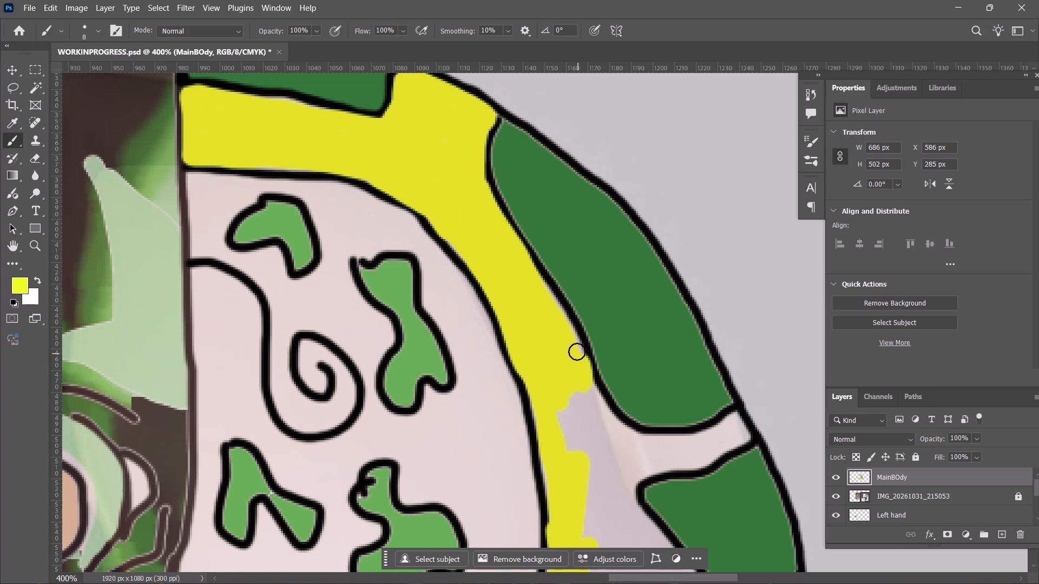
drag(577, 351, 545, 299)
Brush yellow along the gap between the upper and middle outer plates, joining it to the inner yellow band.
scroll(557, 317, down, 8)
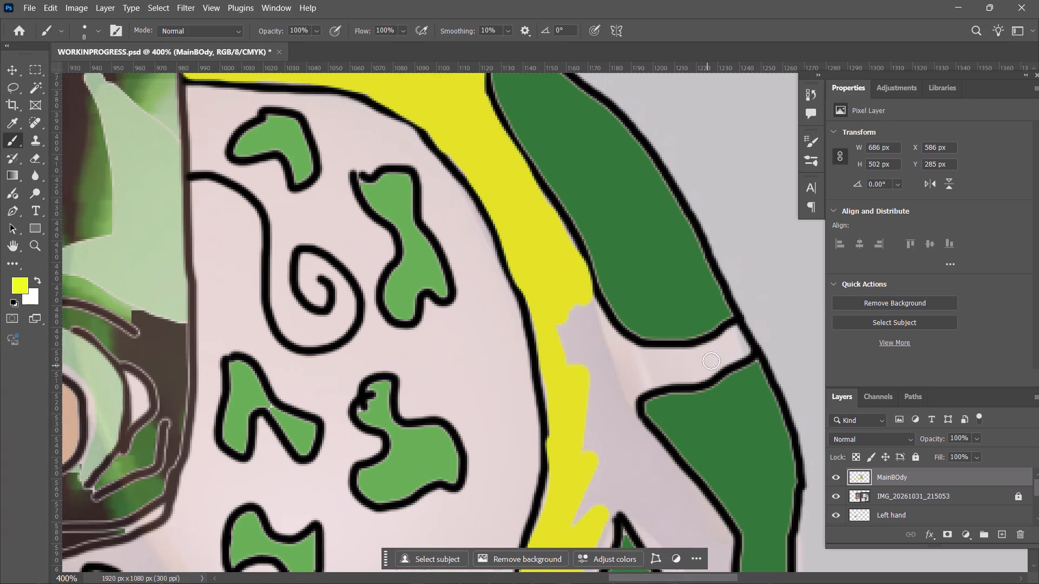
drag(733, 334, 734, 339)
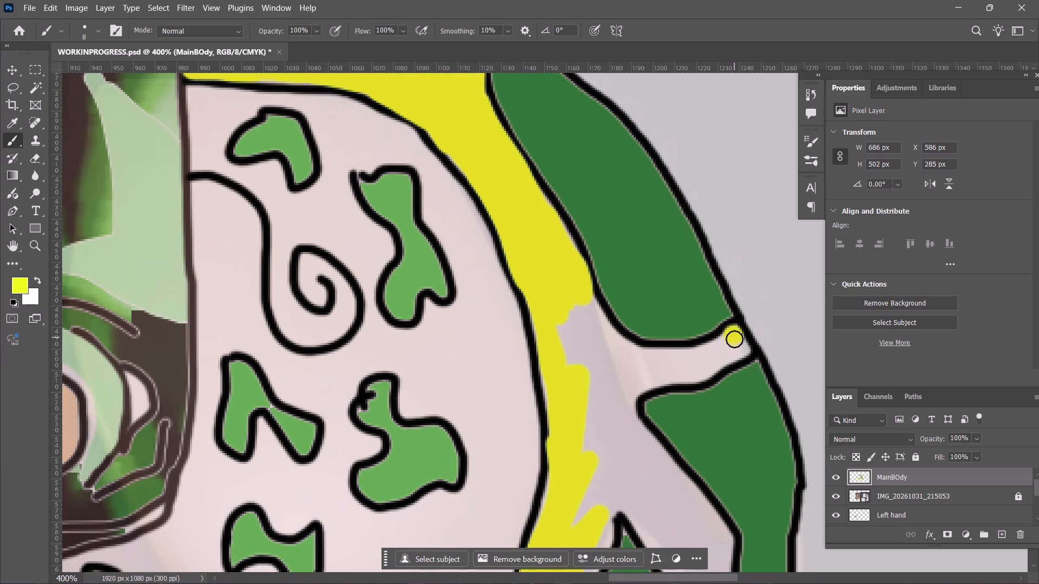
drag(734, 339, 659, 378)
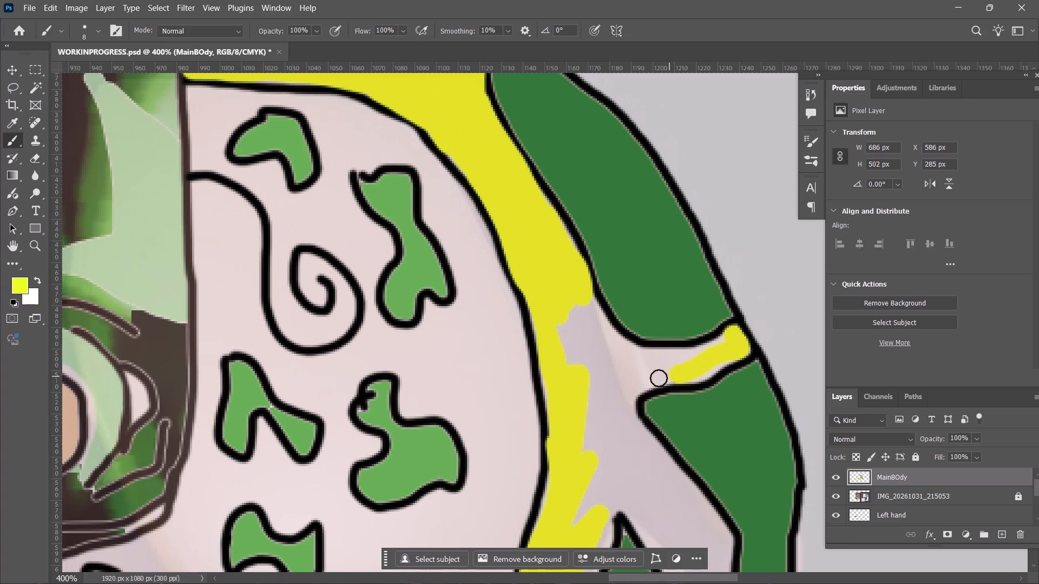
drag(659, 378, 568, 305)
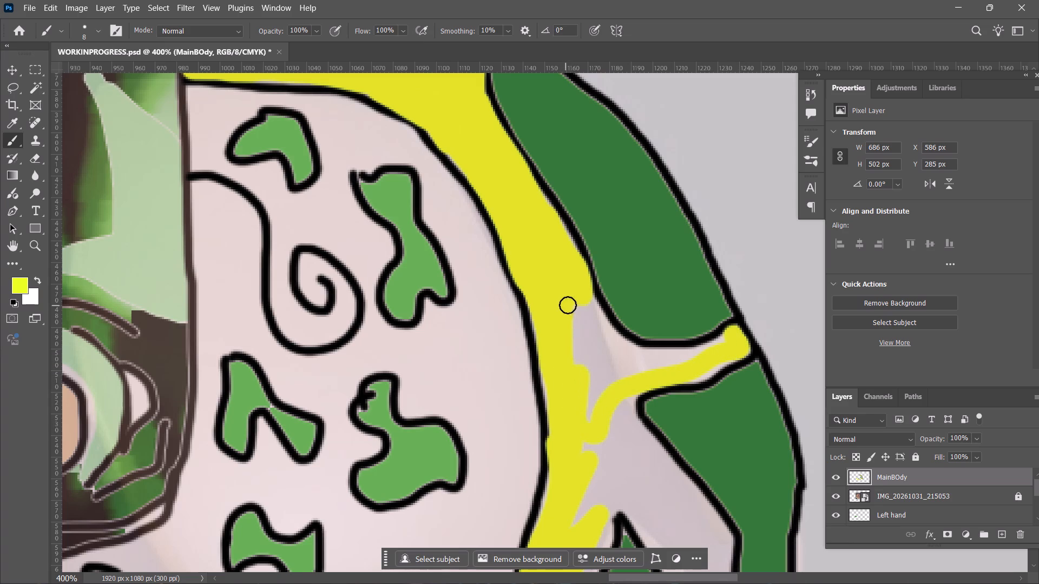
drag(568, 305, 664, 356)
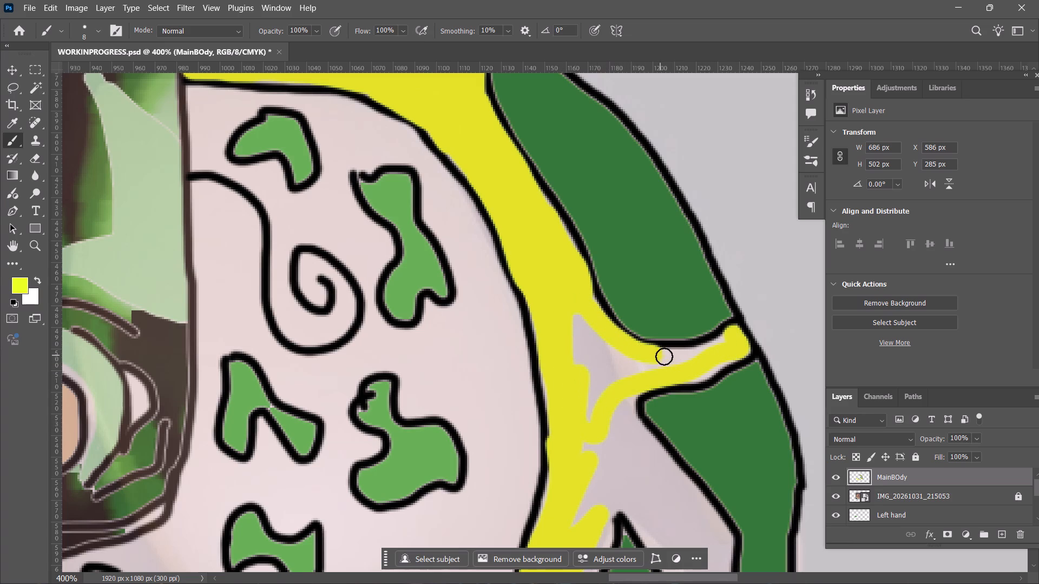
drag(664, 356, 726, 341)
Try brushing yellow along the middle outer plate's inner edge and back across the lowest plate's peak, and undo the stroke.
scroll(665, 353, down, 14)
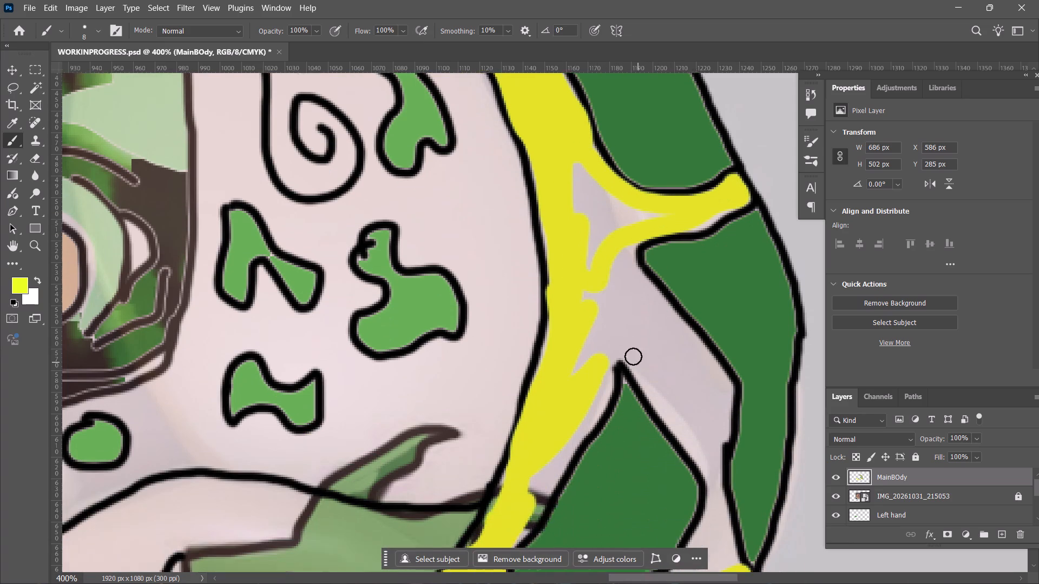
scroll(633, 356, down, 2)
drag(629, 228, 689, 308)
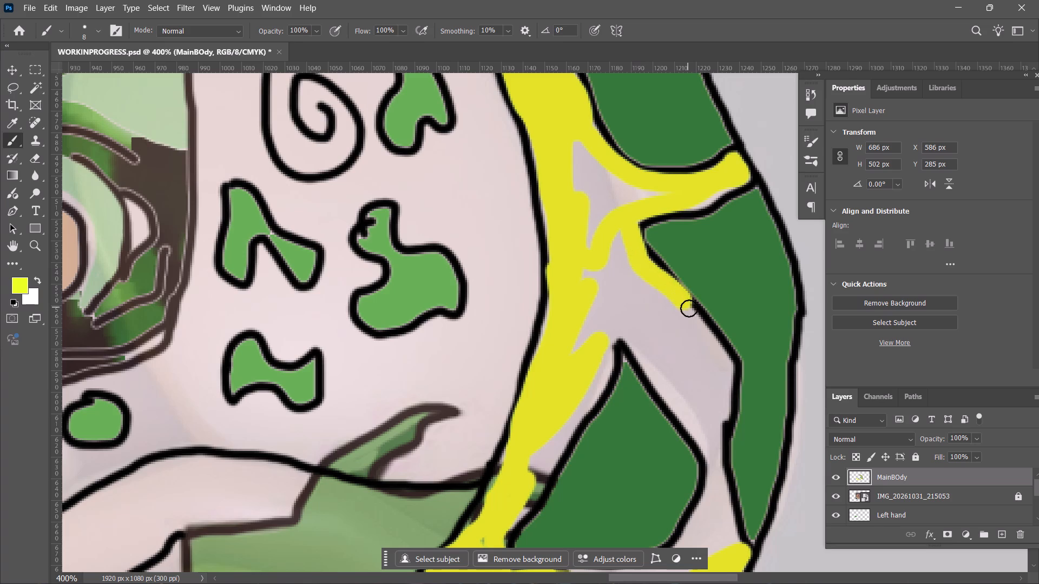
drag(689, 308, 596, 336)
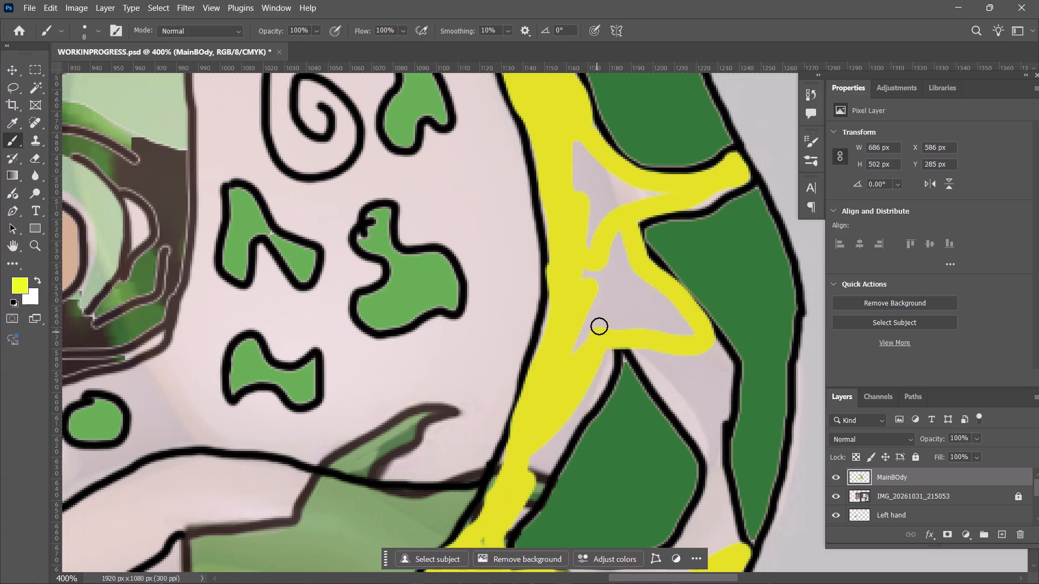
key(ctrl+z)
Brush a yellow loop enclosing the pale pocket above the lowest dark green plate's peak.
drag(601, 335, 650, 326)
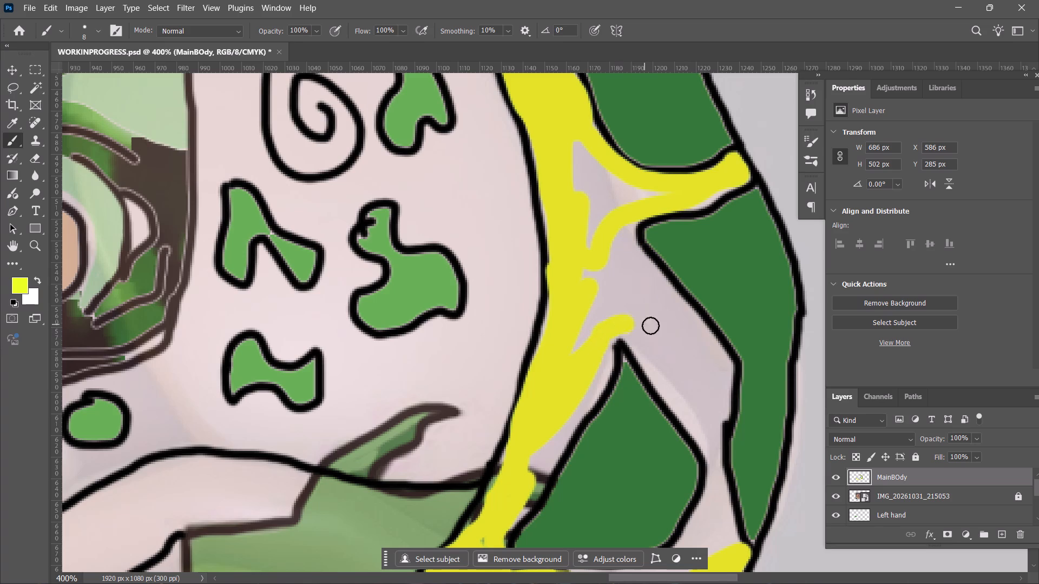
drag(650, 326, 610, 237)
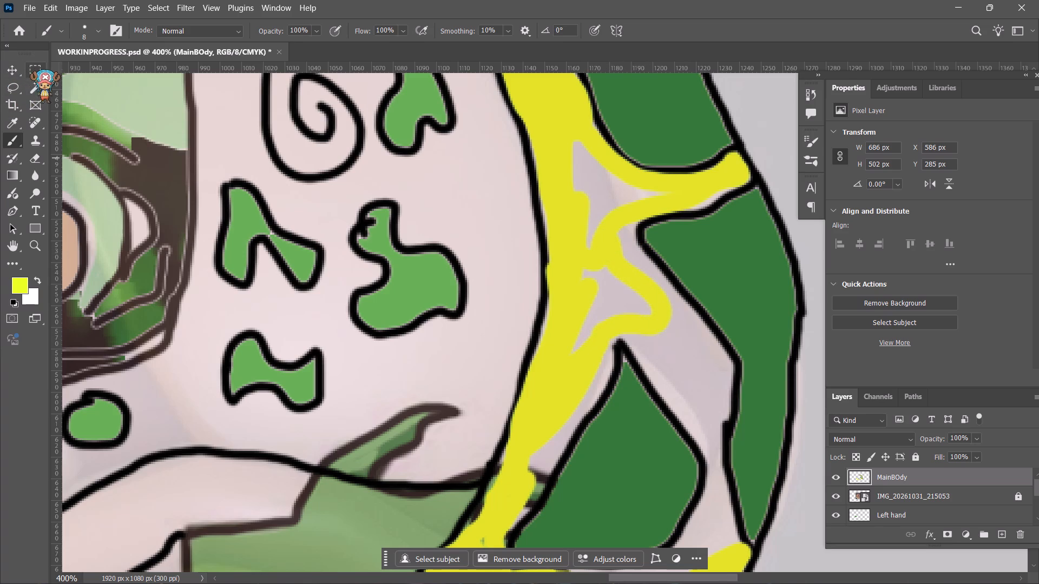
Select the enclosed pale pocket above the lowest plate's peak with the Magic Wand and apply Content-Aware Fill.
click(32, 90)
click(611, 290)
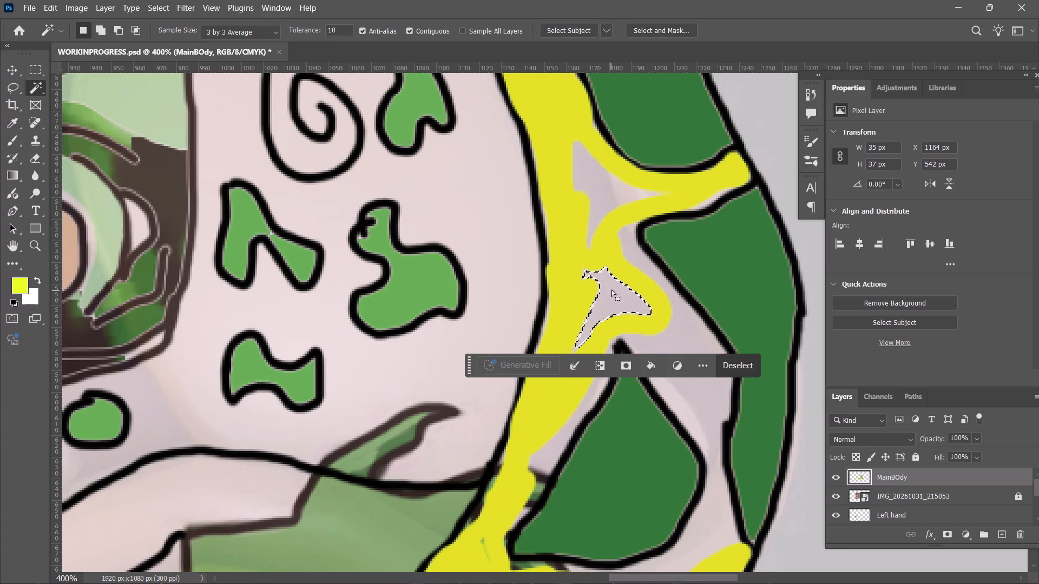
click(653, 363)
click(686, 384)
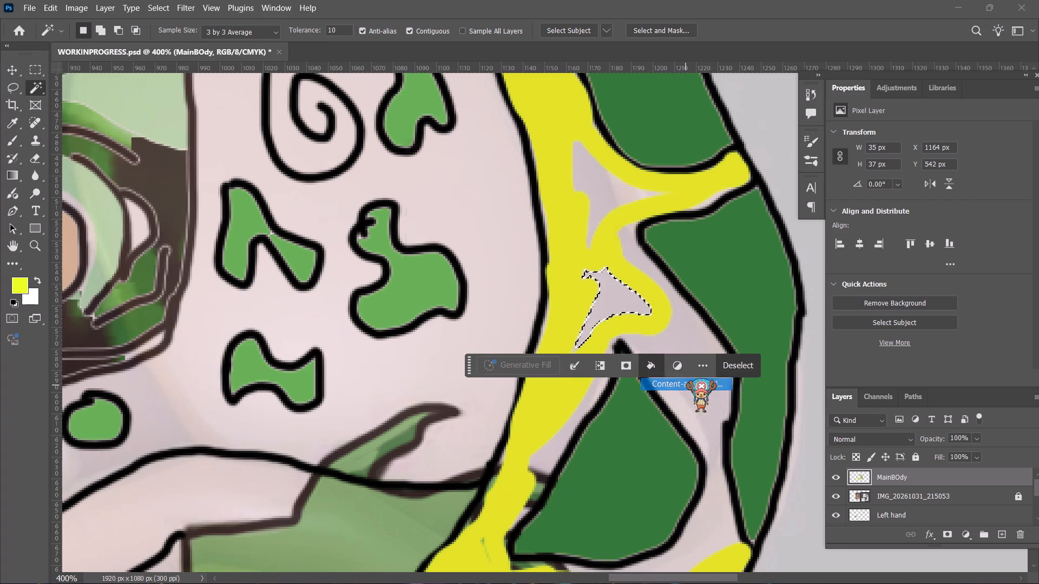
click(603, 140)
click(597, 131)
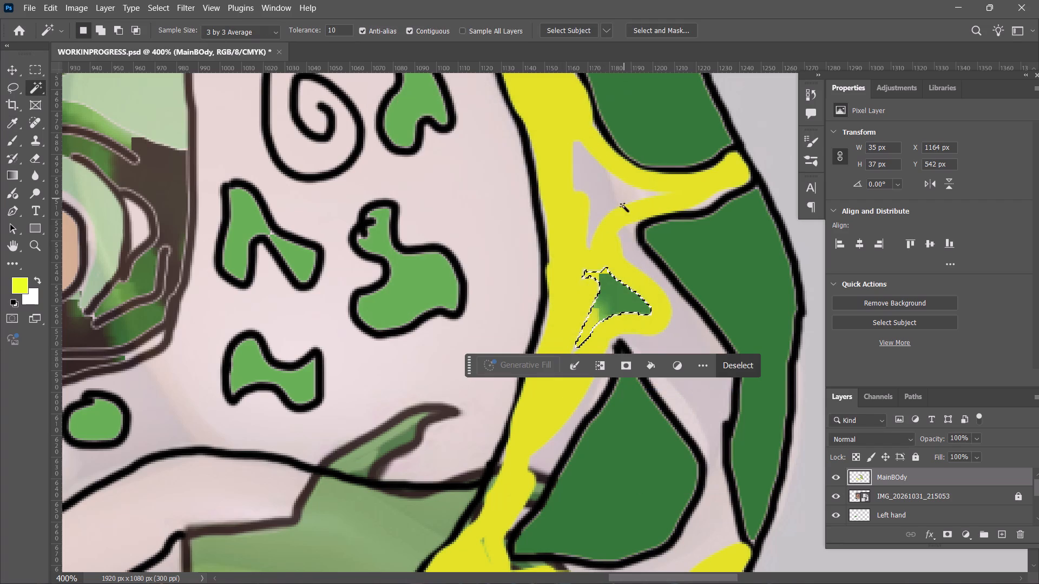
Select the pale pocket where the plate gap meets the yellow band and apply Content-Aware Fill.
click(582, 161)
right_click(595, 174)
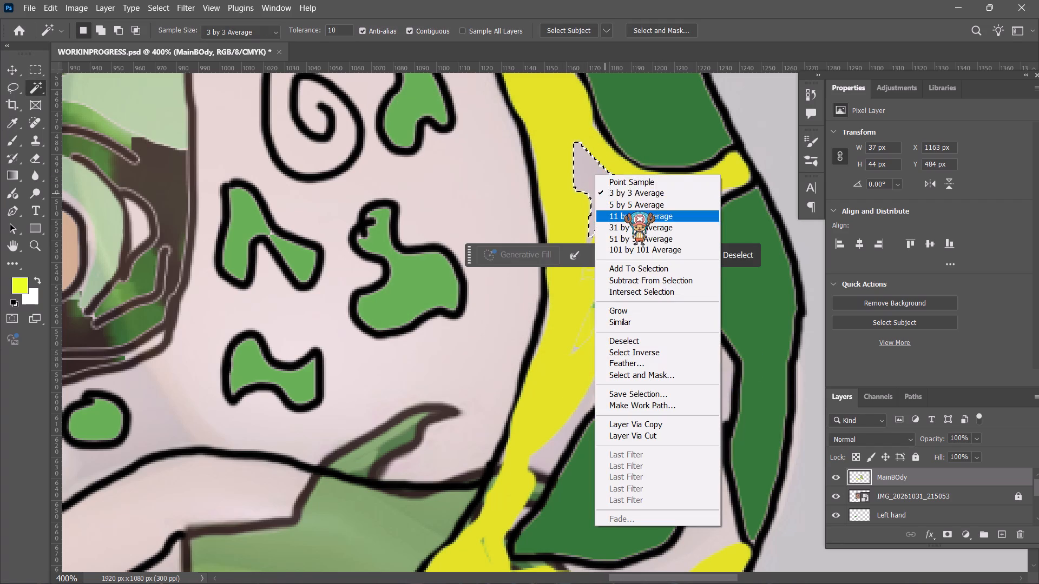
click(570, 191)
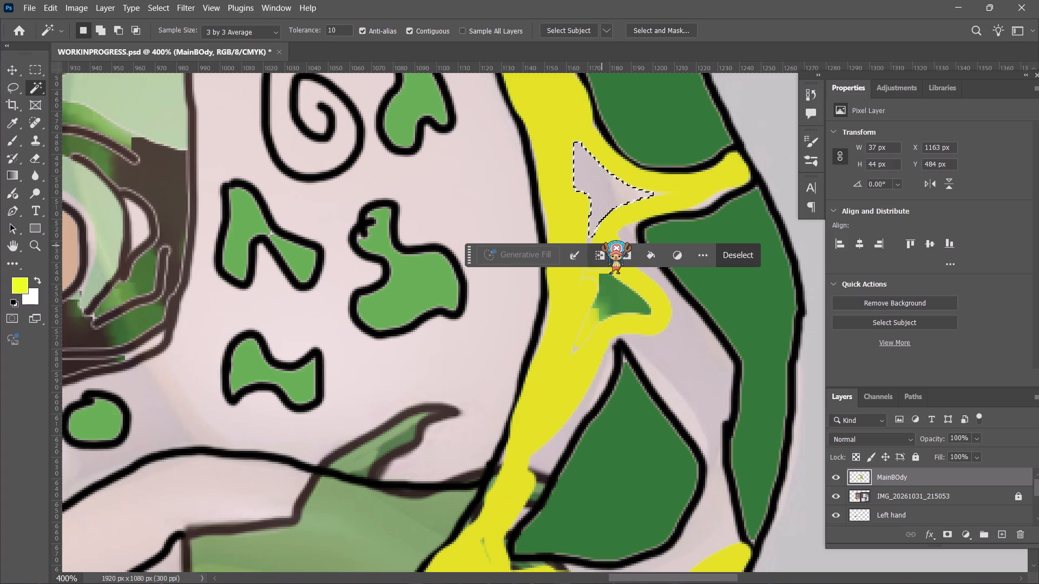
click(656, 258)
key(Return)
key(Return)
triple_click(654, 256)
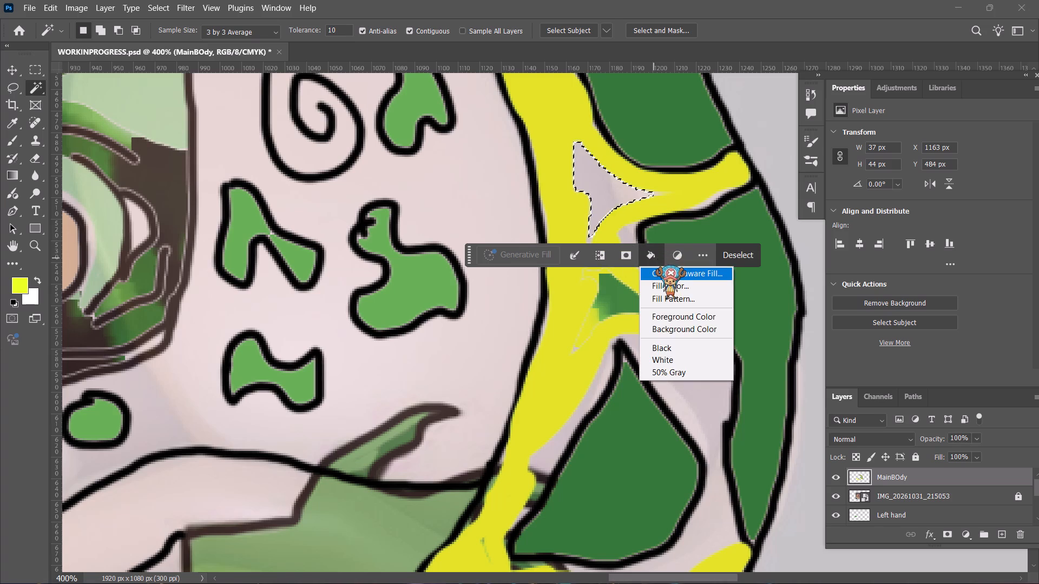
click(656, 272)
key(Return)
key(Return)
key(Return)
Select the pale area between the lowest dark green plate and the middle outer plate and apply Content-Aware Fill.
scroll(641, 279, down, 4)
click(679, 303)
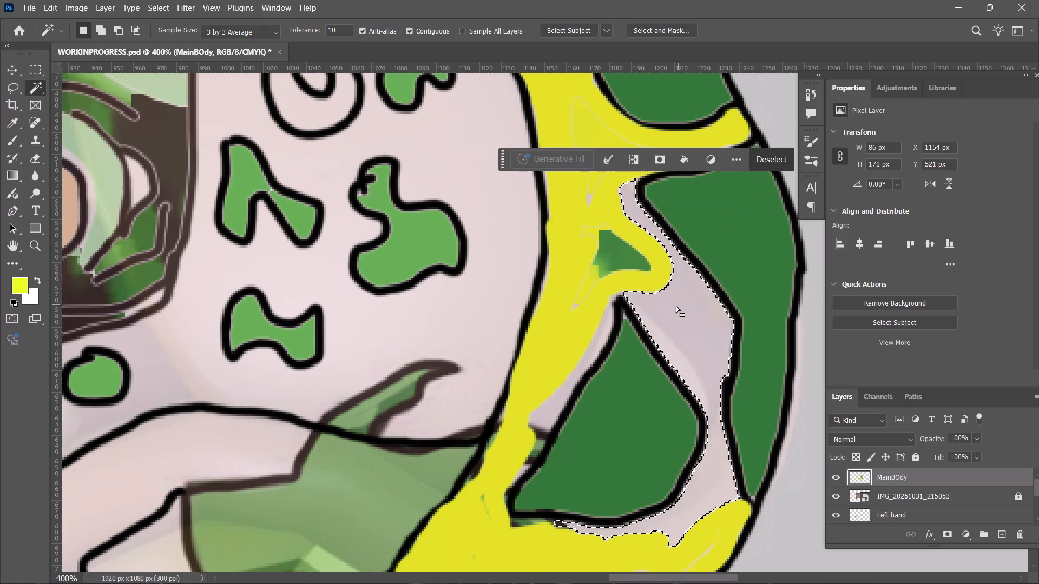
key(Return)
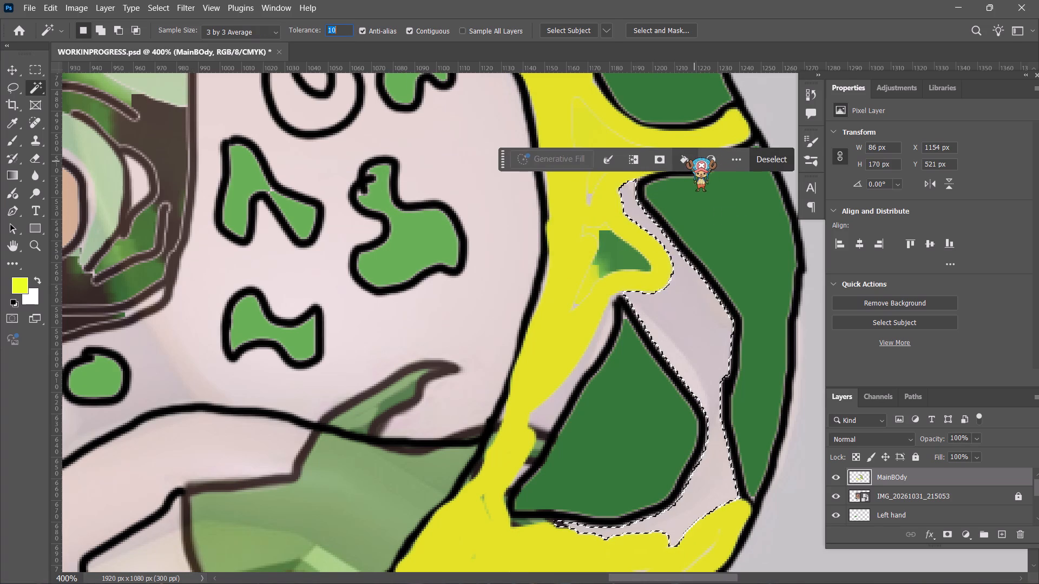
click(687, 163)
click(706, 177)
key(Return)
key(Return)
Select the pale sliver along the lowest dark green plate's inner side and apply Content-Aware Fill.
scroll(654, 240, down, 8)
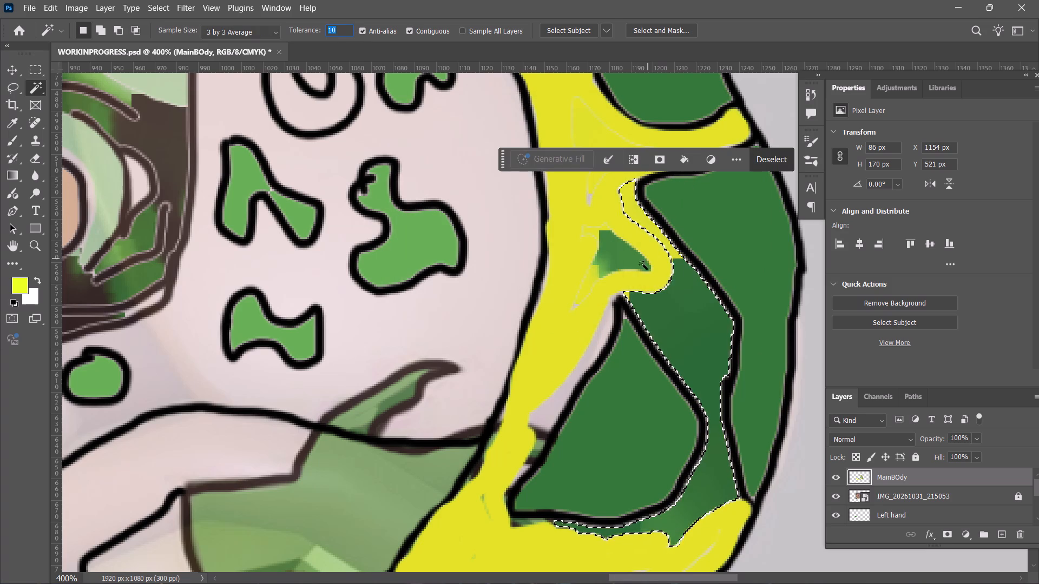
click(605, 338)
click(601, 330)
key(Return)
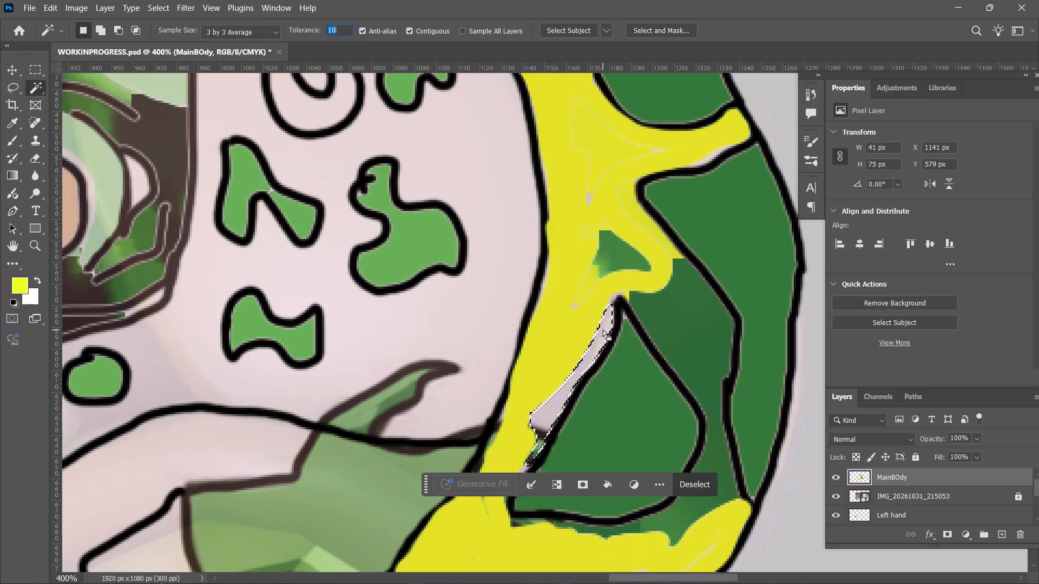
key(Return)
click(601, 483)
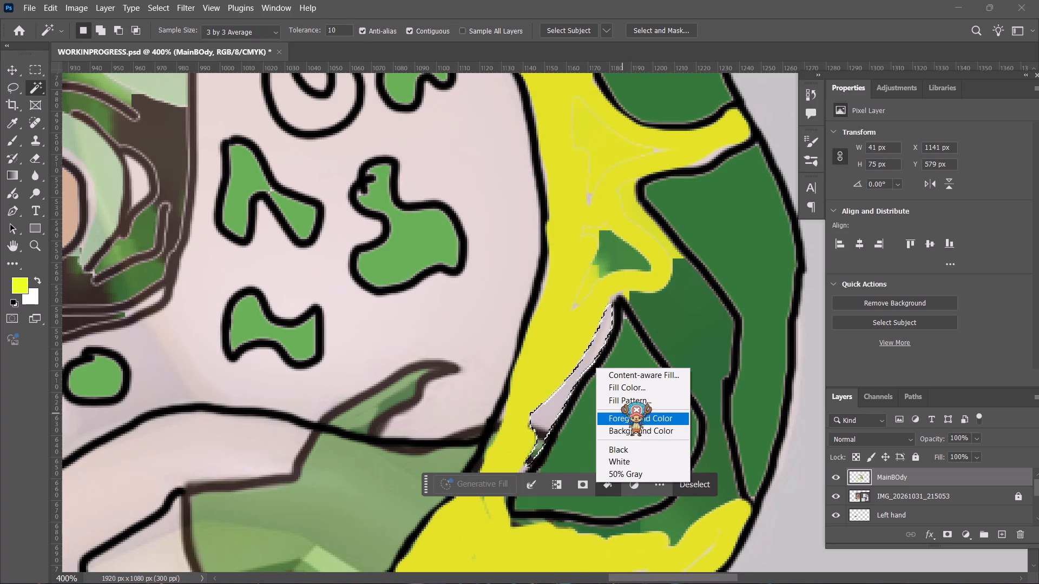
click(638, 379)
key(Return)
key(Return)
Select the outlined light green spot nearest the yellow band and examine the shell's fills across the whole character.
scroll(443, 205, down, 7)
scroll(426, 243, up, 7)
click(387, 195)
scroll(454, 228, up, 6)
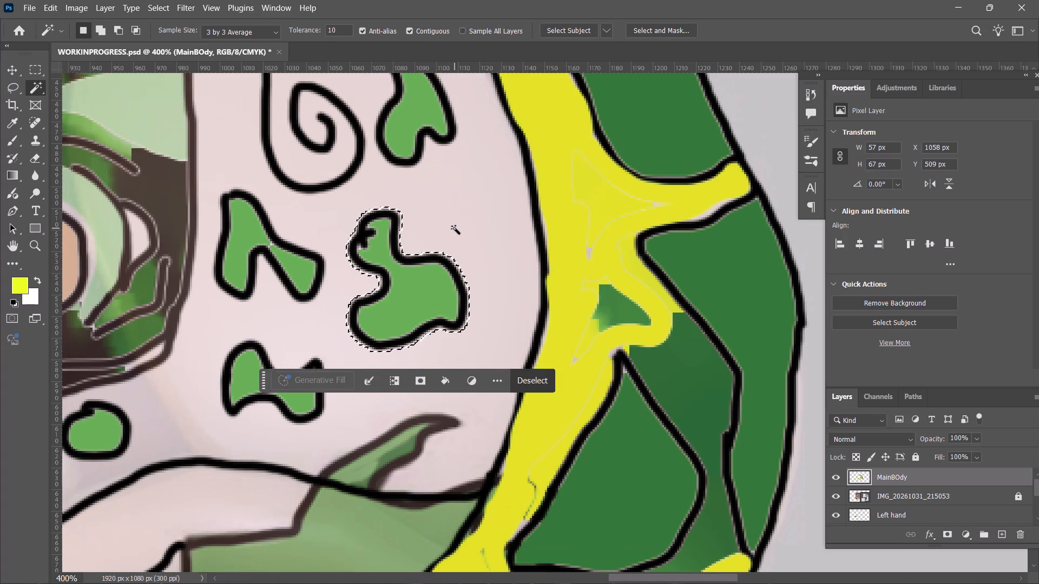
ctrl+scroll(456, 226, down, 9)
ctrl+scroll(456, 226, up, 20)
ctrl+scroll(456, 226, up, 2)
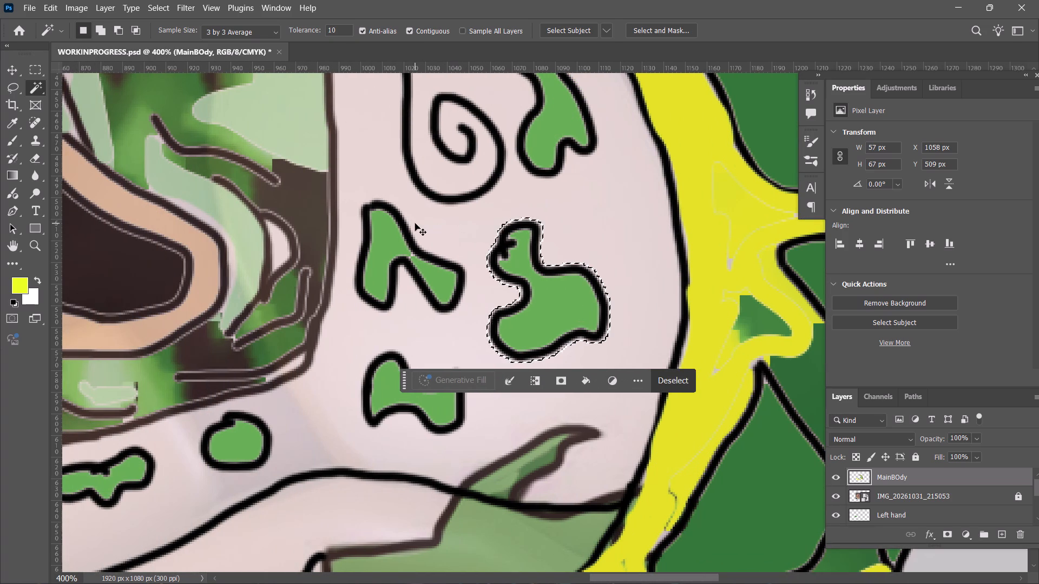
key(ctrl+minus)
key(ctrl+minus)
key(ctrl+minus)
key(ctrl+plus)
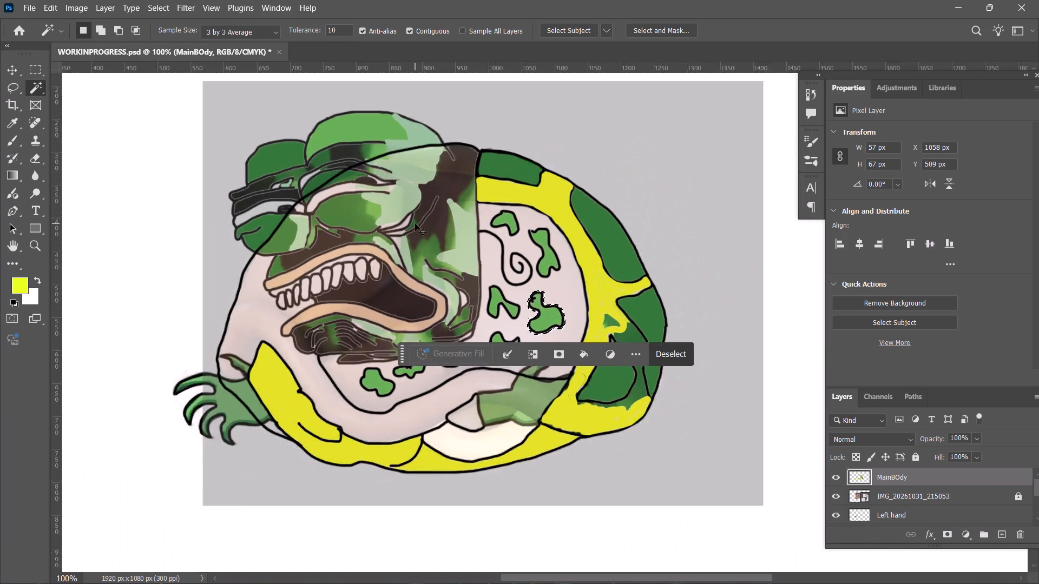
Clear the selection around the light green spot and examine the shell, spots and plates across the whole character.
key(ctrl+minus)
key(ctrl+plus)
key(ctrl+minus)
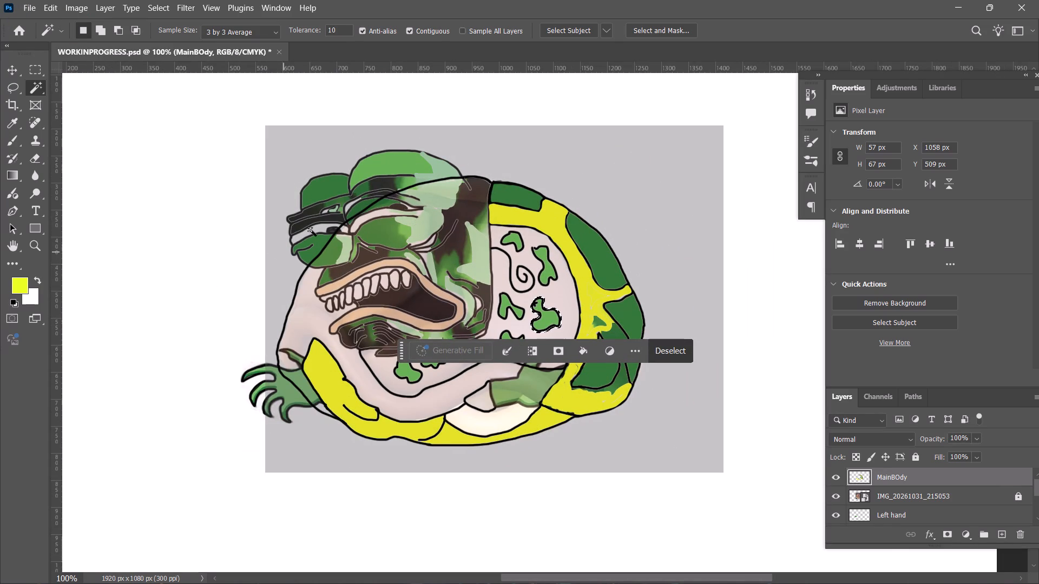
scroll(596, 268, down, 7)
scroll(587, 271, up, 7)
scroll(565, 267, down, 4)
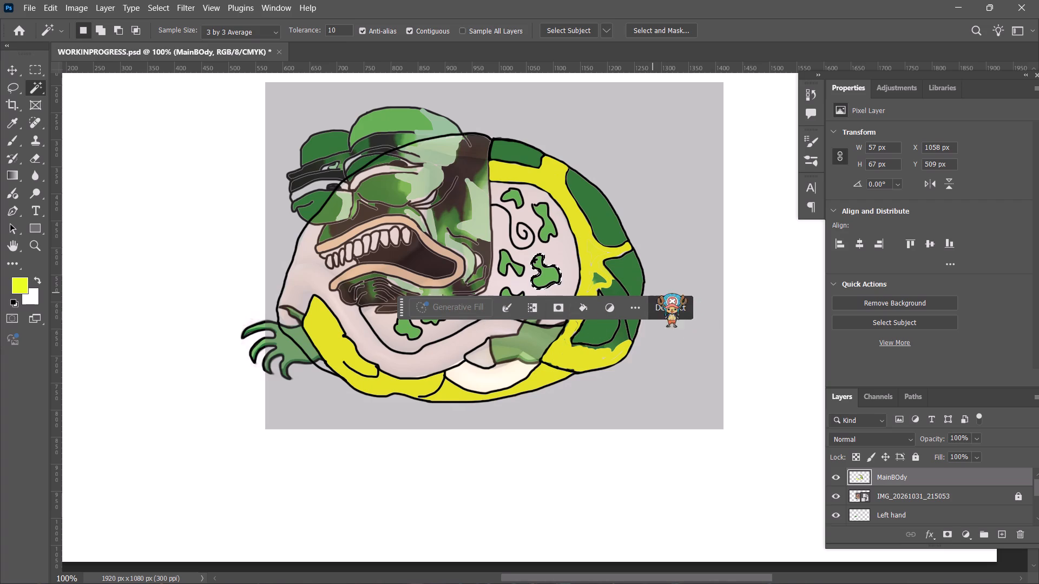
click(679, 308)
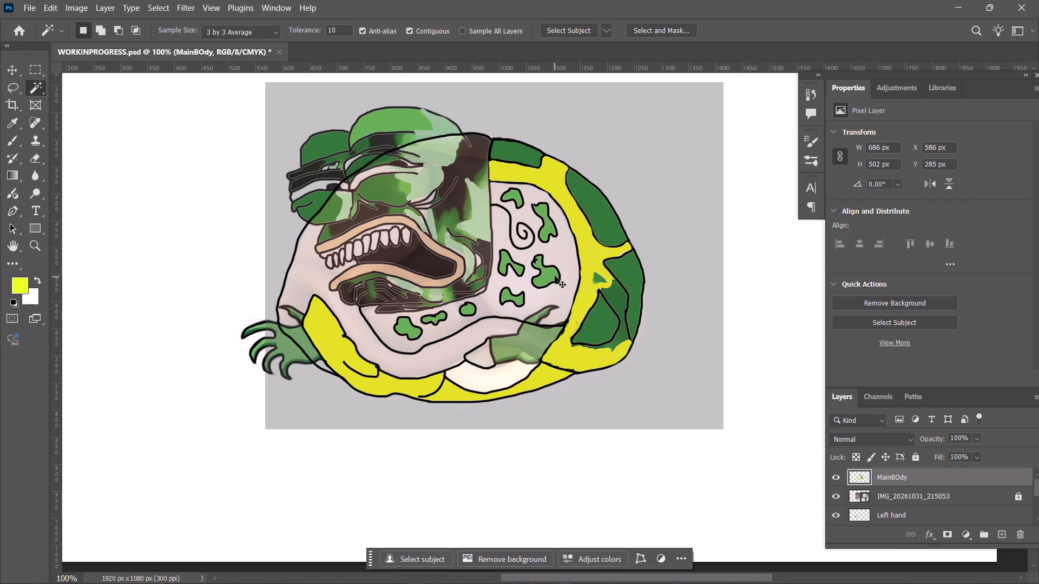
key(ctrl+plus)
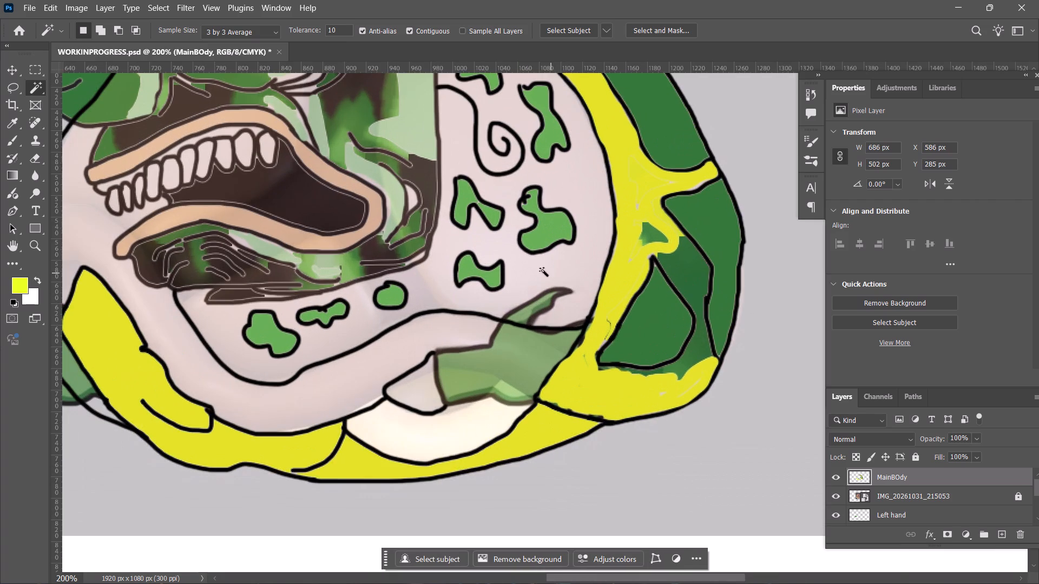
scroll(545, 224, up, 6)
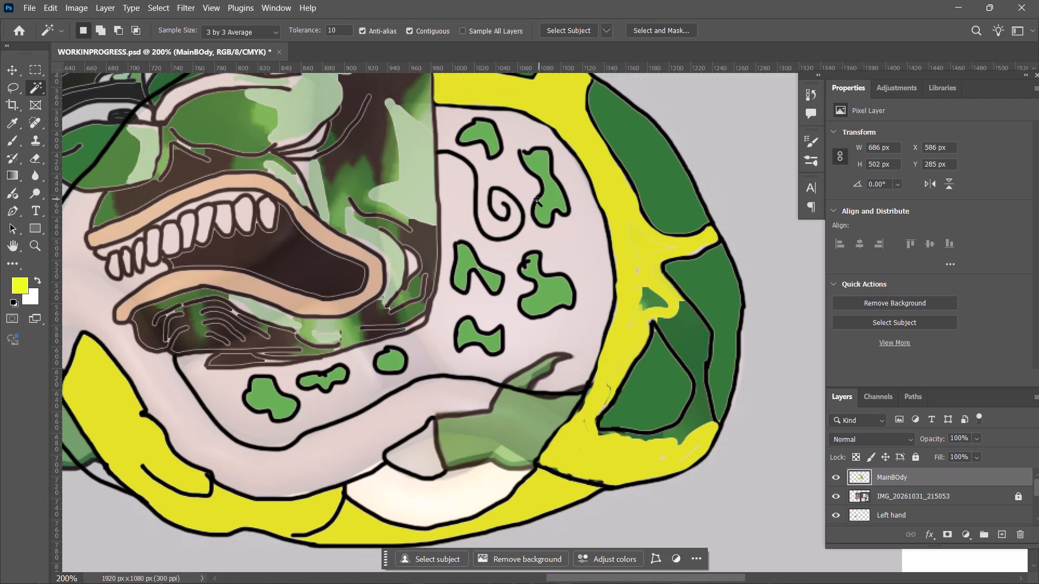
scroll(512, 209, up, 8)
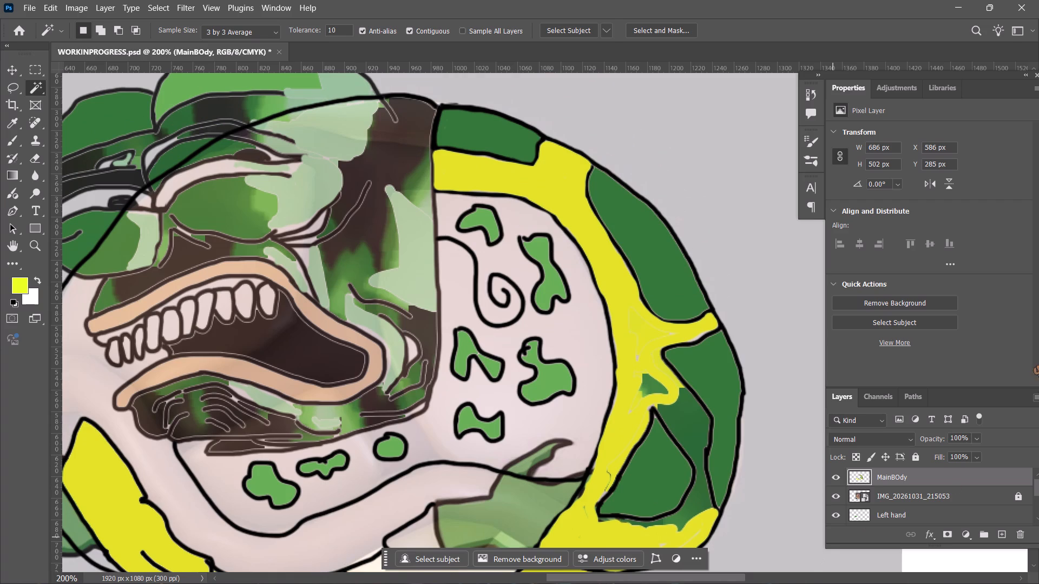
Unlock the reference photo layer IMG_20261031_215053 and delete it.
click(895, 499)
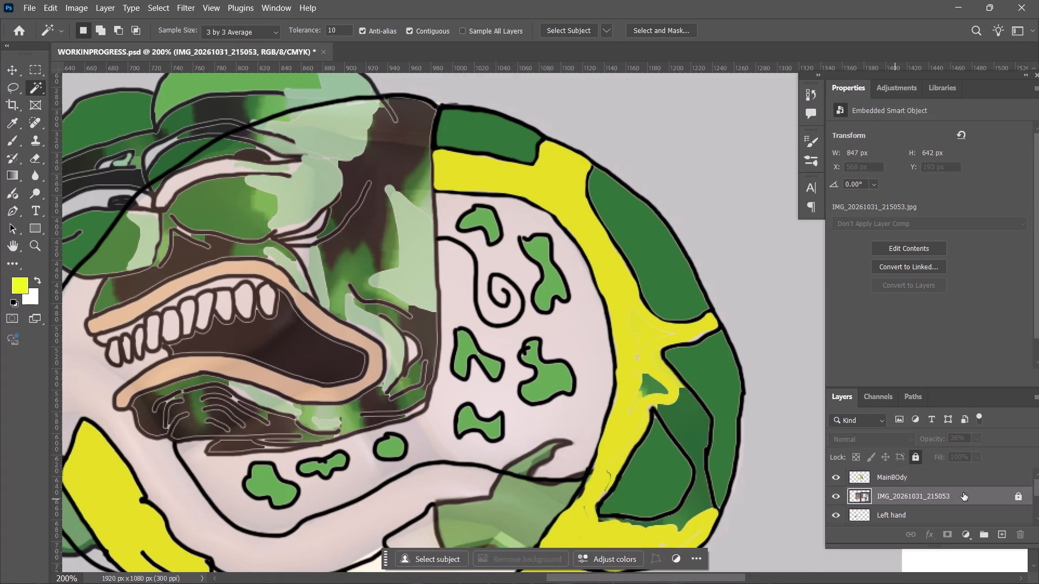
click(1019, 493)
click(1021, 537)
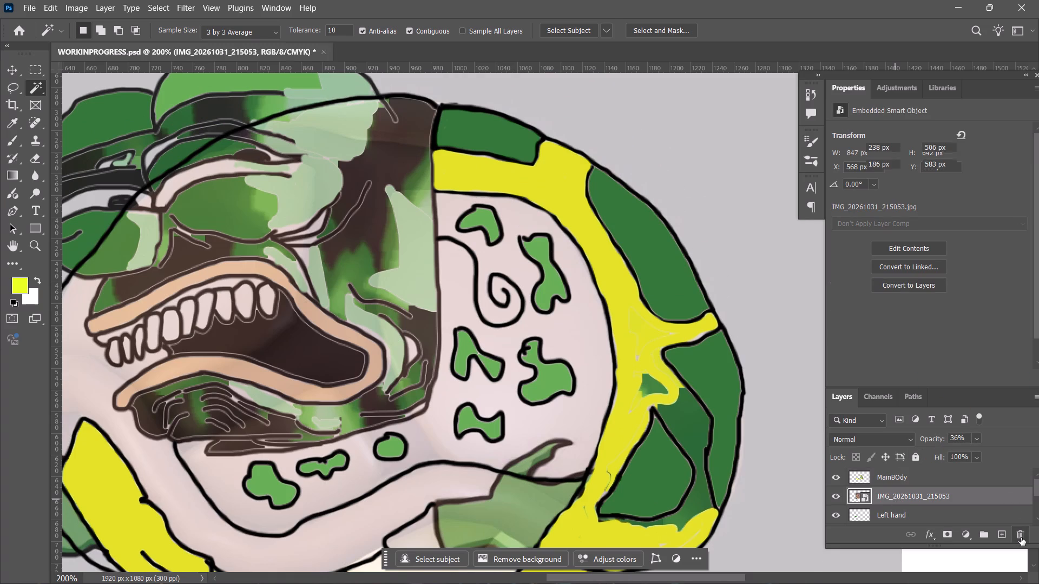
Move the MainBOdy layer down the stack to sit below the head layer and directly above Background.
ctrl+scroll(339, 312, down, 3)
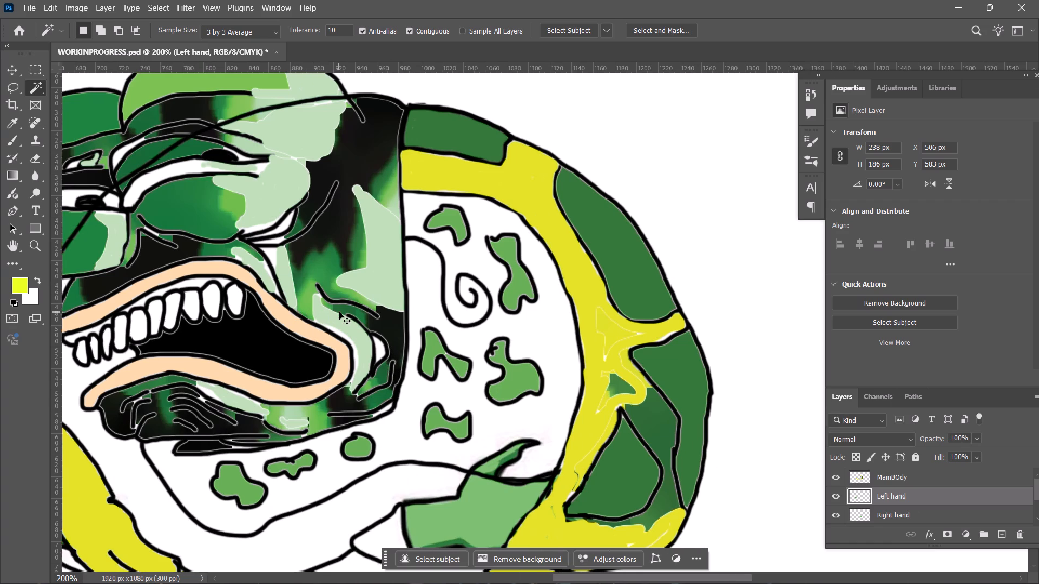
ctrl+scroll(339, 312, down, 1)
ctrl+scroll(339, 312, up, 7)
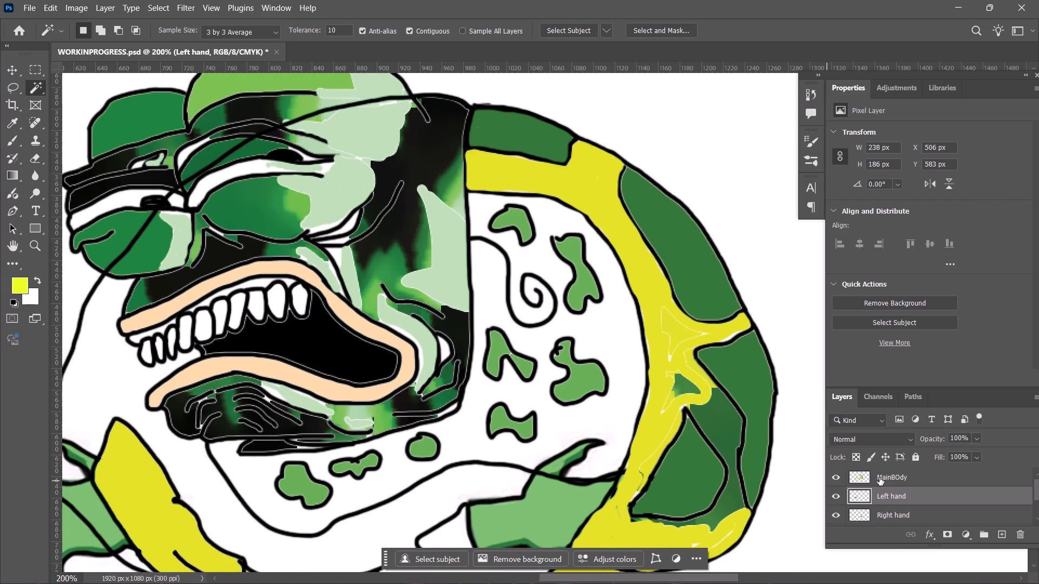
drag(879, 477, 889, 522)
scroll(889, 522, down, 4)
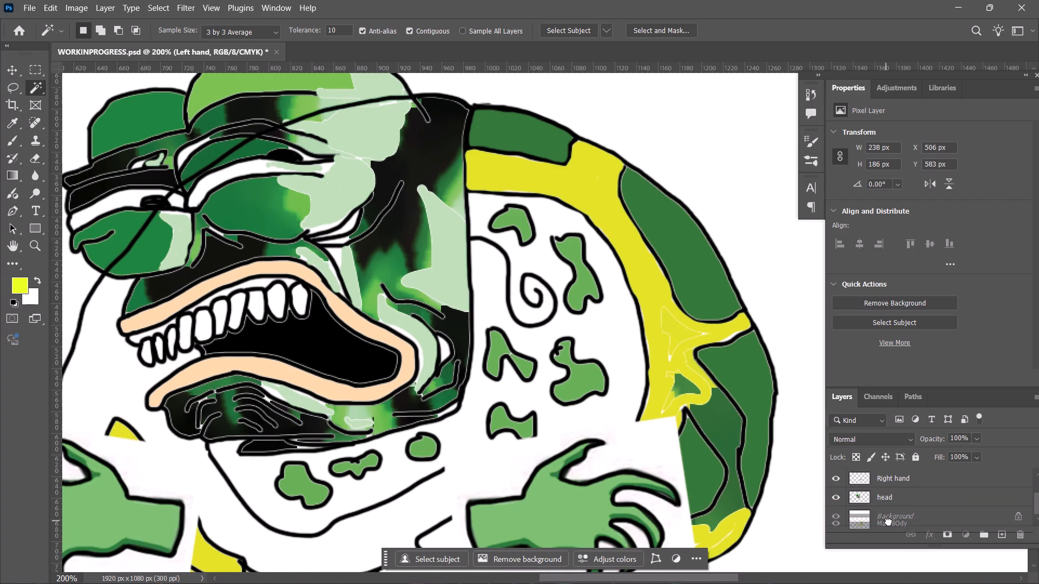
drag(889, 522, 890, 508)
scroll(889, 518, down, 10)
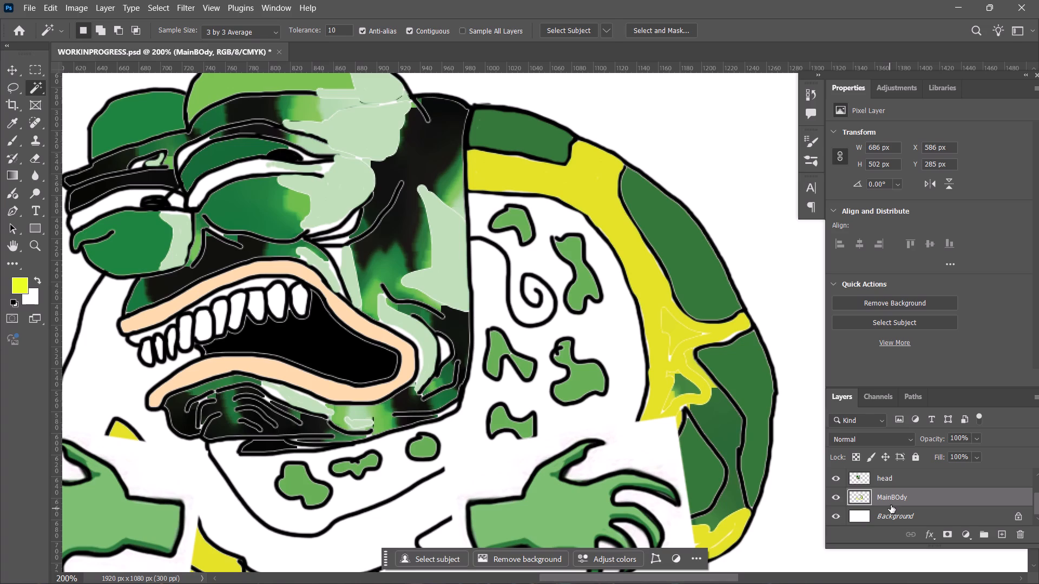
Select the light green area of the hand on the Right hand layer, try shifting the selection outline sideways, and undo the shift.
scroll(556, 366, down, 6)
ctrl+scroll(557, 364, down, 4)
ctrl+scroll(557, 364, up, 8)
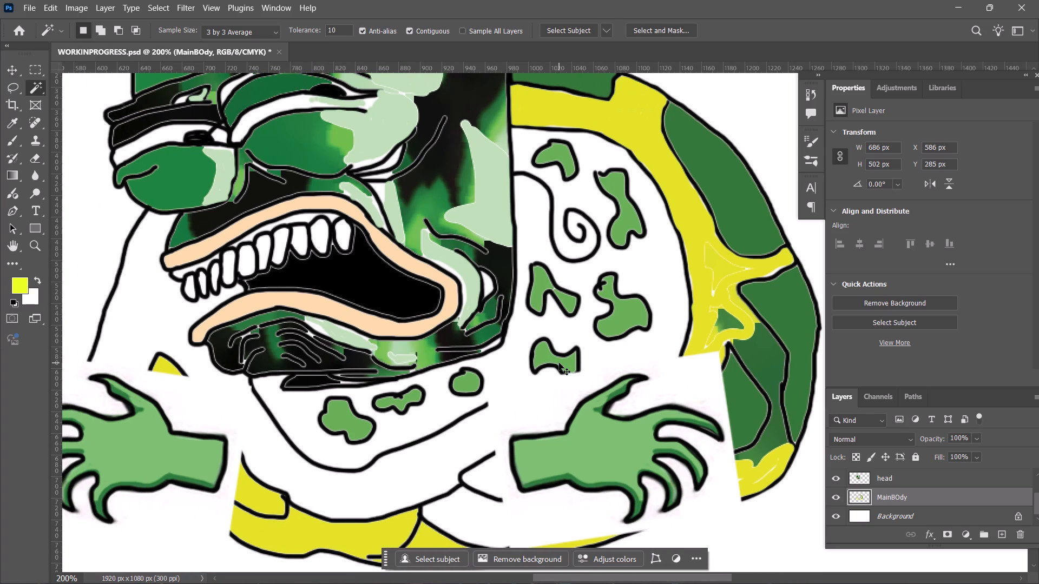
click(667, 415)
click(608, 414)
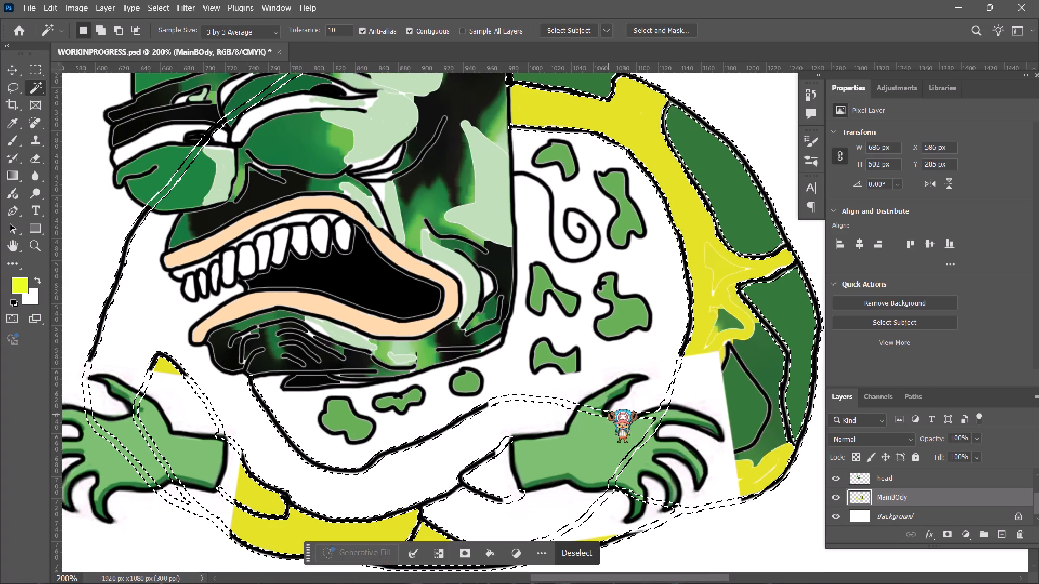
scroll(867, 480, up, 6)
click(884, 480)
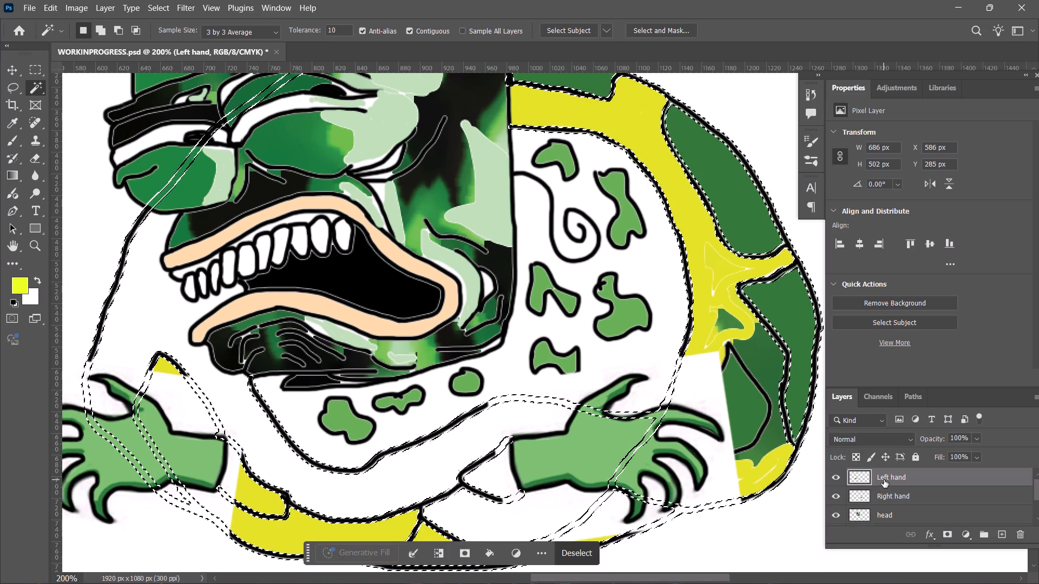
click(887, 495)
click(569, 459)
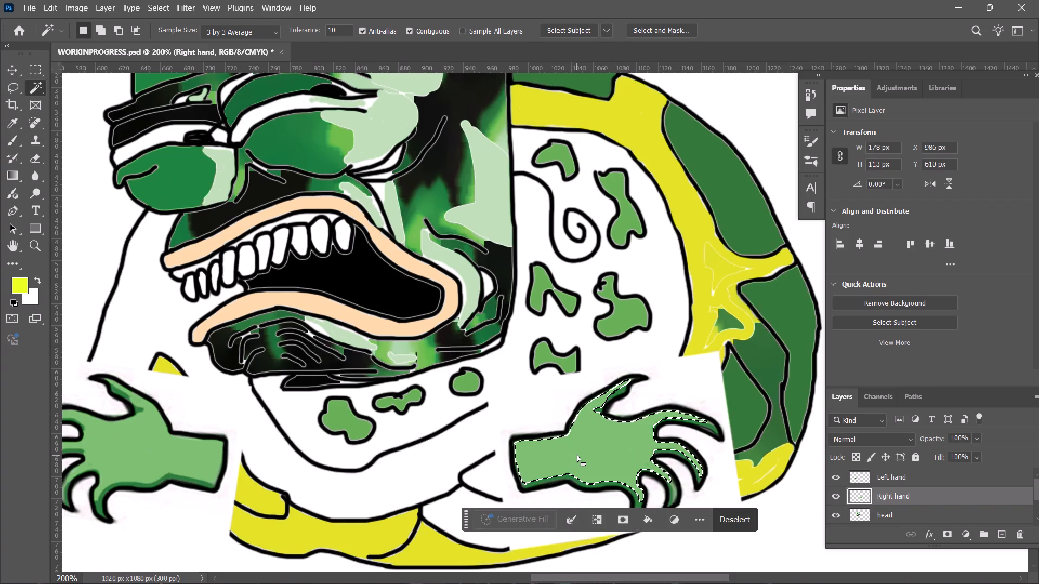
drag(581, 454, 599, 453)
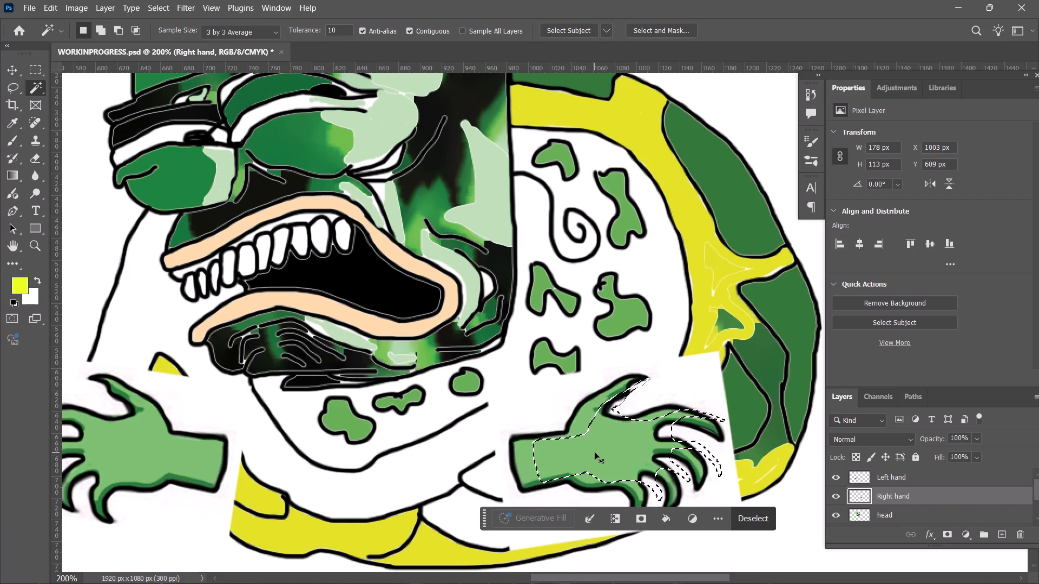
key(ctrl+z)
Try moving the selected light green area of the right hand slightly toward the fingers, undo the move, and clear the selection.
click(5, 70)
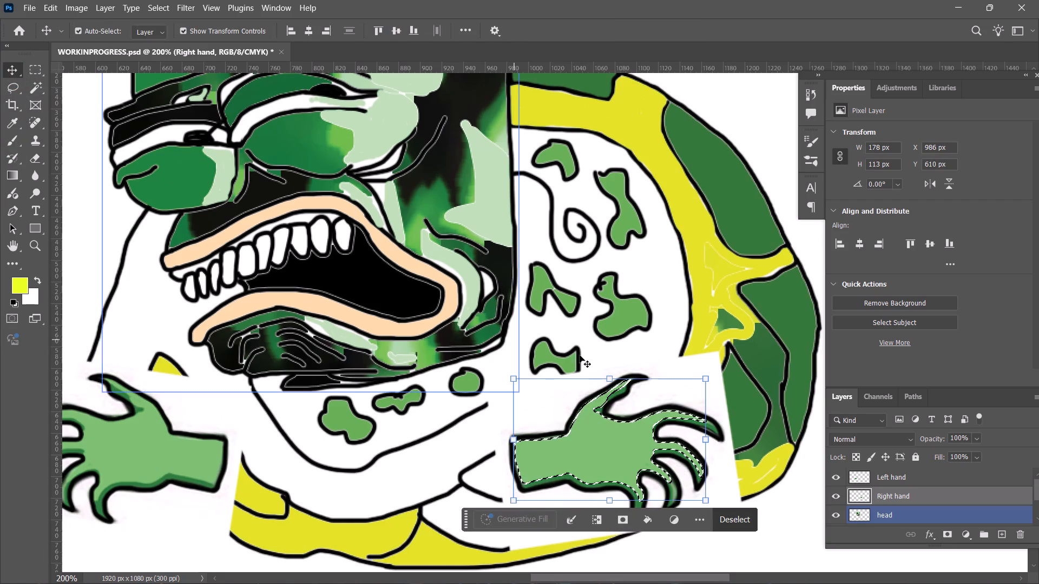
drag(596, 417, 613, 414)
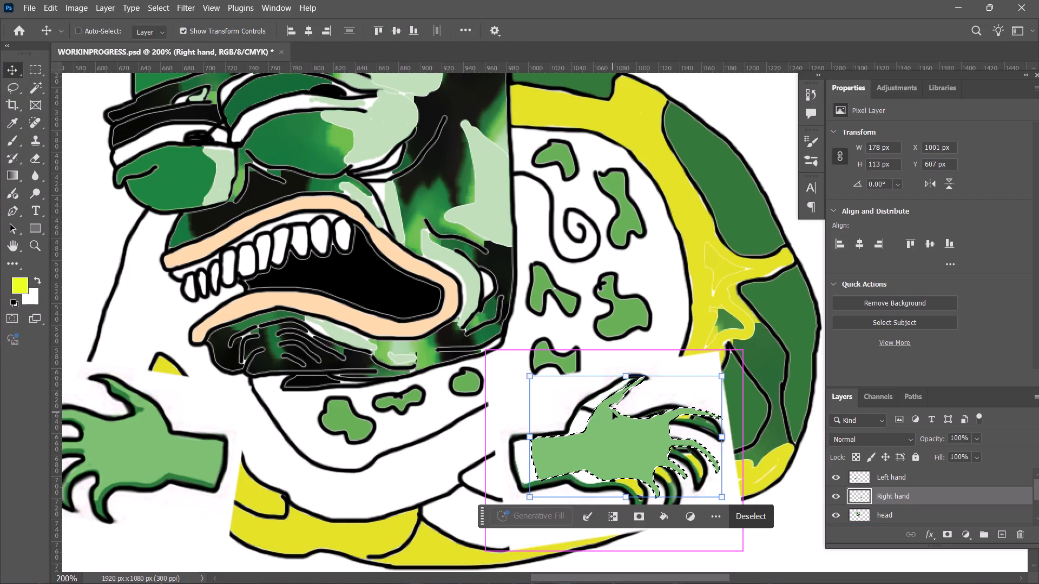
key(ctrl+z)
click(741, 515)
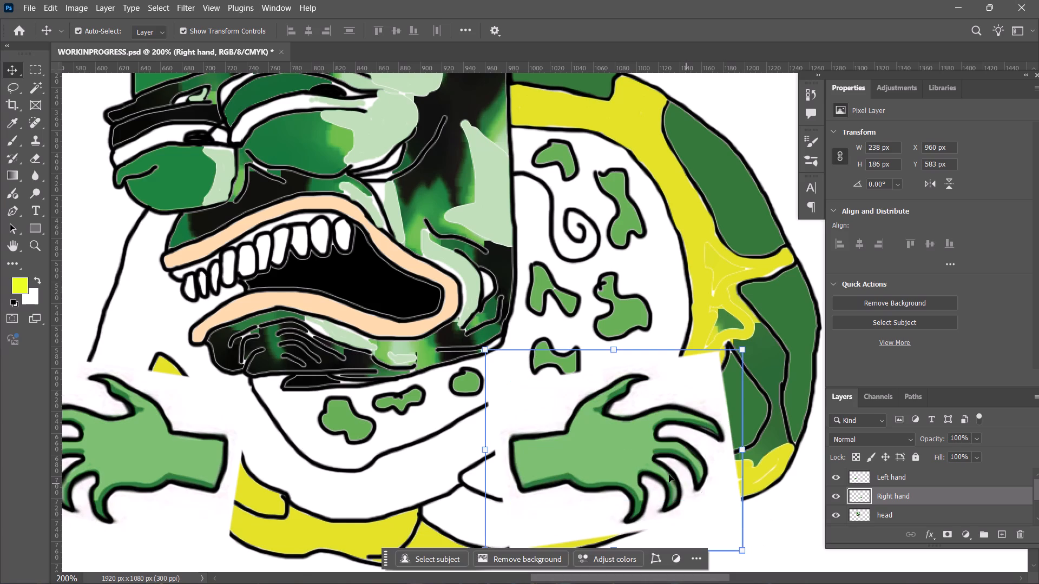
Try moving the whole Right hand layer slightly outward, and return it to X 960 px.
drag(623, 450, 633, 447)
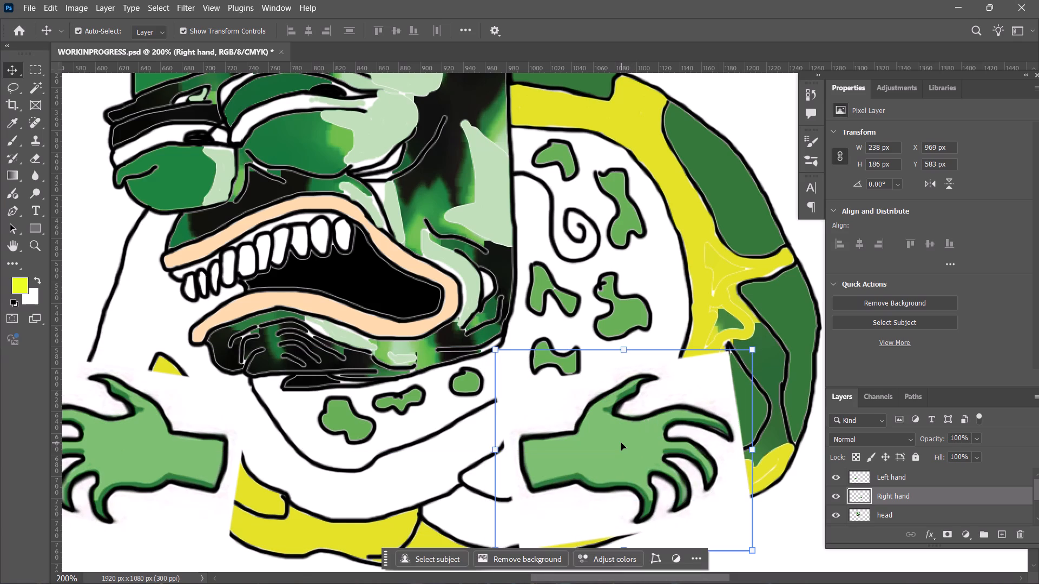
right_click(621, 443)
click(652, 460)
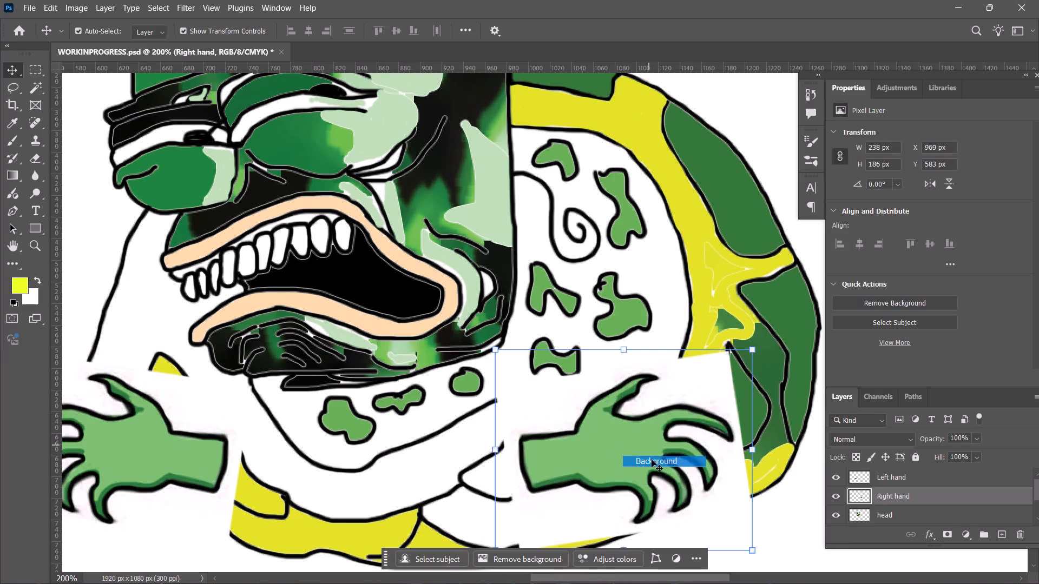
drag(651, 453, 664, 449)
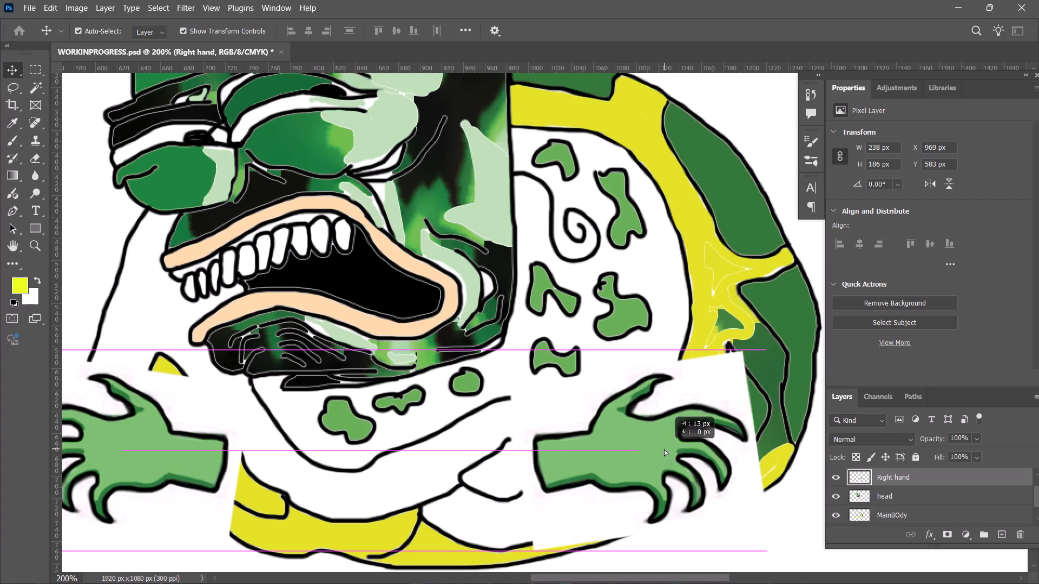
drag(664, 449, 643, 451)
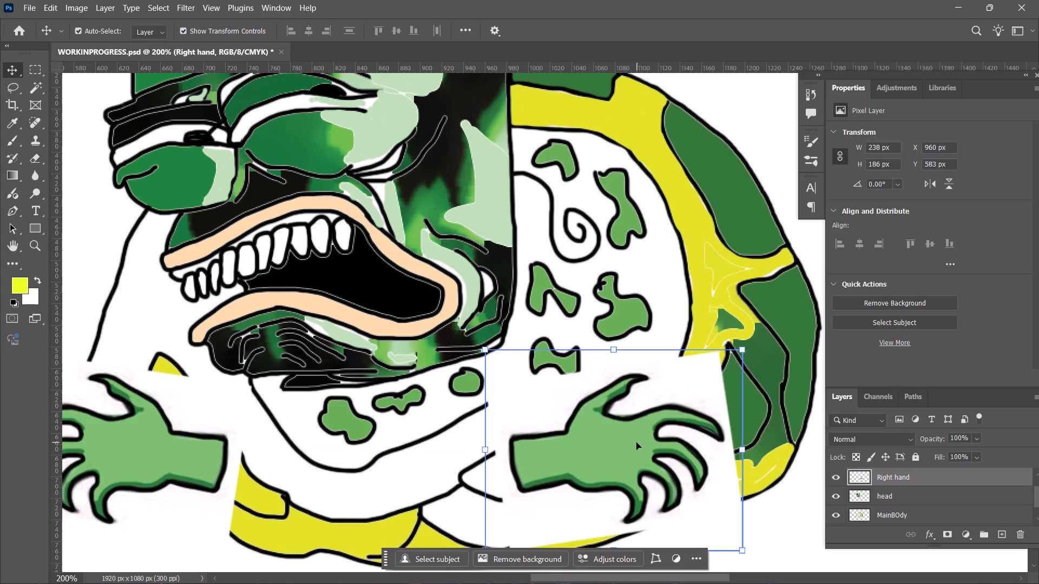
Move the Left hand layer about 10 px outward from the body, to X 496 px.
scroll(483, 430, down, 8)
click(187, 391)
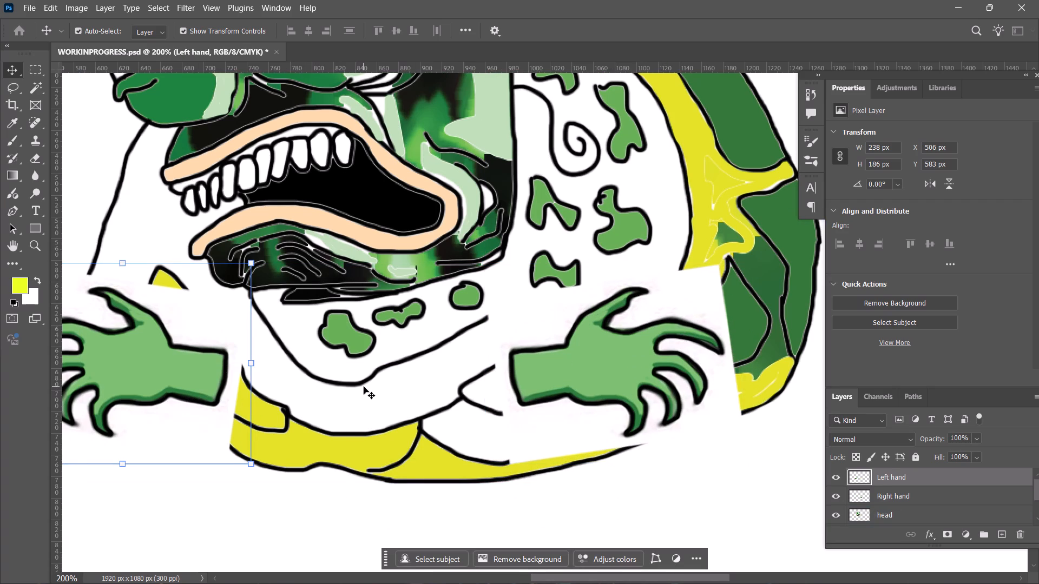
ctrl+scroll(363, 386, down, 5)
ctrl+scroll(363, 386, up, 8)
ctrl+scroll(363, 386, up, 19)
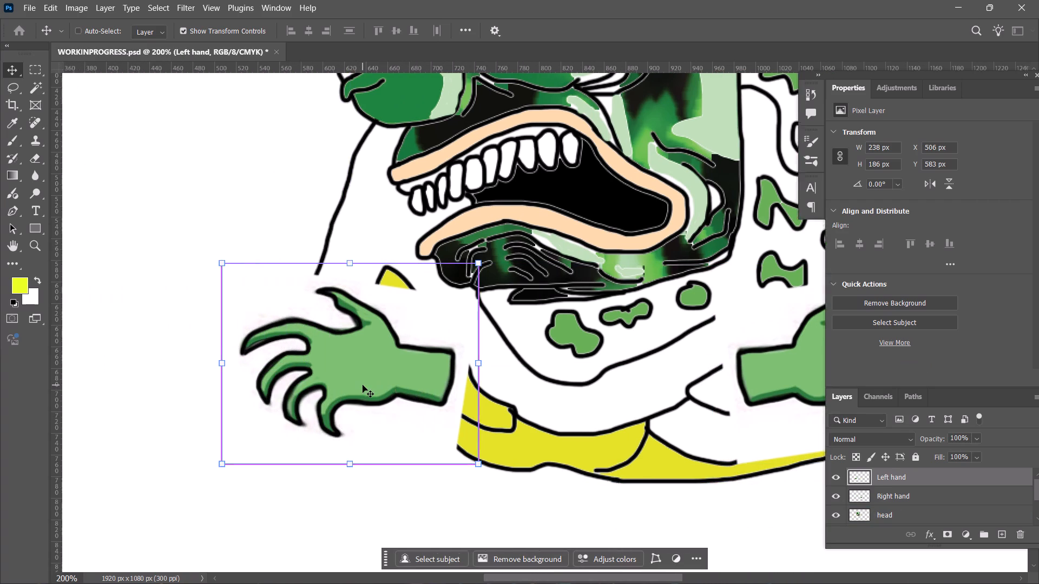
ctrl+scroll(363, 385, down, 11)
ctrl+scroll(363, 384, up, 11)
ctrl+scroll(363, 384, down, 10)
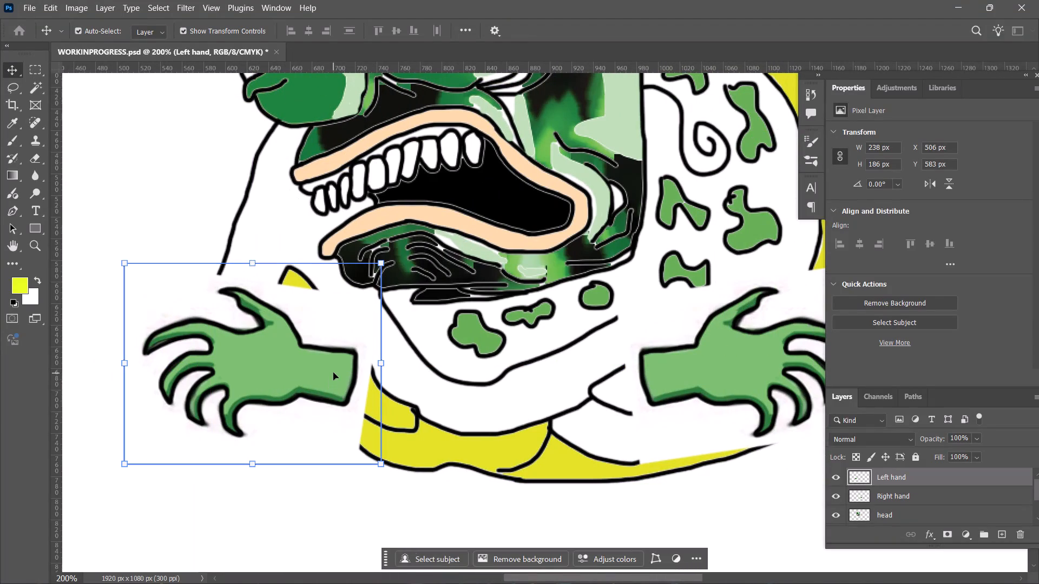
click(333, 373)
drag(308, 368, 297, 370)
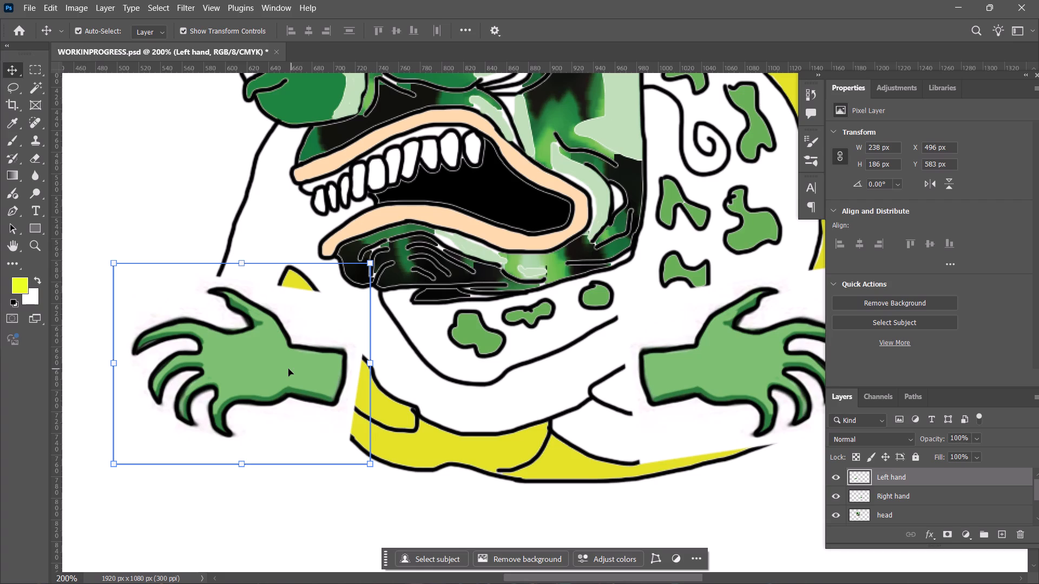
Select the white backdrop around the hand on the Left hand layer and hide it with a layer mask.
click(34, 90)
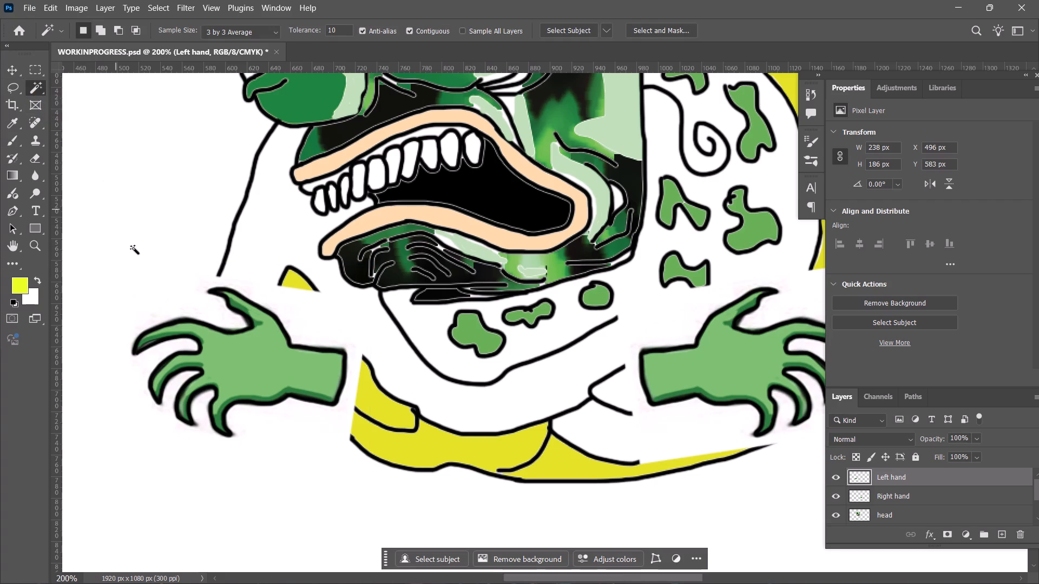
click(223, 347)
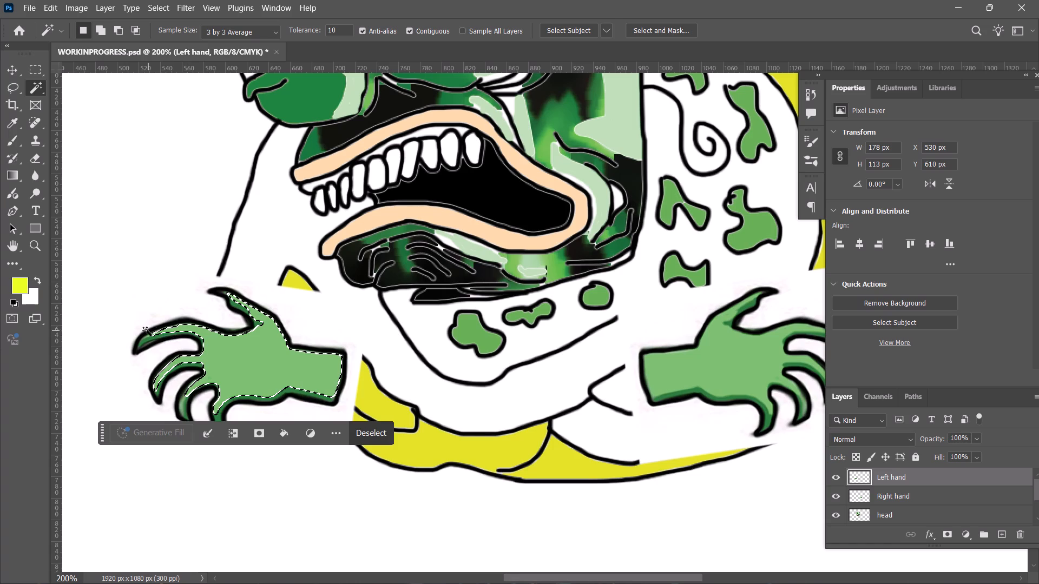
click(146, 329)
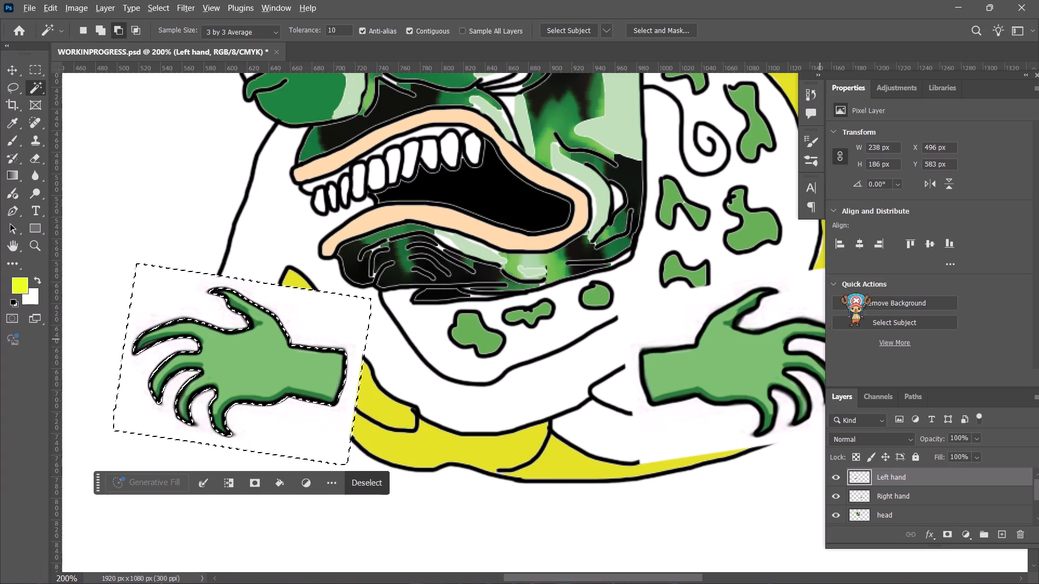
alt+click(948, 535)
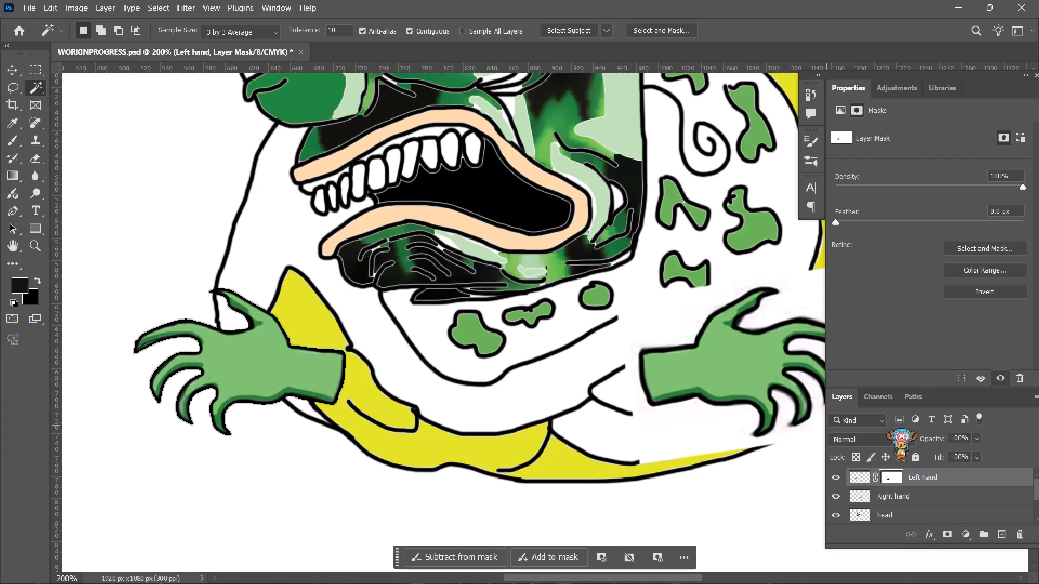
Apply the Minimum filter to the Left hand layer's mask with a radius of 0.8 pixels to tighten the hand's edge.
click(183, 9)
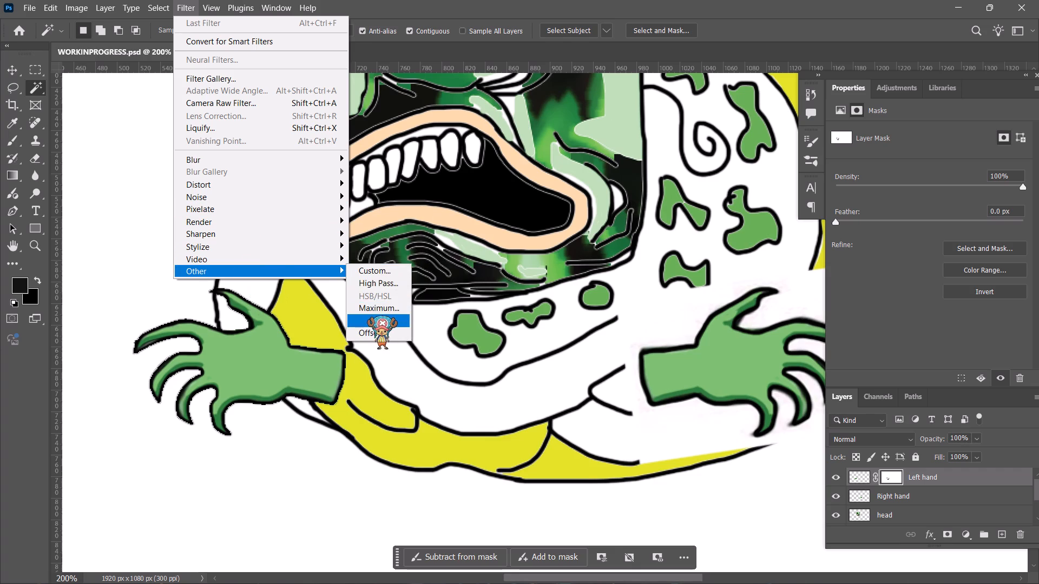
click(368, 321)
drag(428, 311, 439, 313)
drag(433, 314, 426, 315)
drag(425, 315, 418, 315)
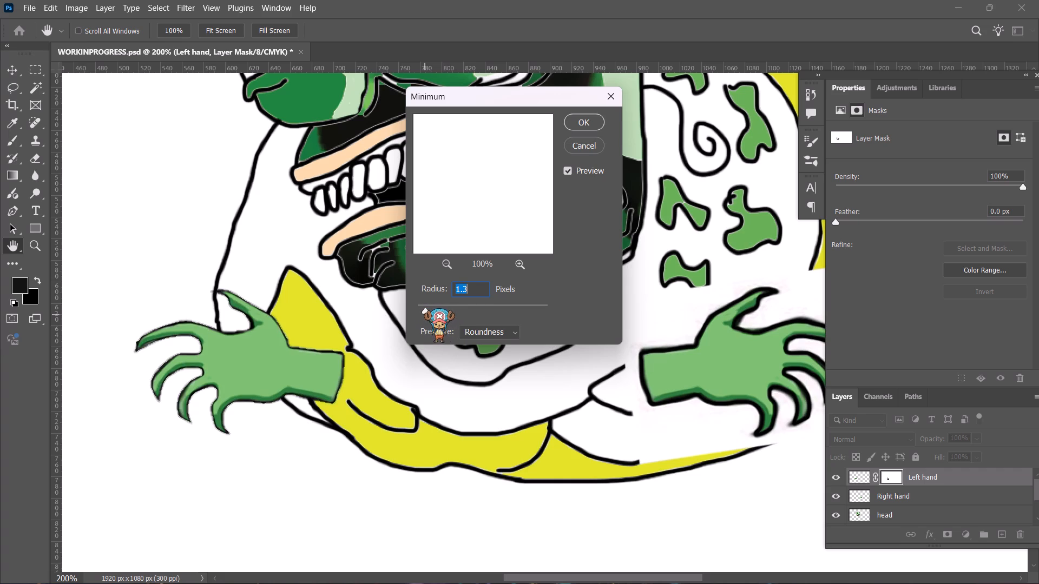
click(425, 314)
scroll(424, 312, up, 4)
scroll(424, 312, down, 8)
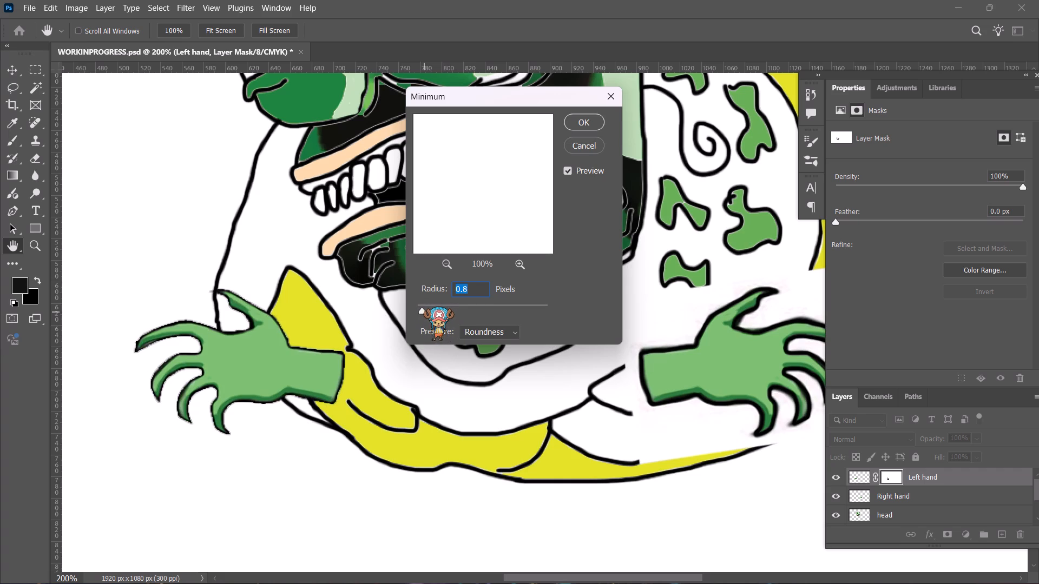
scroll(424, 312, down, 3)
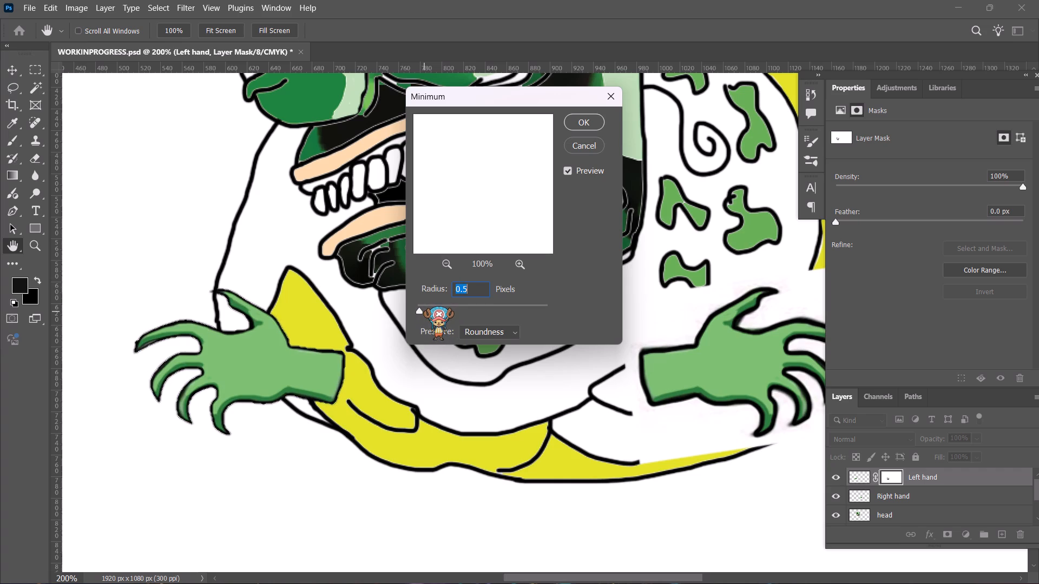
scroll(424, 311, up, 2)
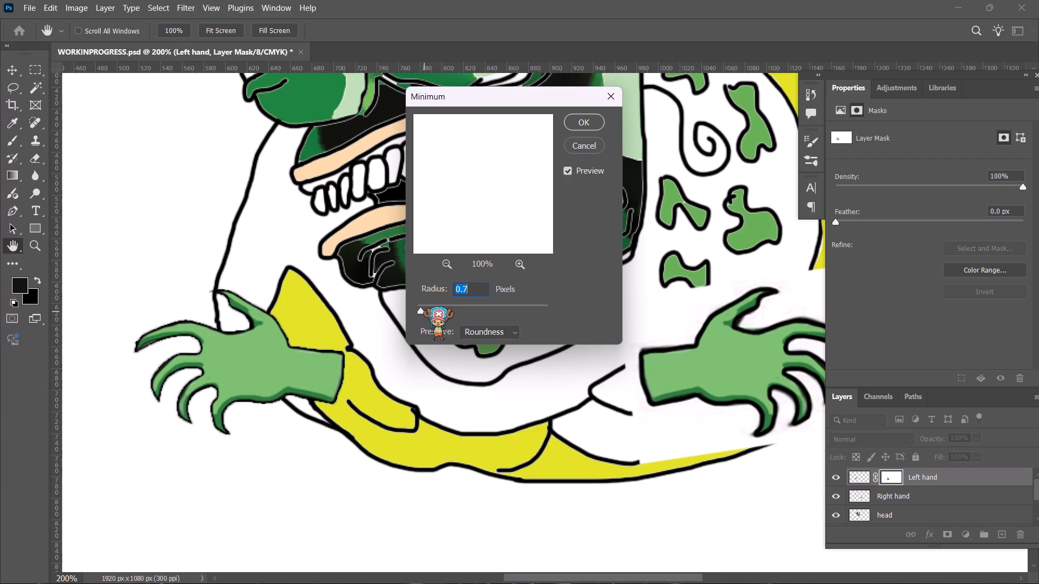
scroll(424, 311, up, 1)
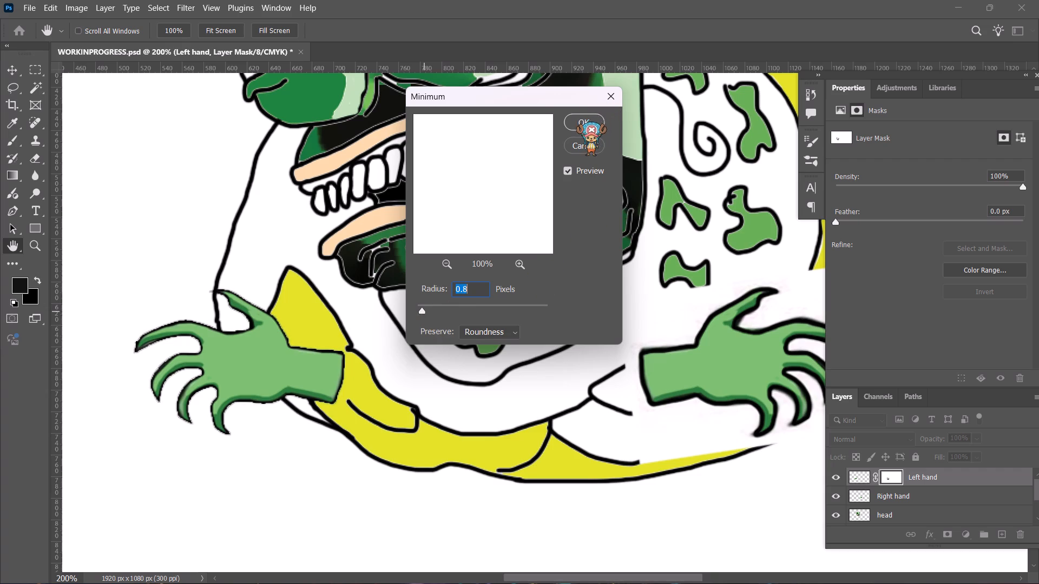
click(577, 127)
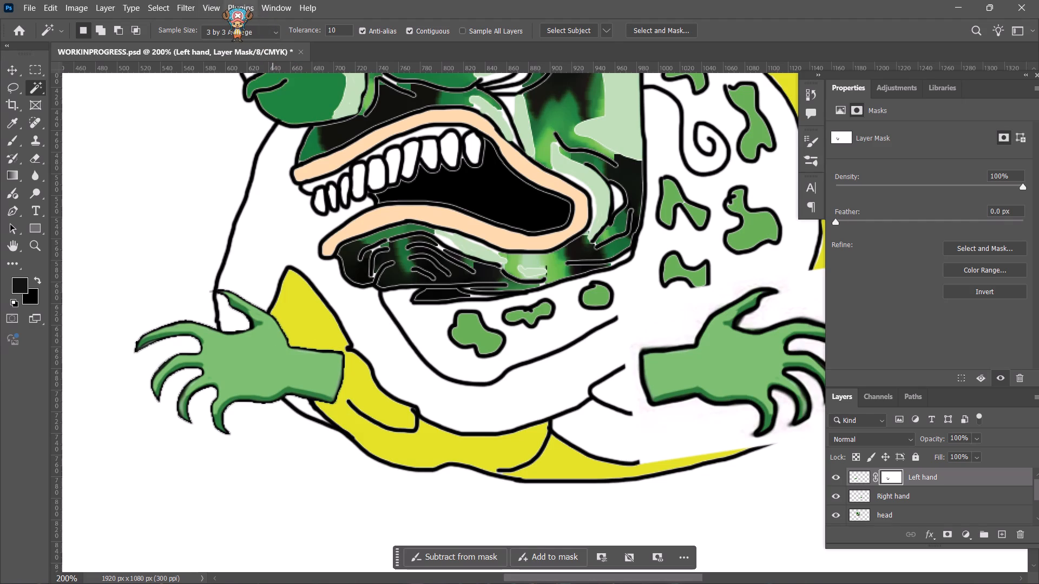
Apply the Minimum filter once more to the Left hand layer's mask, using a radius of 0.8 pixels.
click(181, 11)
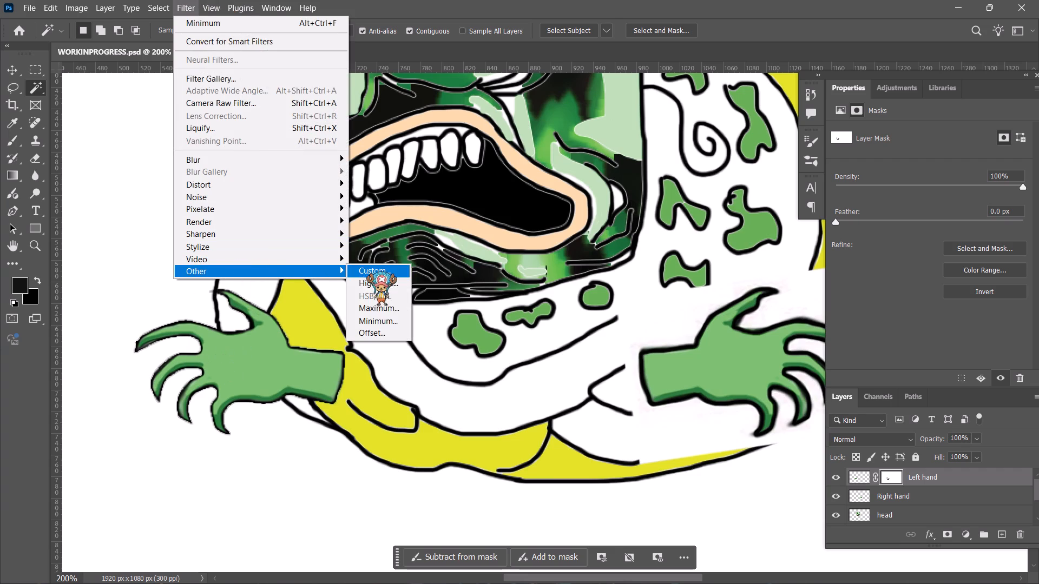
click(369, 317)
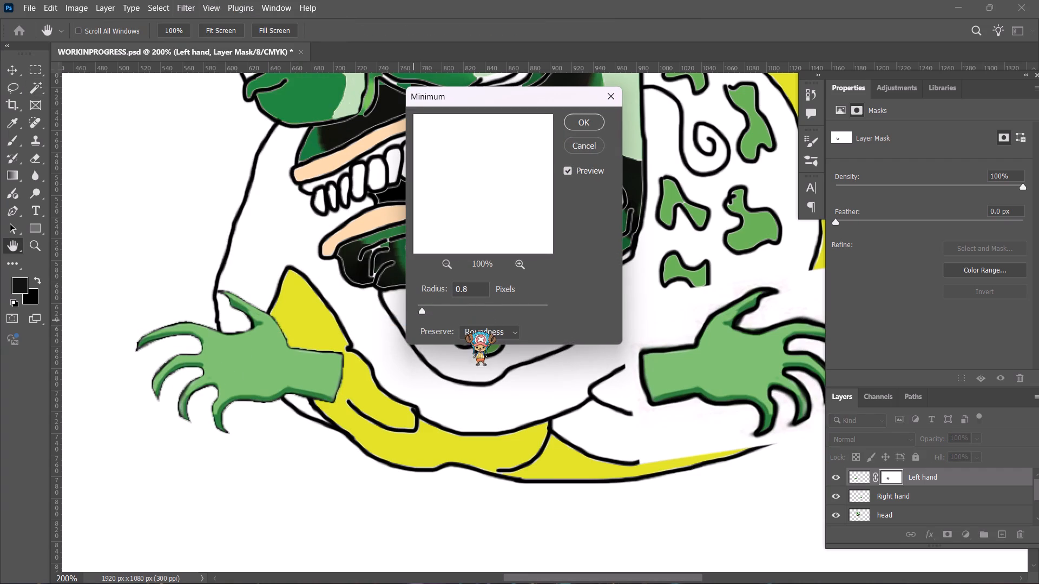
click(580, 121)
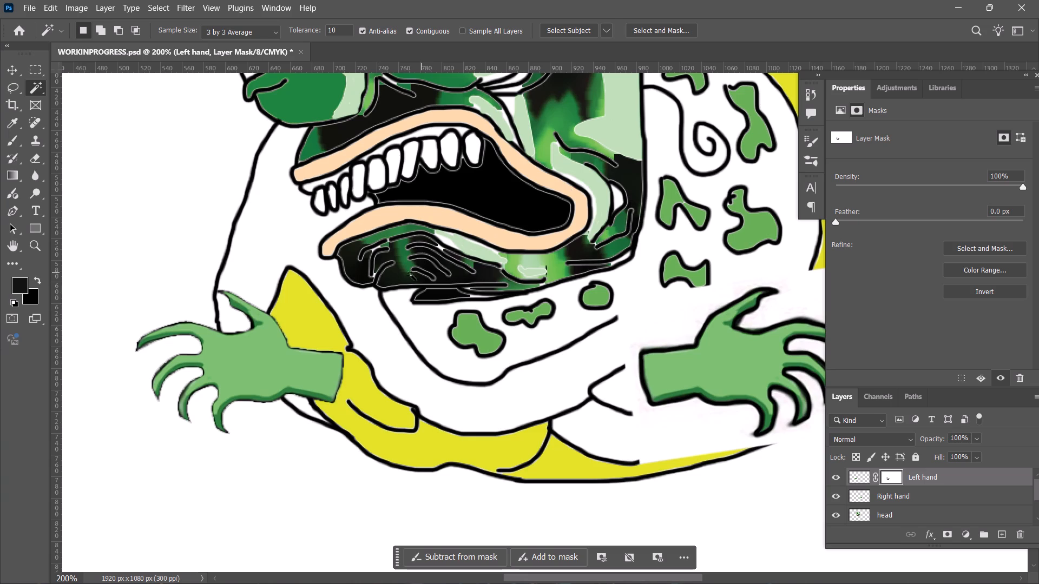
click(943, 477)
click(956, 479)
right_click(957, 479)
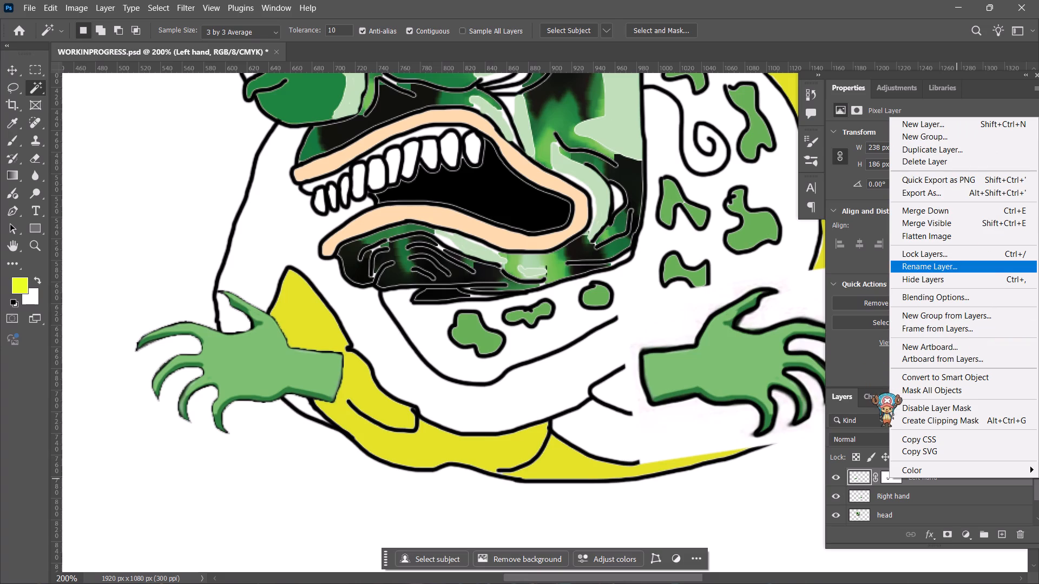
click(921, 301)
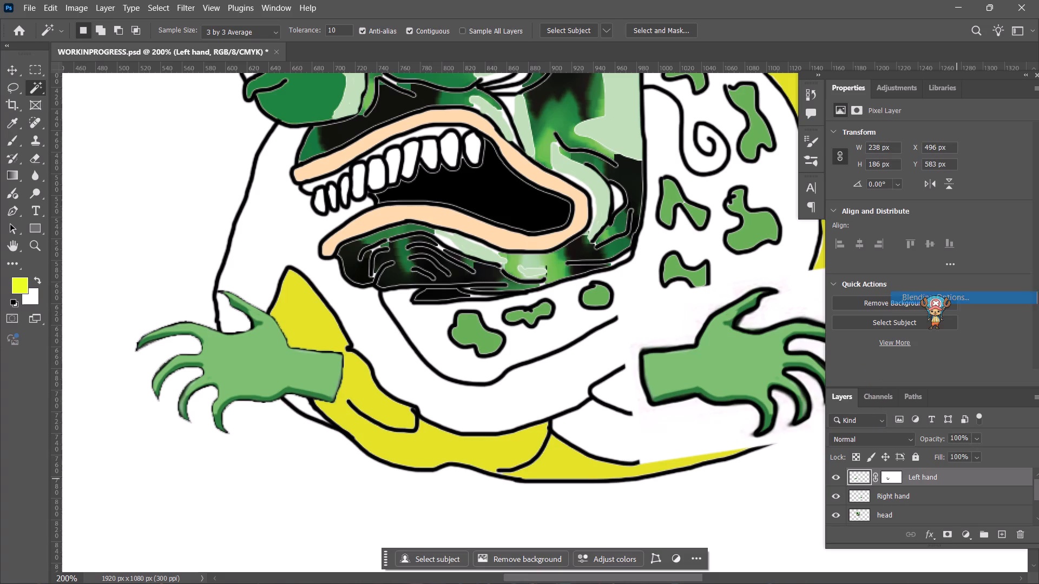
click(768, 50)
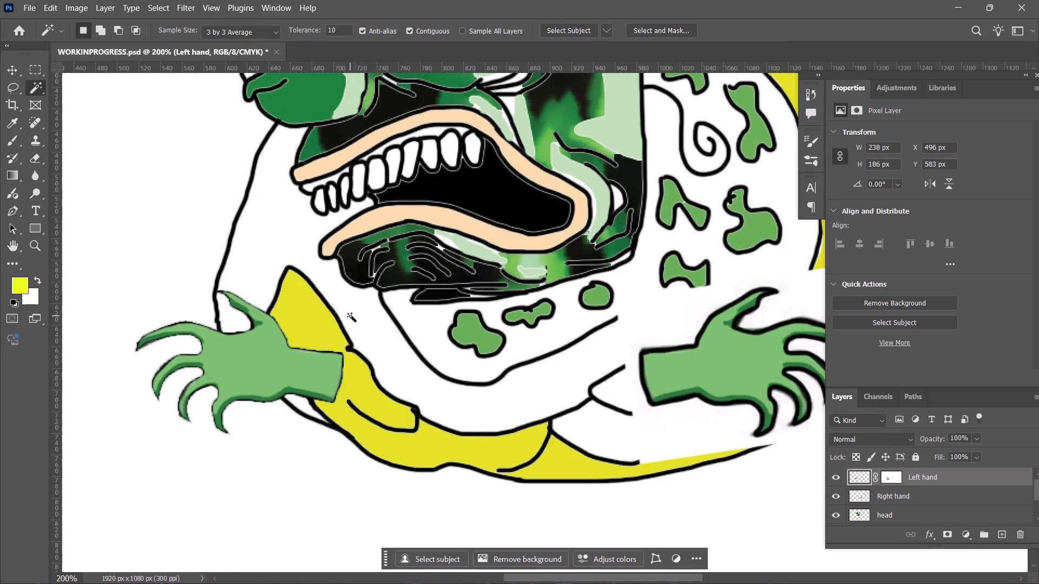
Select the white backdrop around the hand on the Right hand layer and hide it with a layer mask.
scroll(484, 313, up, 11)
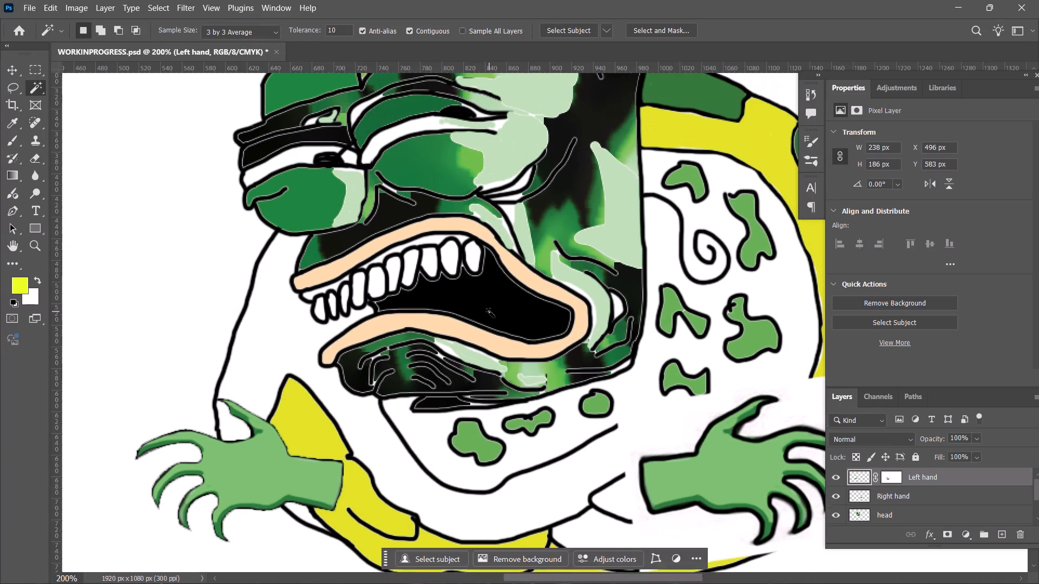
scroll(489, 311, up, 5)
scroll(489, 311, down, 18)
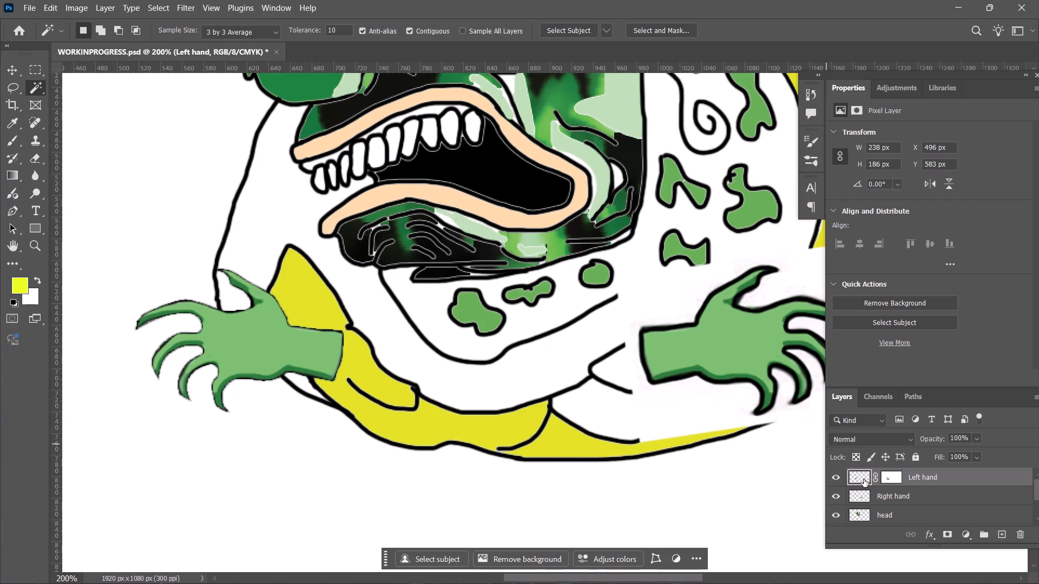
click(895, 496)
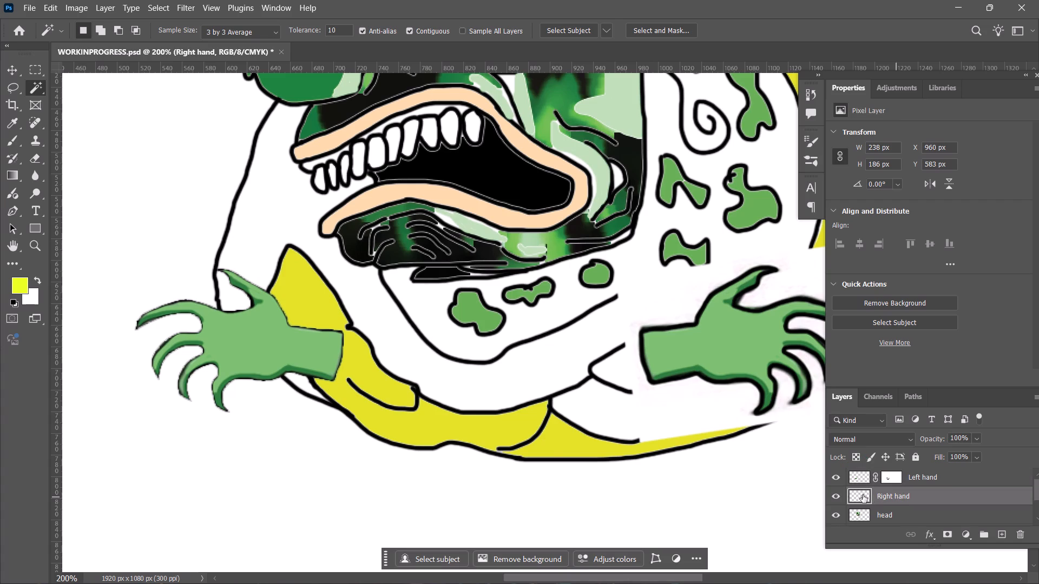
click(718, 339)
click(729, 306)
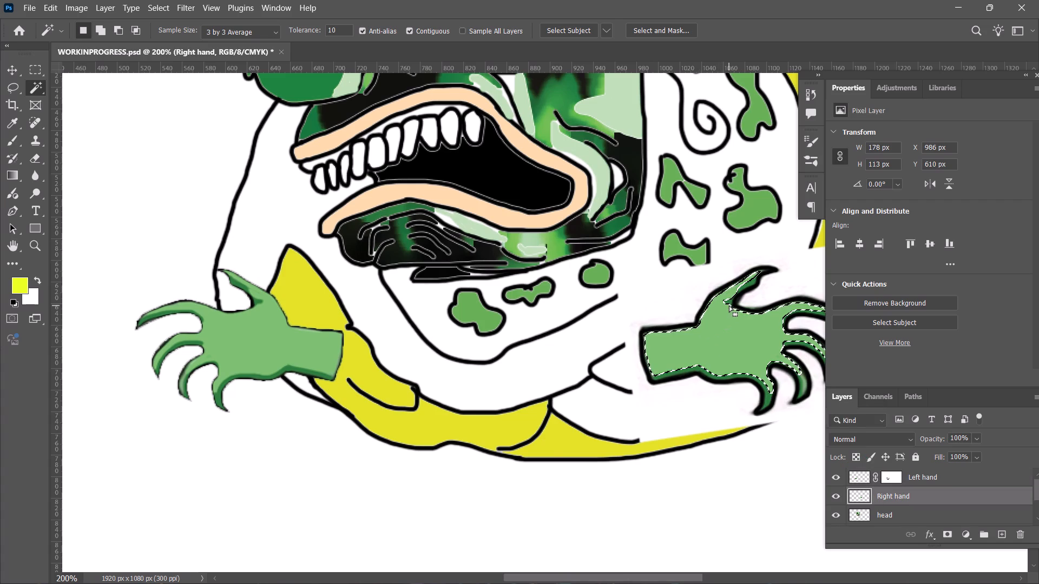
click(706, 293)
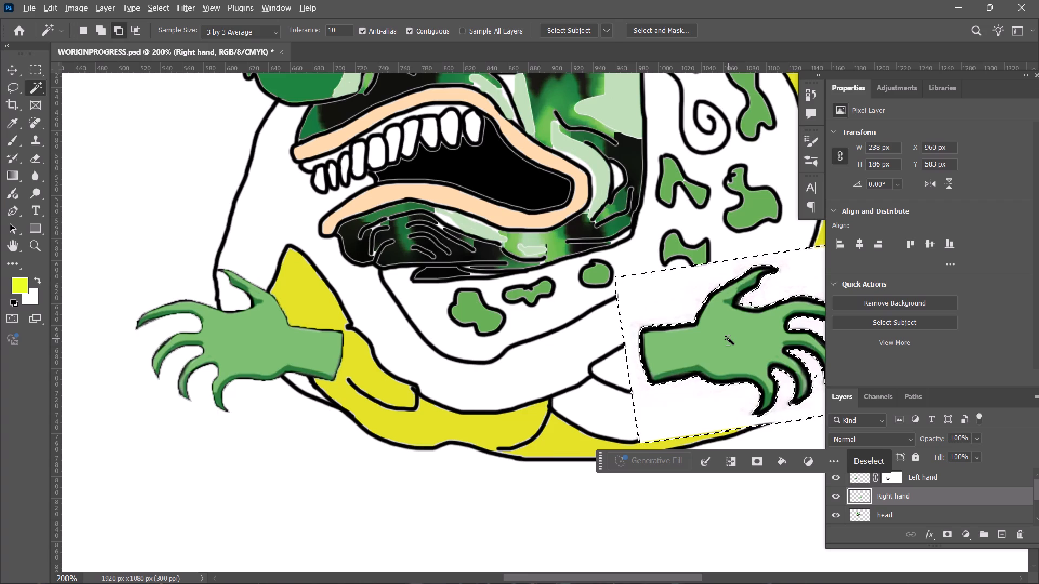
alt+click(952, 538)
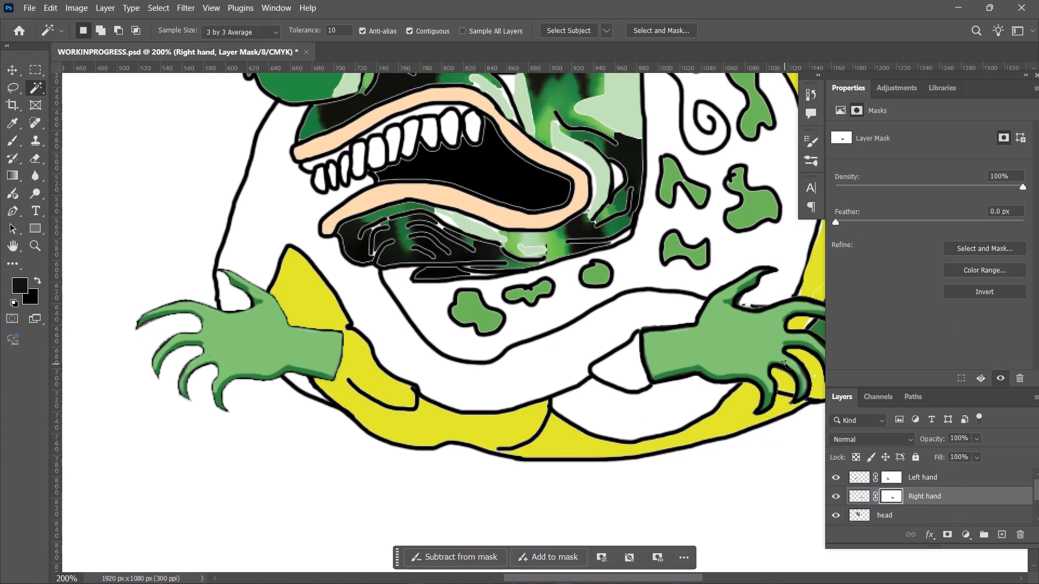
scroll(784, 363, up, 8)
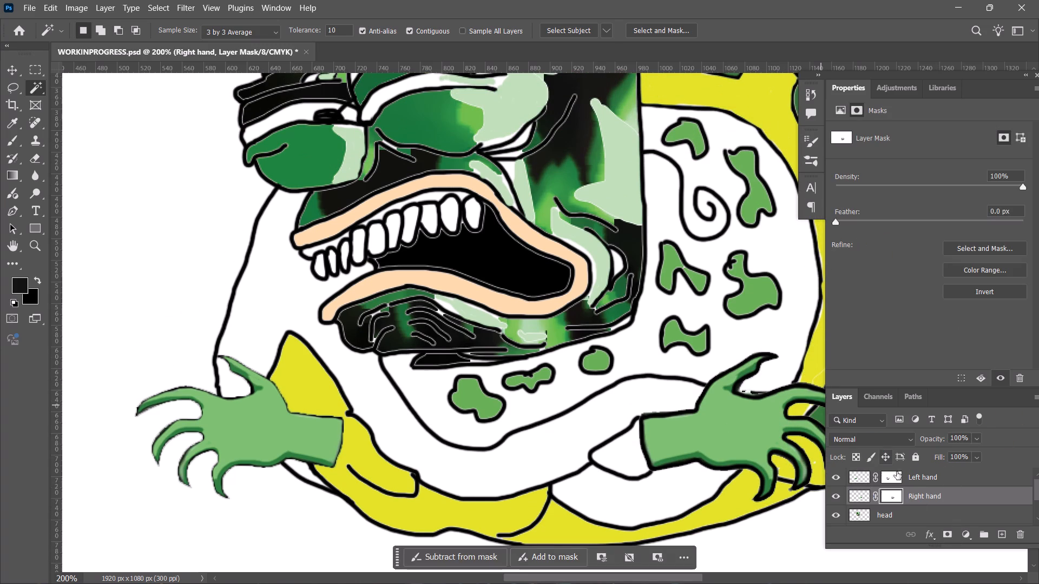
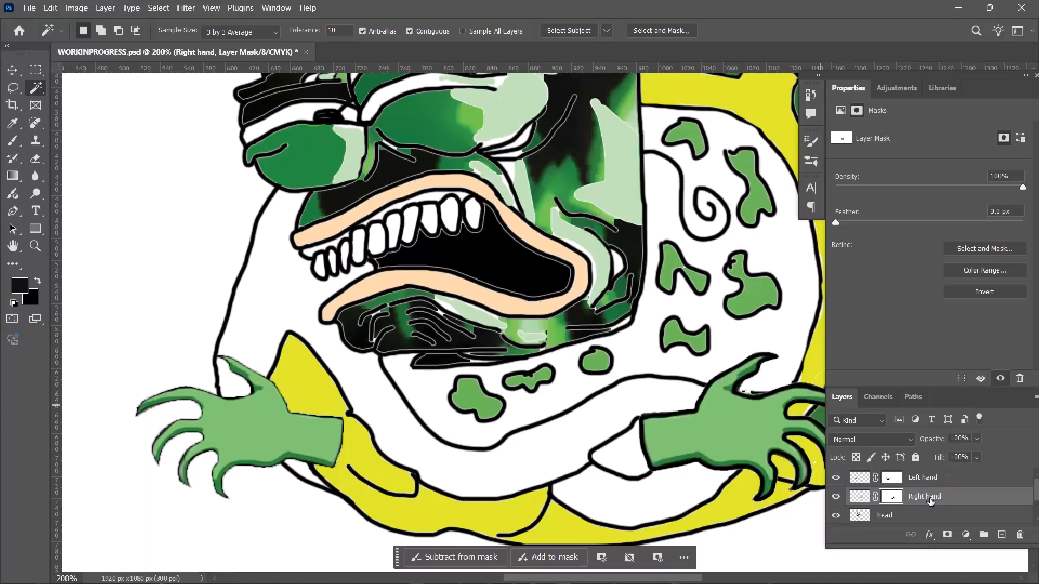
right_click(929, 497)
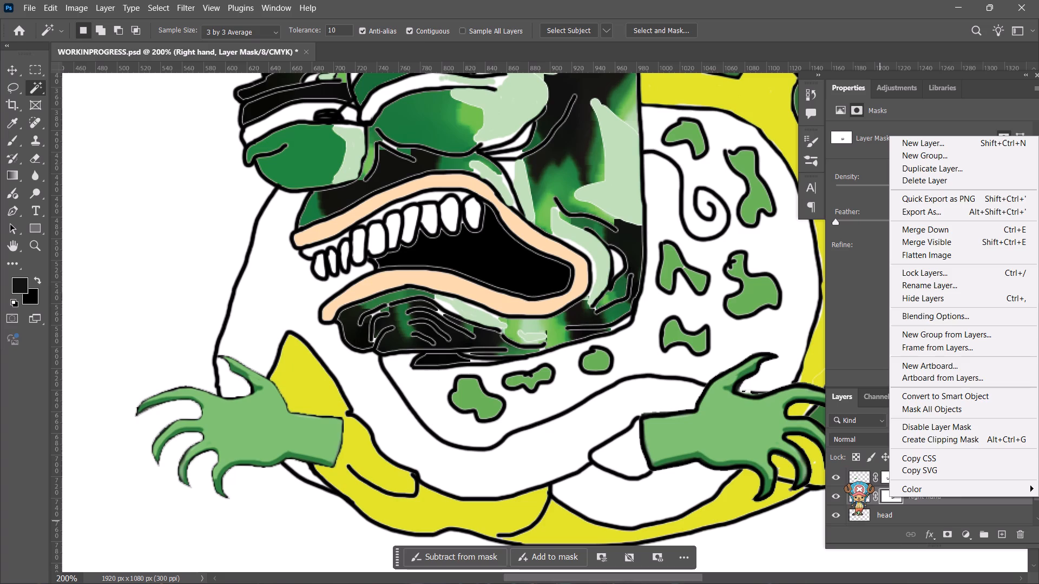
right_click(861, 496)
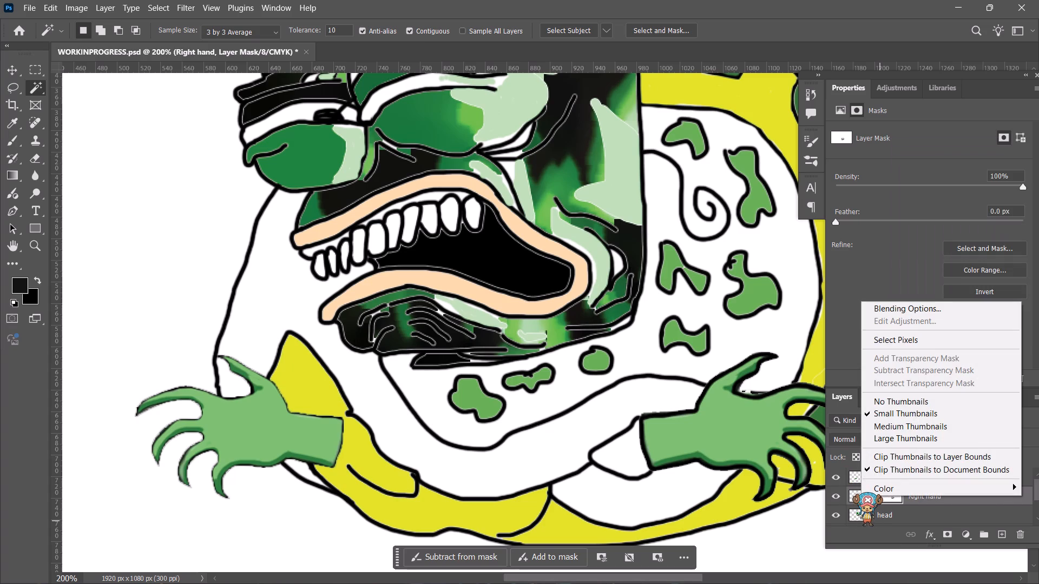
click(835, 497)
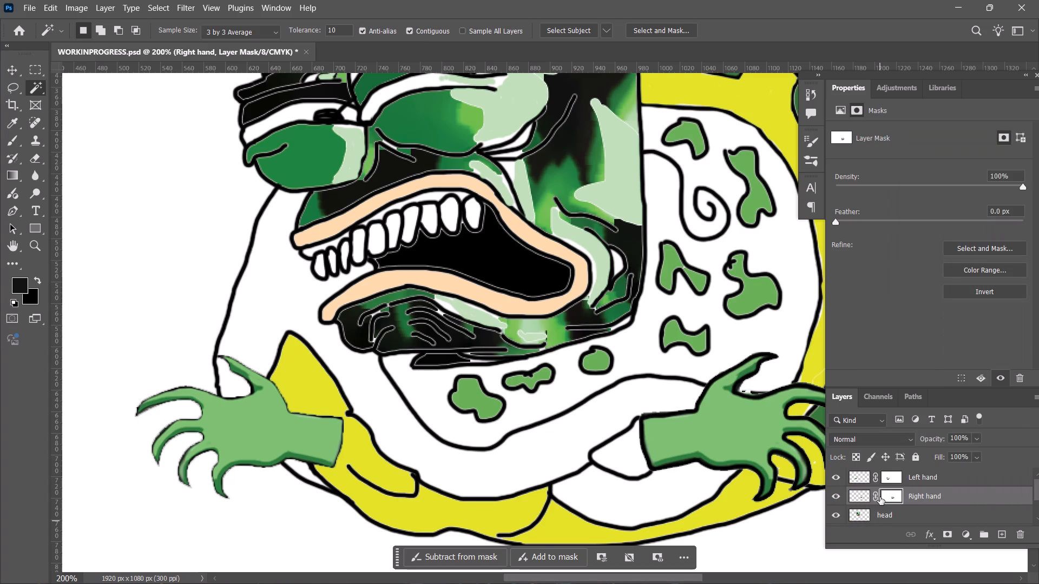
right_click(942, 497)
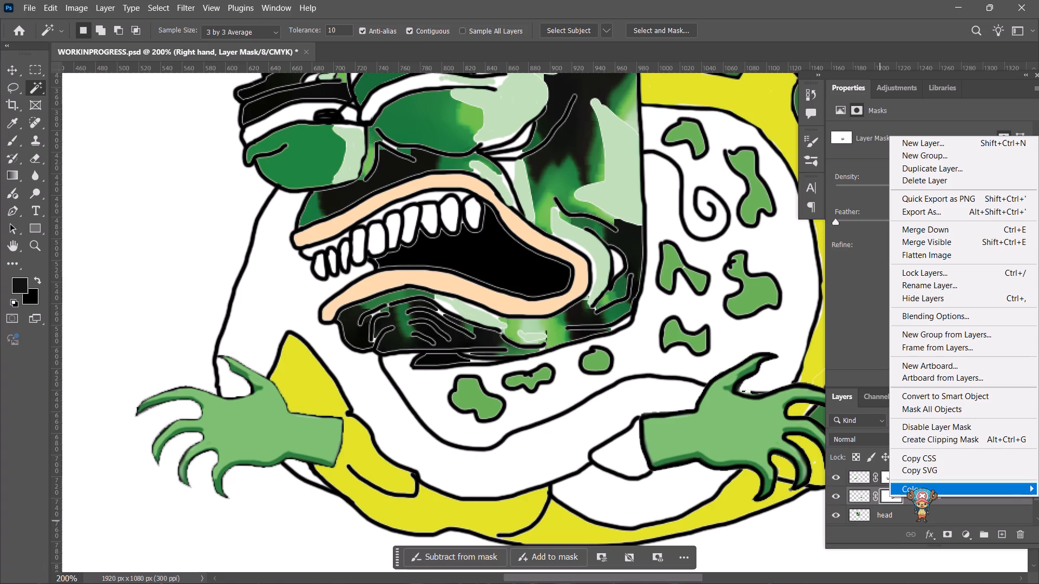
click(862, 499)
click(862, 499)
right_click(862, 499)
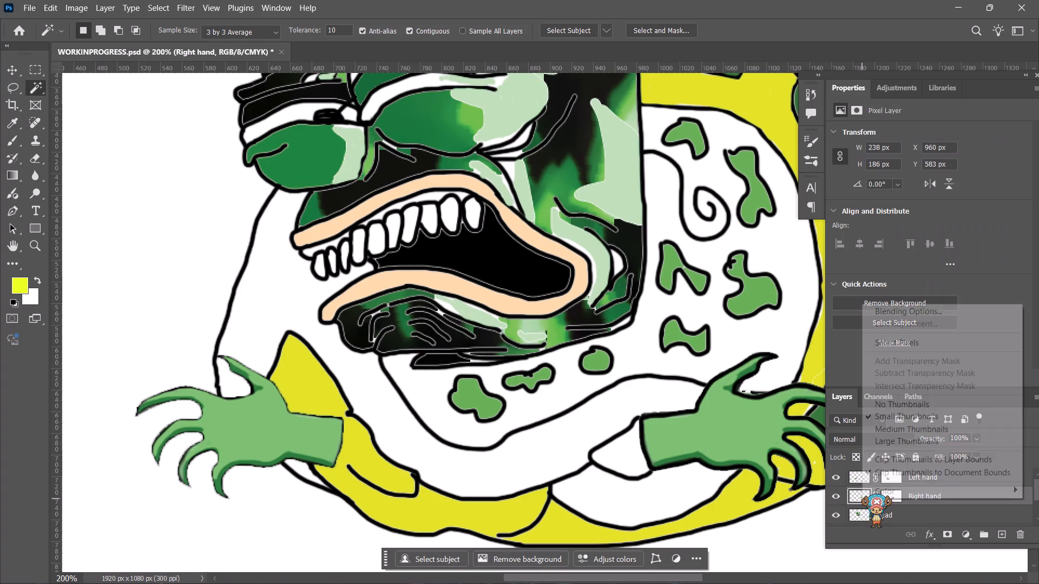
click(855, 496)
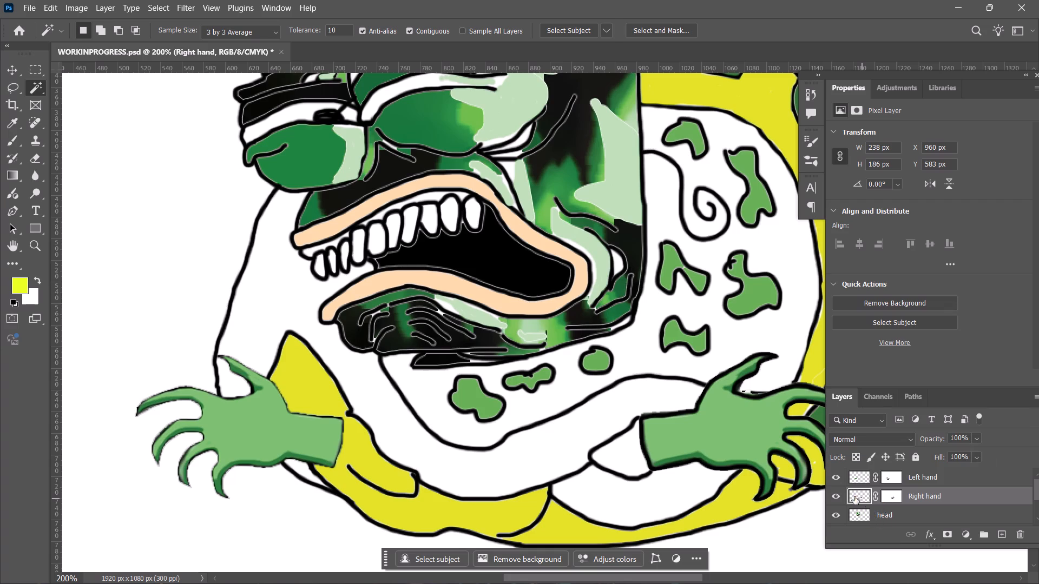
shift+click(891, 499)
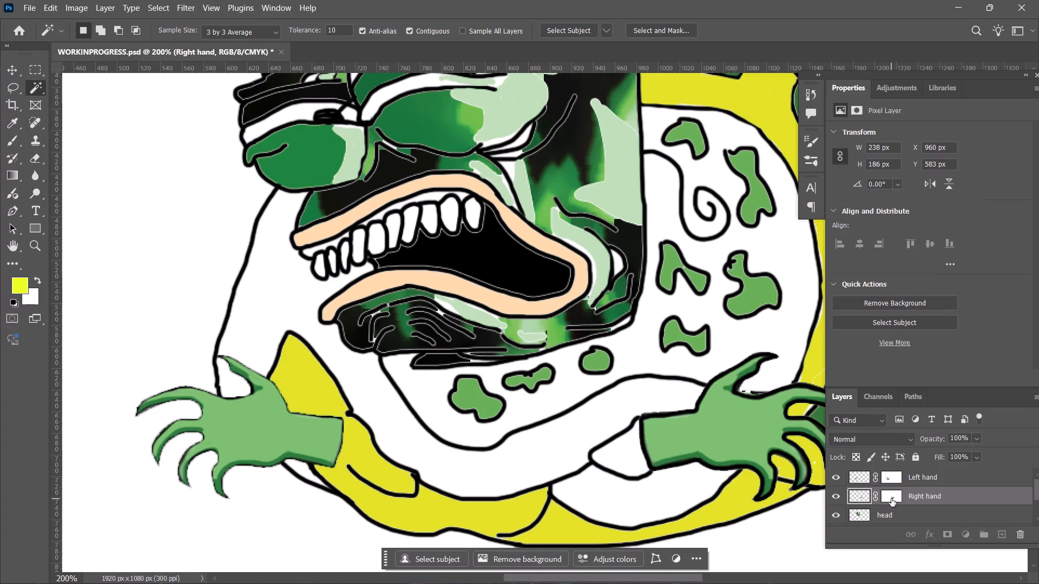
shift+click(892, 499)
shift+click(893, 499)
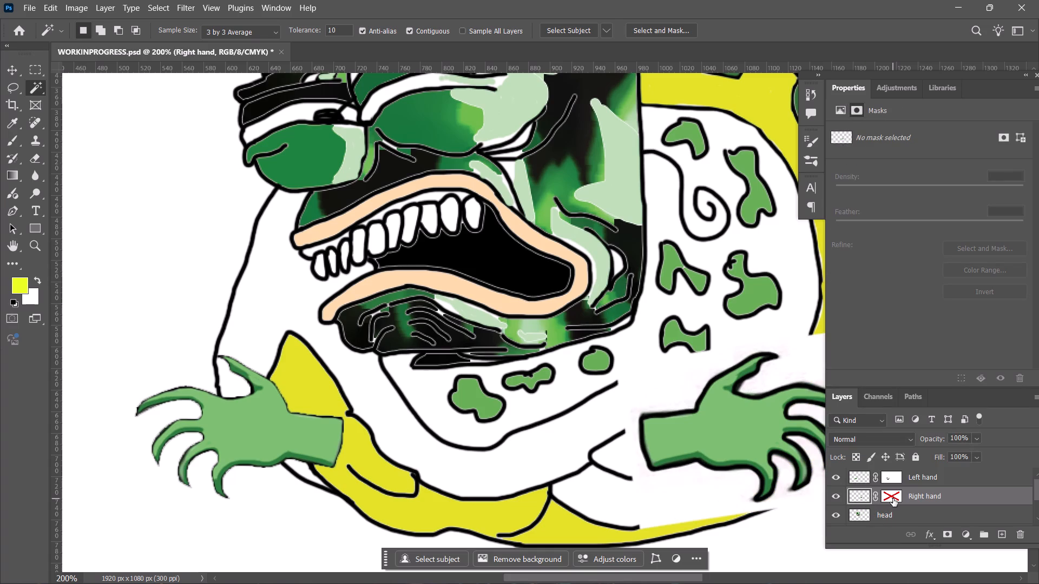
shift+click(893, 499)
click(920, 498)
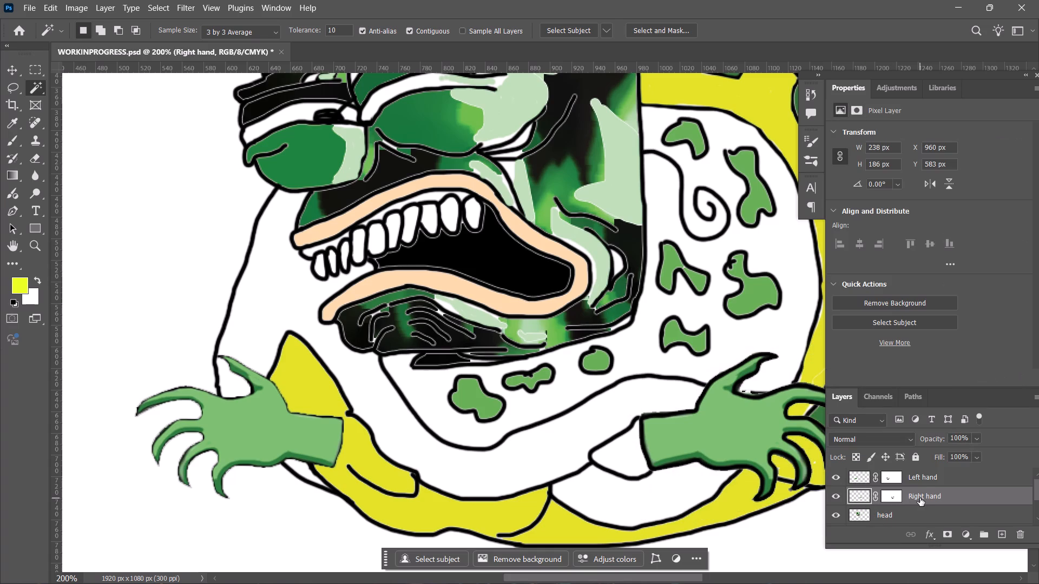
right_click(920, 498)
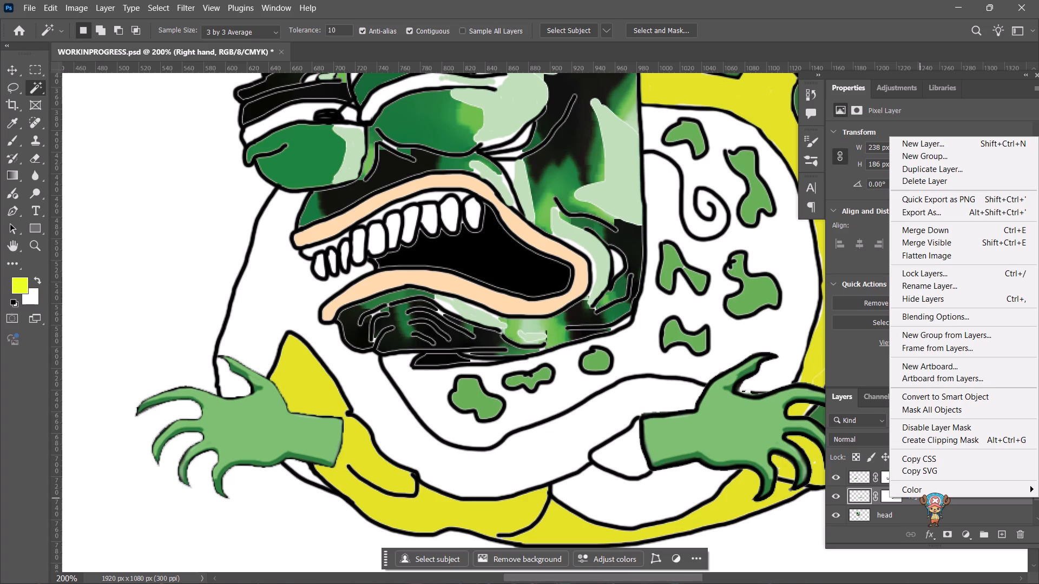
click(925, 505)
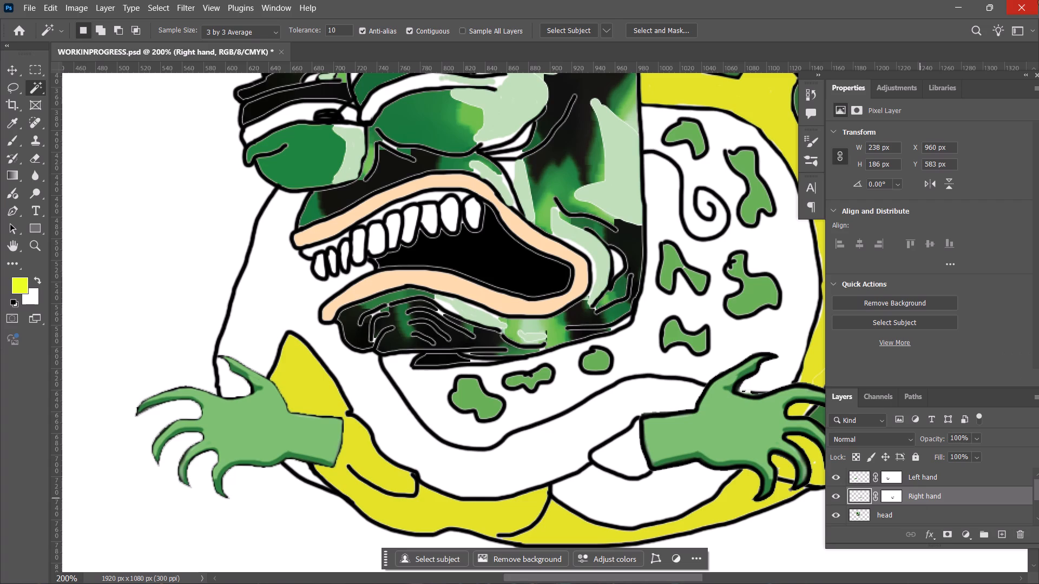
Apply the Right hand layer's mask permanently to its pixels.
click(893, 500)
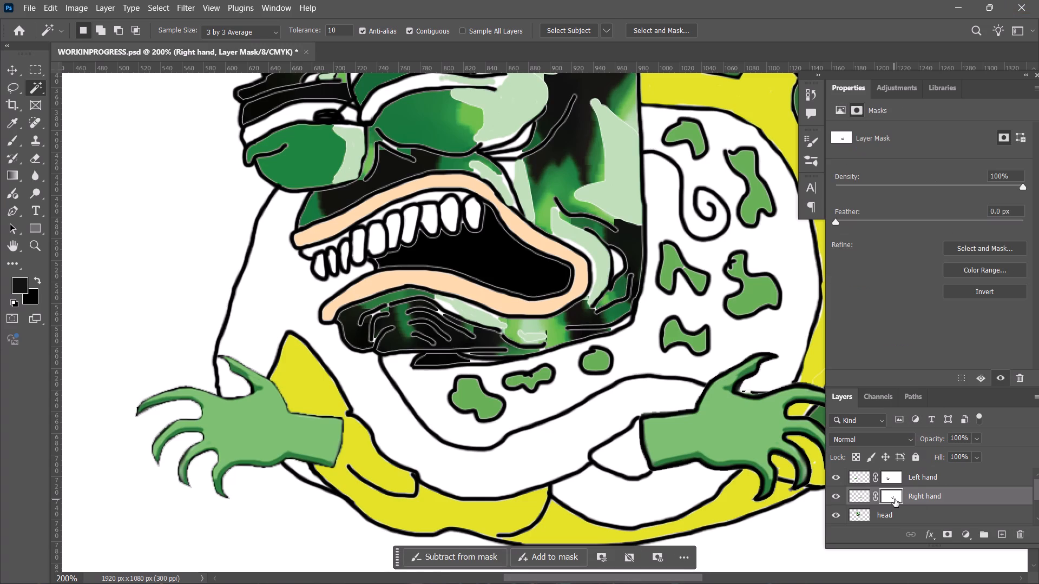
right_click(895, 499)
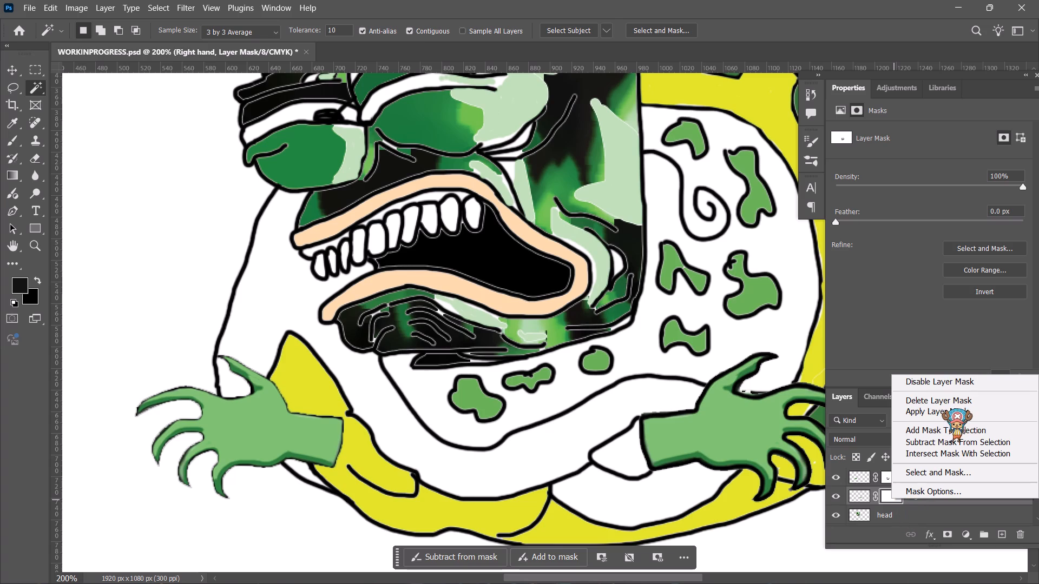
click(943, 414)
Apply the Left hand layer's mask permanently to its pixels.
click(897, 478)
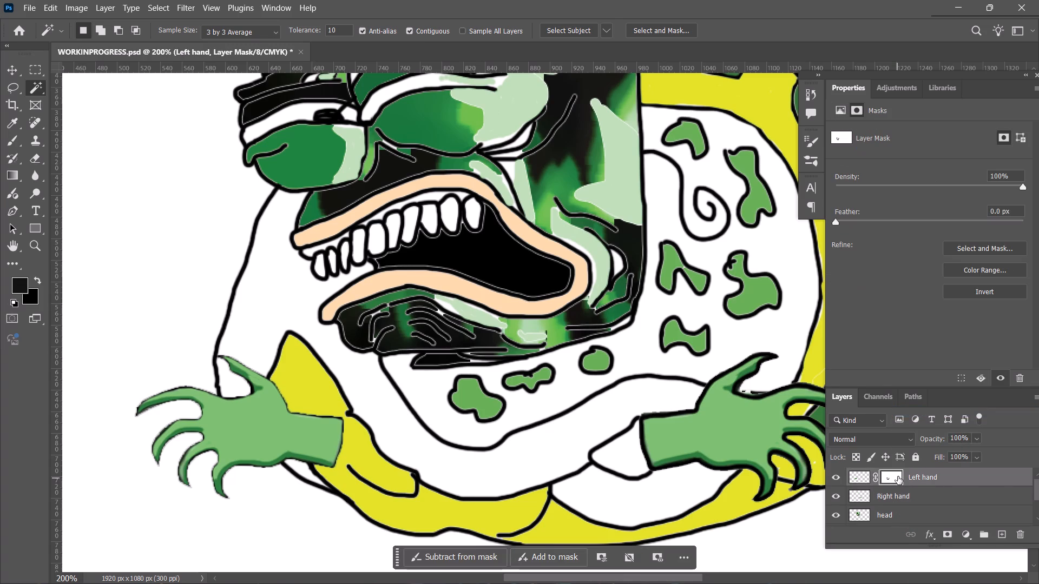
right_click(898, 476)
click(935, 394)
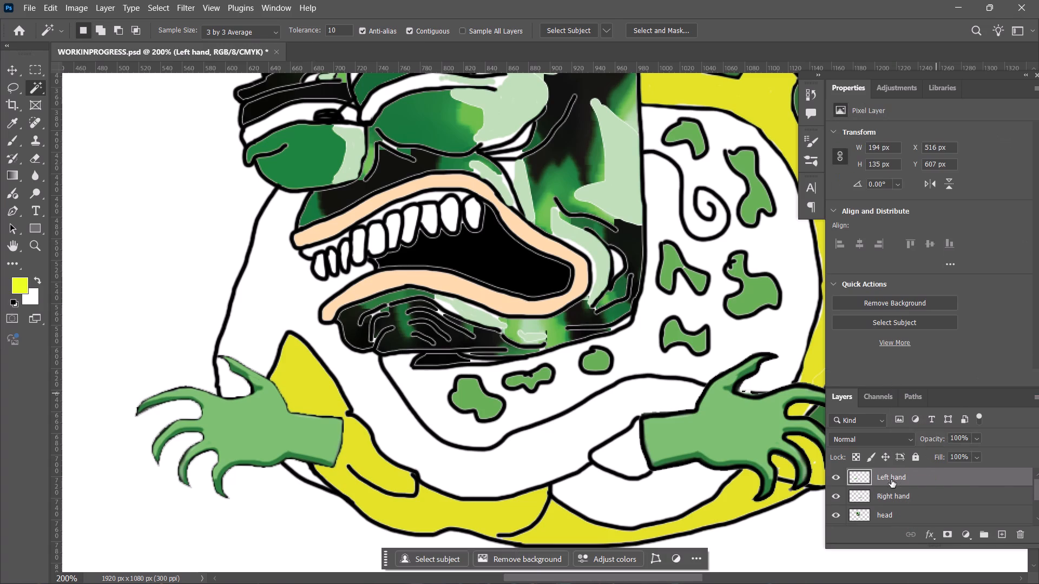
Examine the layer order and the assembled turtle, checking how the head and both cut-out hands sit on the body.
click(900, 500)
click(896, 485)
scroll(889, 503, down, 5)
scroll(890, 504, up, 1)
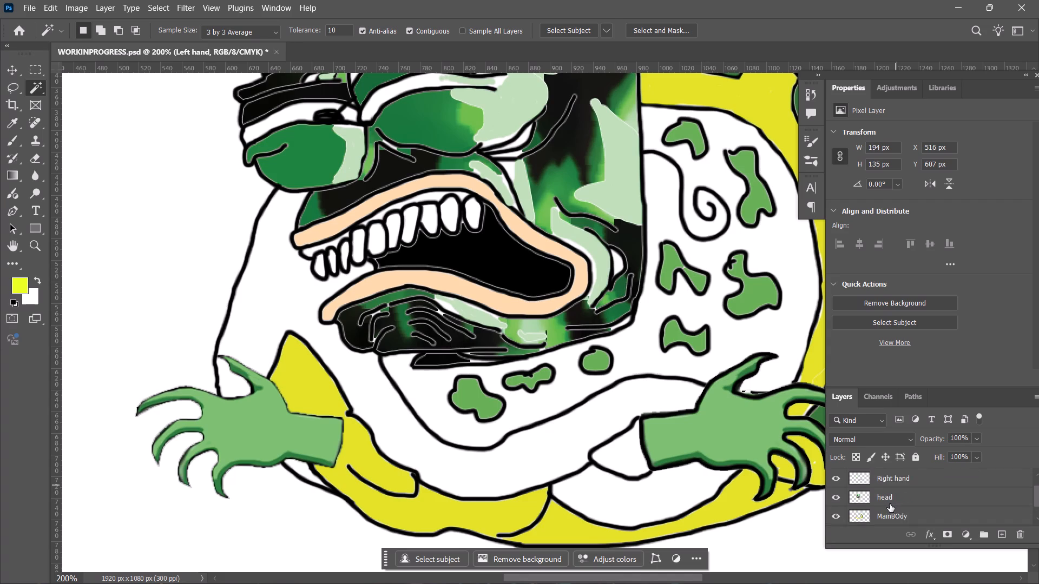
scroll(890, 504, up, 3)
scroll(608, 387, up, 9)
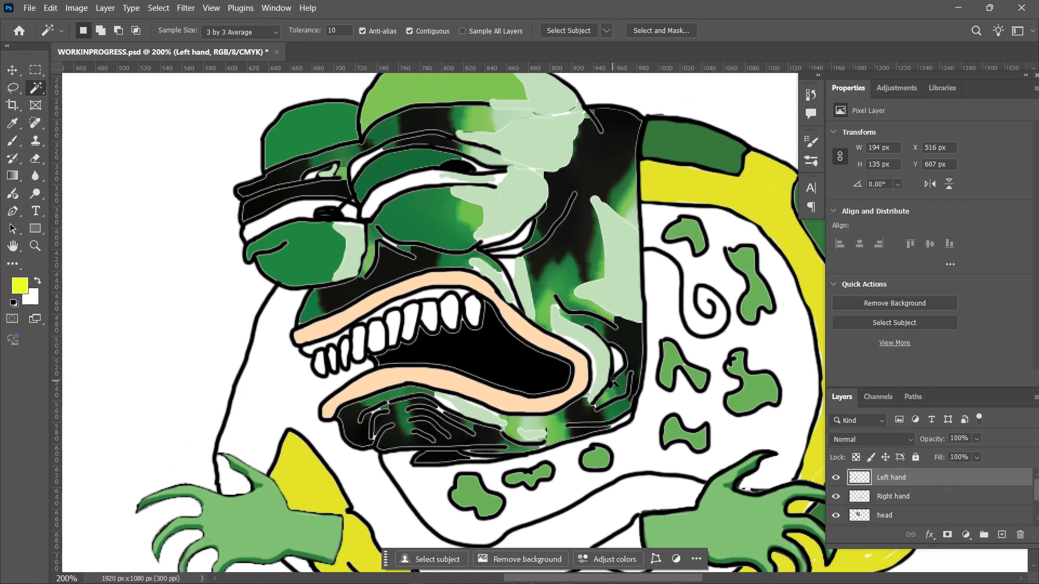
scroll(614, 380, up, 4)
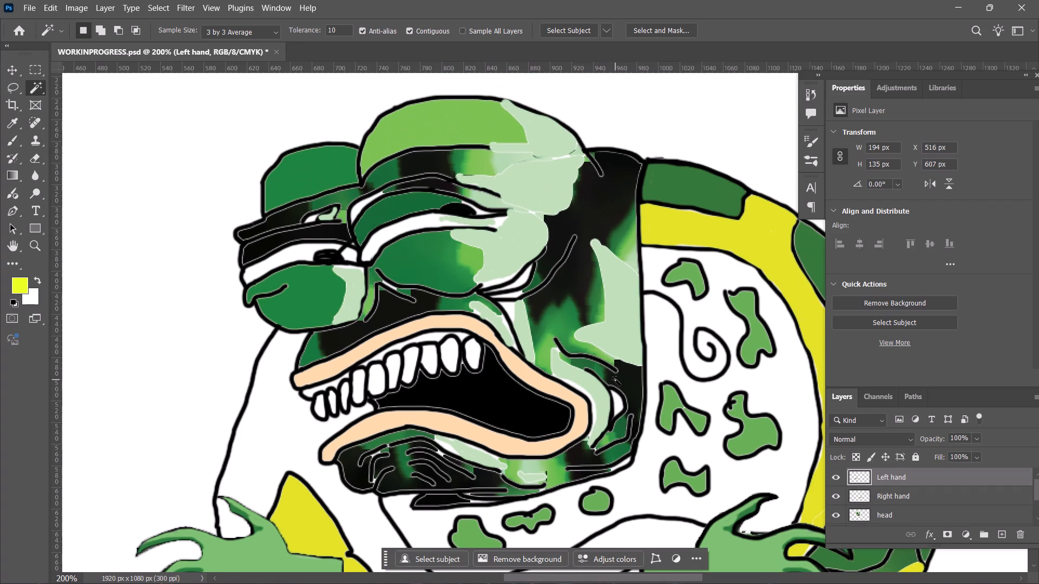
scroll(616, 380, down, 14)
ctrl+scroll(621, 381, down, 6)
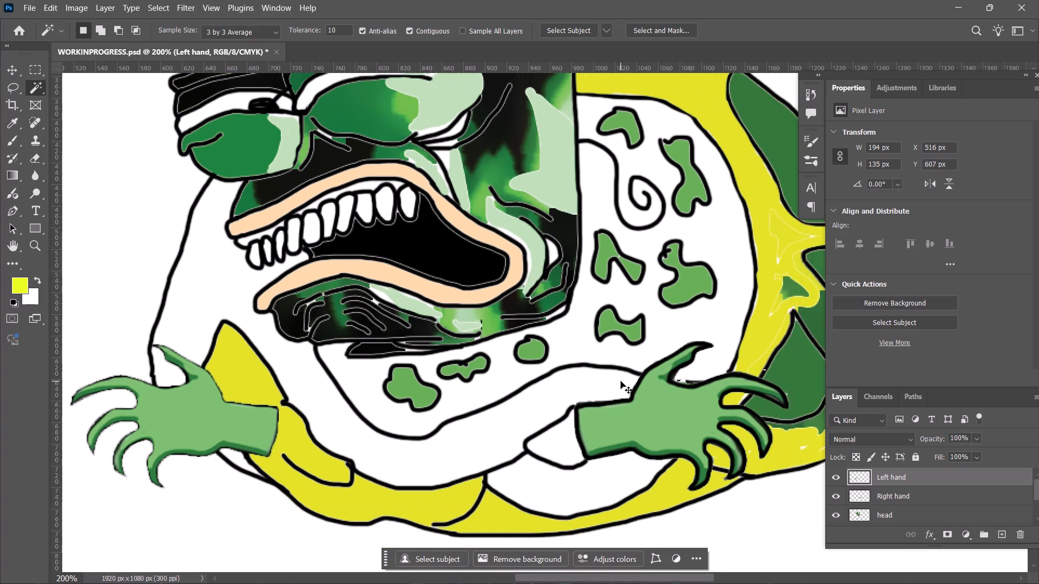
ctrl+scroll(621, 381, up, 5)
ctrl+scroll(621, 381, down, 12)
ctrl+scroll(621, 382, up, 5)
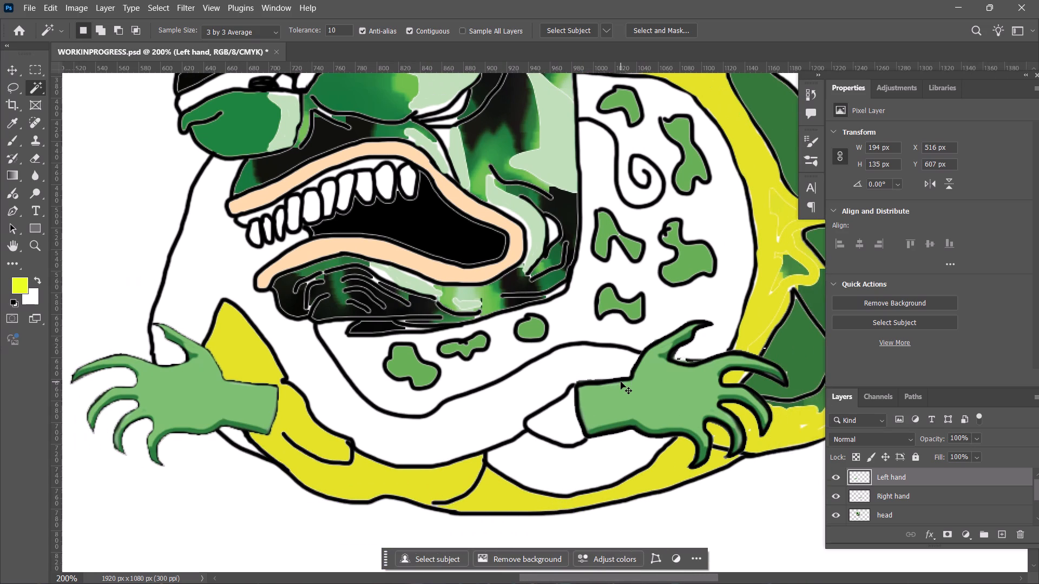
ctrl+scroll(621, 382, up, 2)
ctrl+scroll(621, 382, down, 3)
key(ctrl+minus)
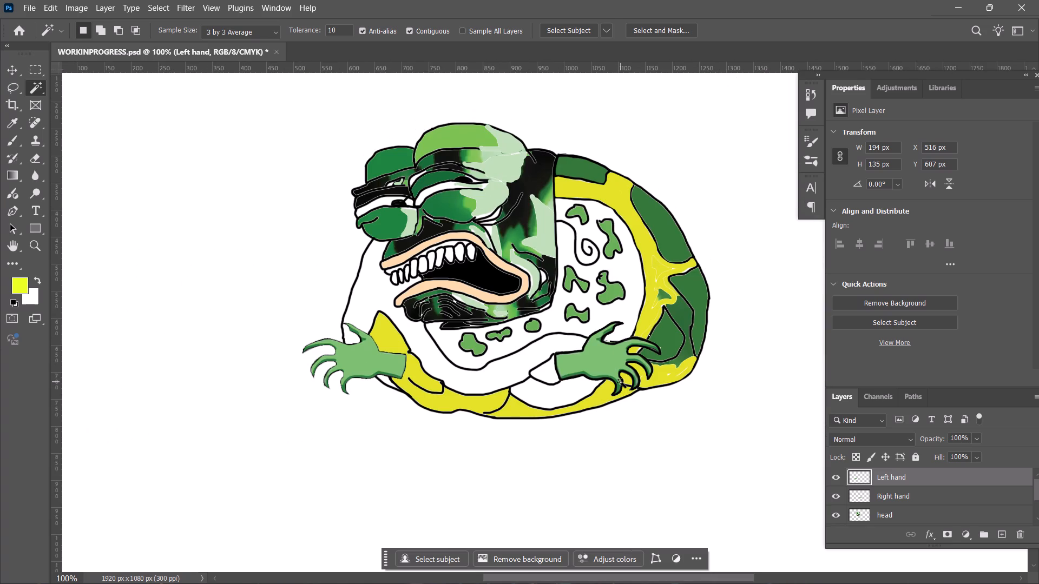
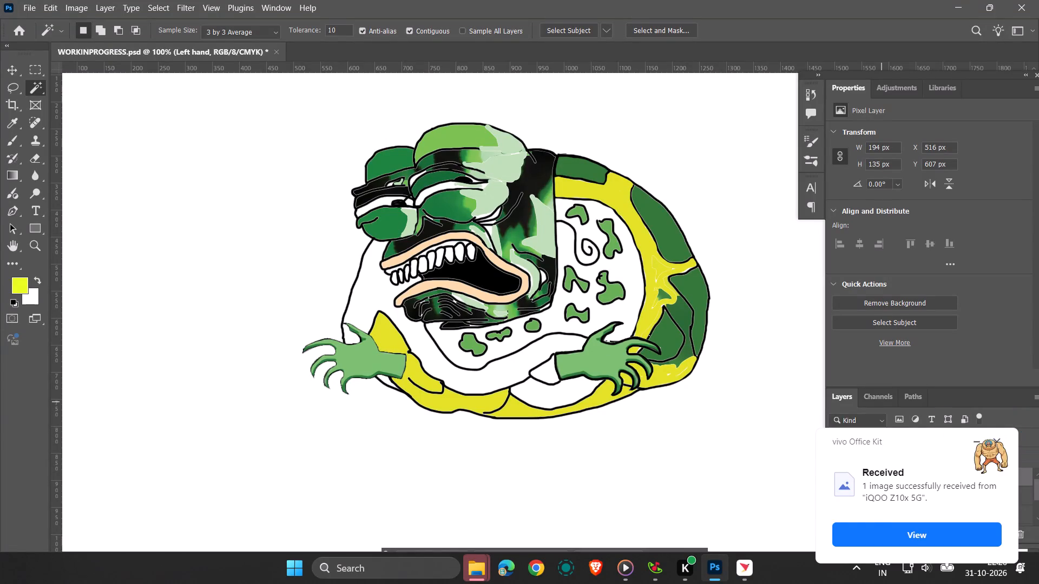
Dismiss the file-received notification and create a new layer named "Right Leg" above the Left hand layer.
click(999, 443)
scroll(938, 497, up, 6)
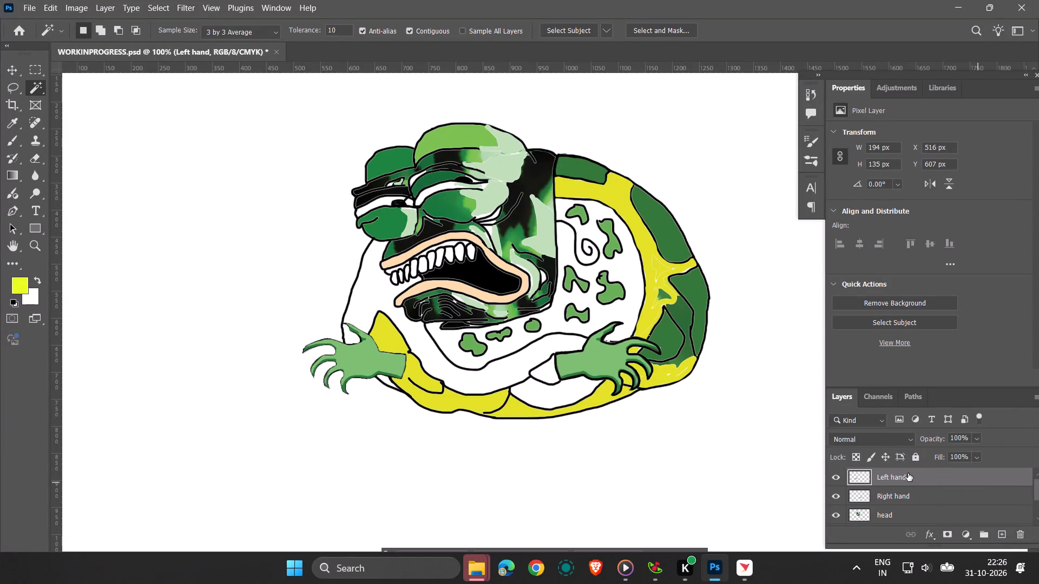
key(ctrl+n)
key(Escape)
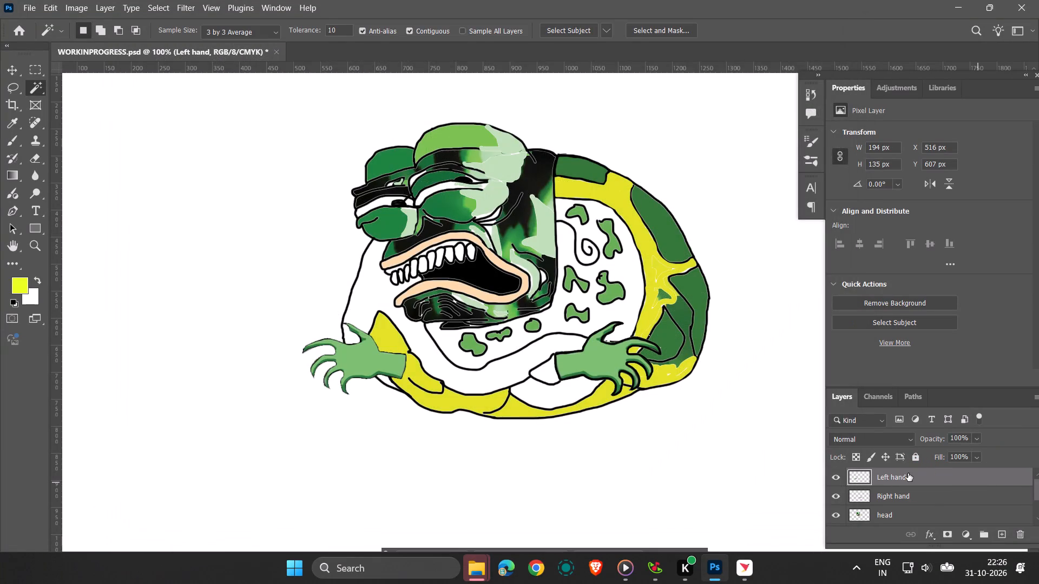
key(ctrl+shift+n)
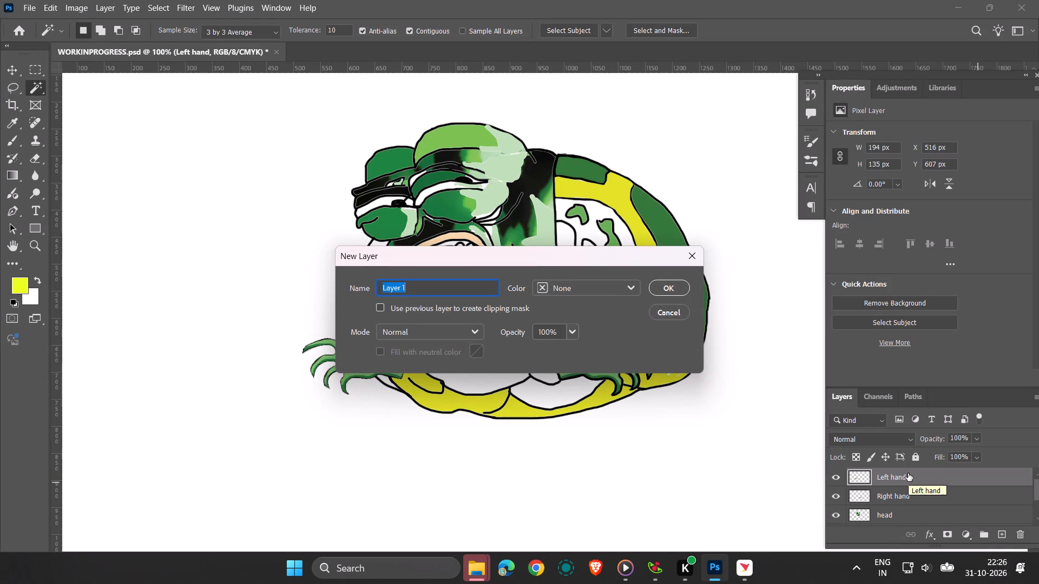
key(BackSpace)
key(shift+l)
key(BackSpace)
key(BackSpace)
text(Rih)
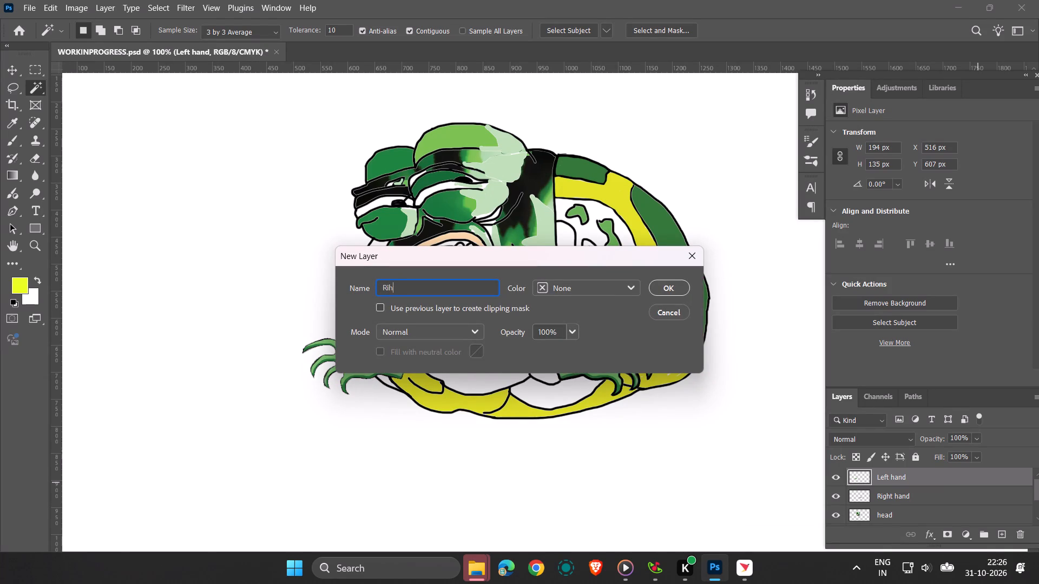
key(BackSpace)
text(ght Leg)
key(Return)
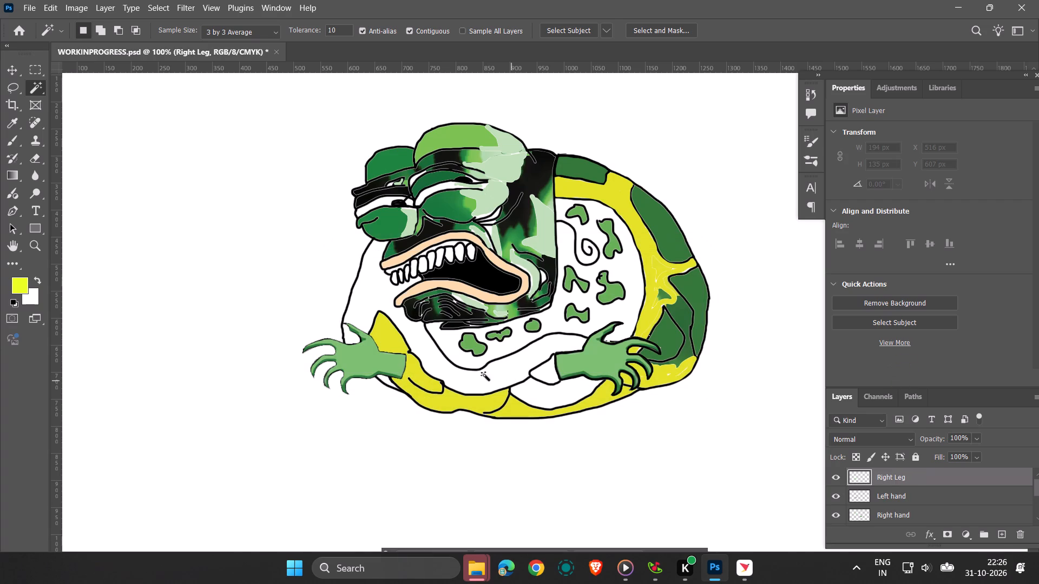
Place the leg image IMG_20261031_222605.png into the document as an embedded object.
click(28, 11)
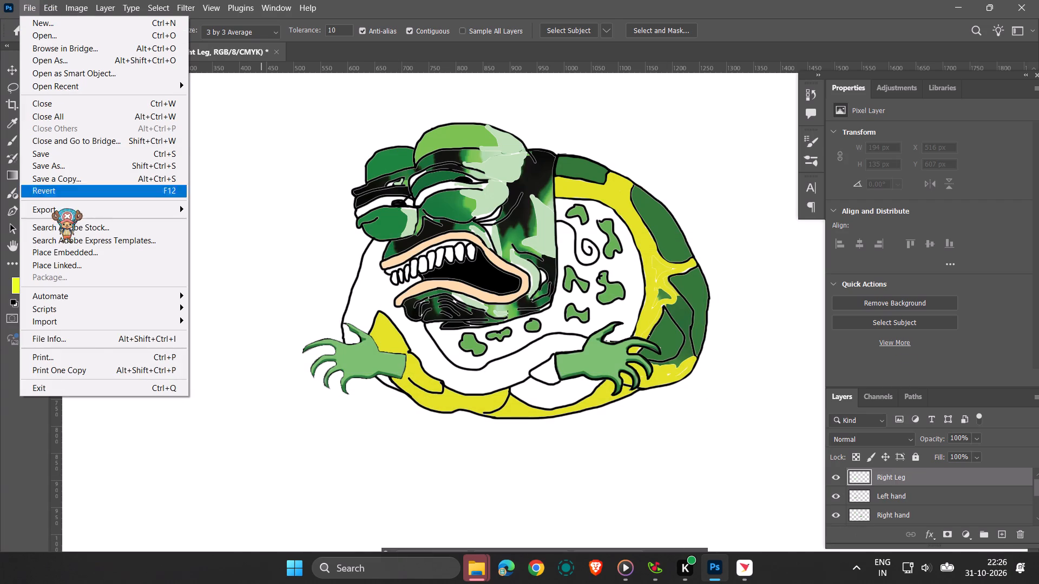
click(86, 251)
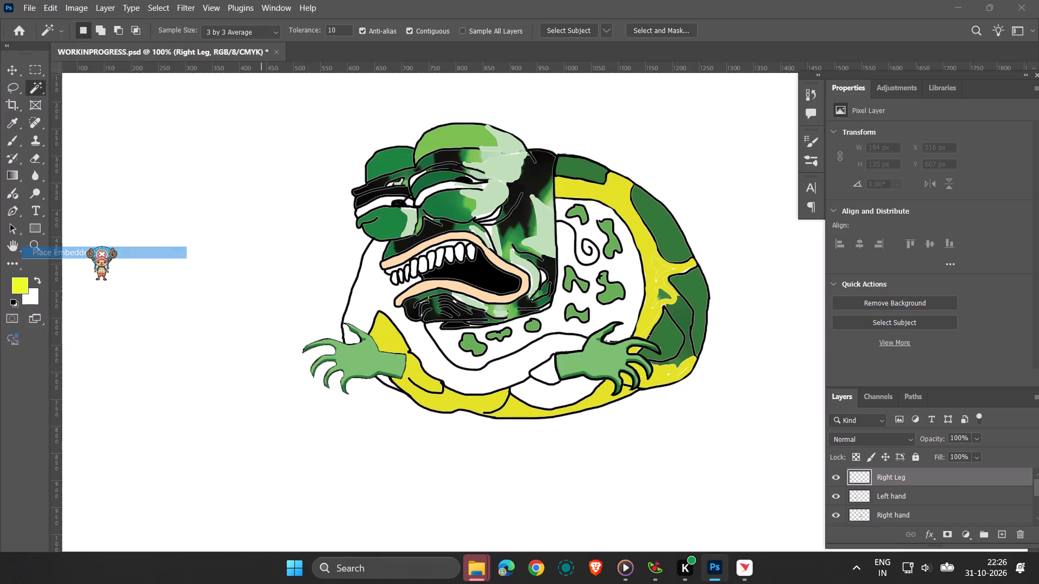
click(277, 124)
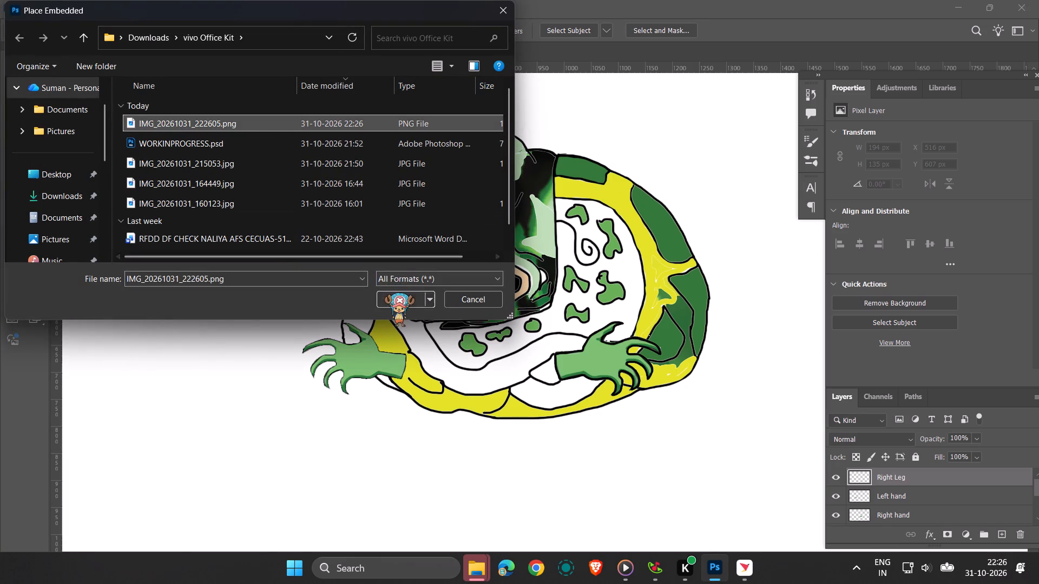
click(386, 300)
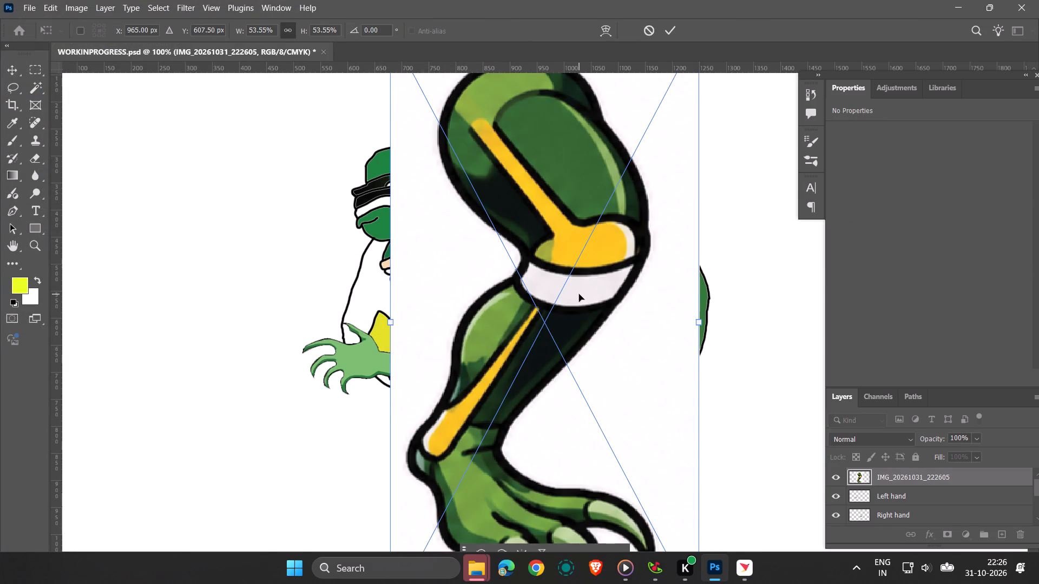
Scale the placed leg image down to about 10% and position it just below the rear of the frog's body.
ctrl+scroll(579, 294, down, 7)
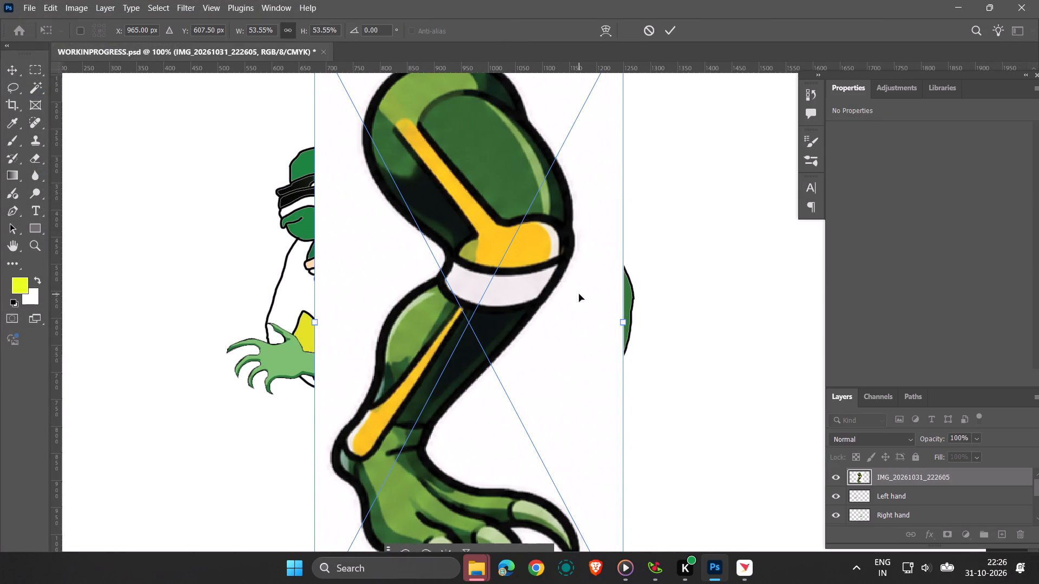
ctrl+scroll(579, 294, up, 3)
scroll(579, 294, up, 9)
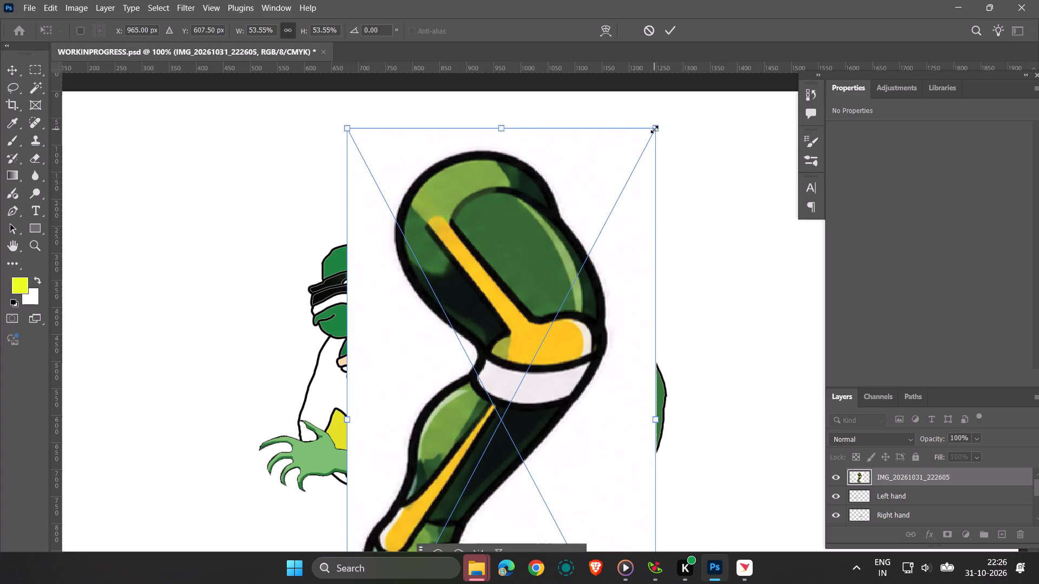
drag(655, 130, 499, 507)
scroll(522, 446, down, 15)
scroll(513, 420, up, 1)
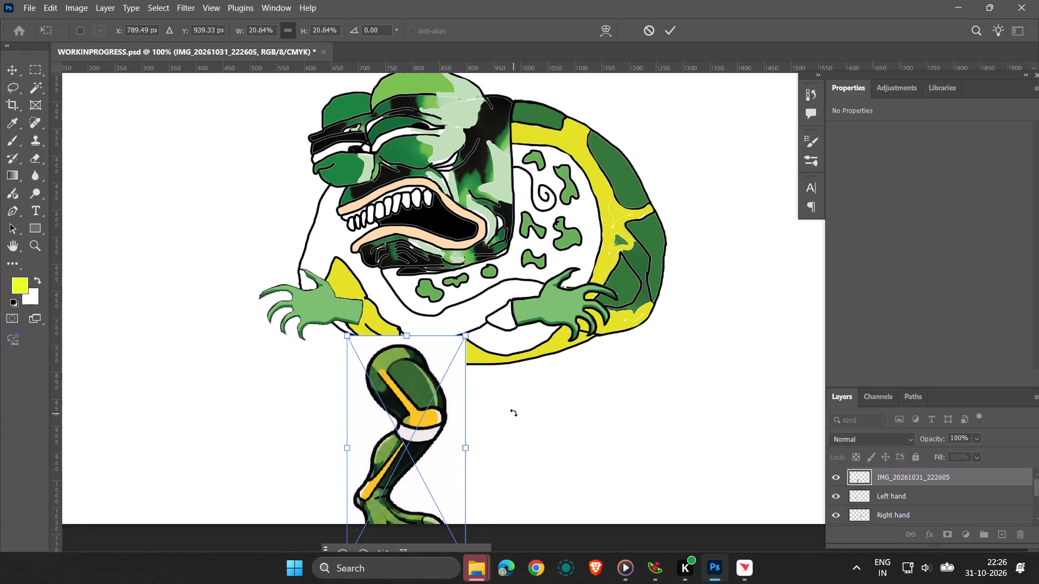
scroll(514, 413, down, 7)
drag(402, 369, 501, 298)
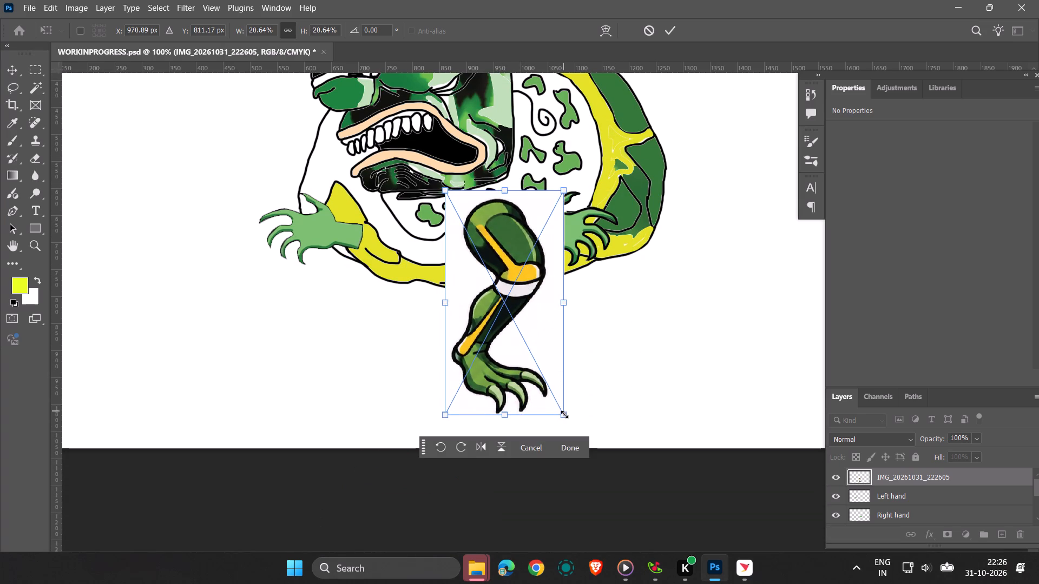
drag(564, 415, 485, 311)
drag(469, 251, 567, 333)
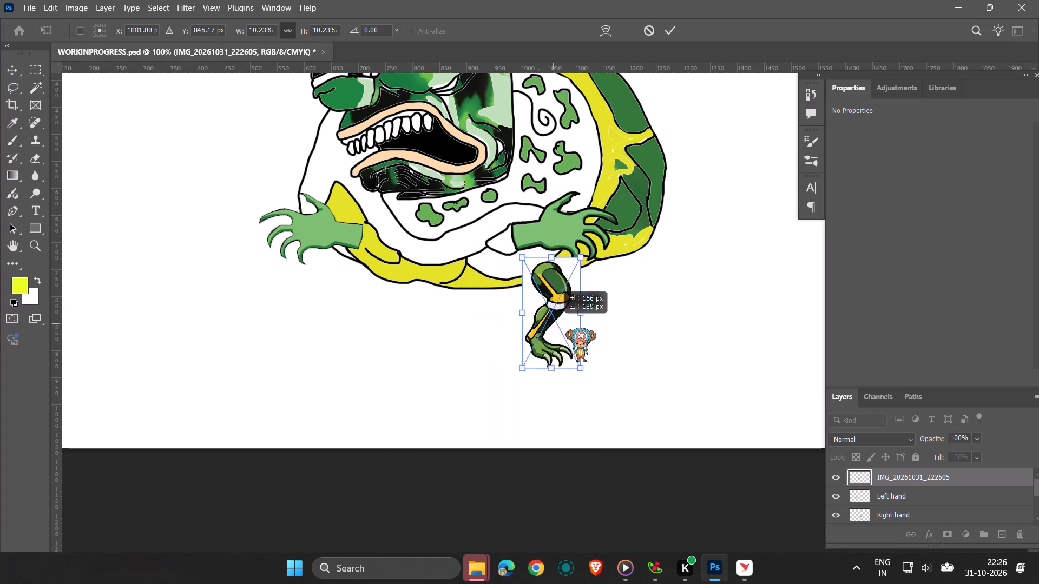
drag(567, 333, 574, 351)
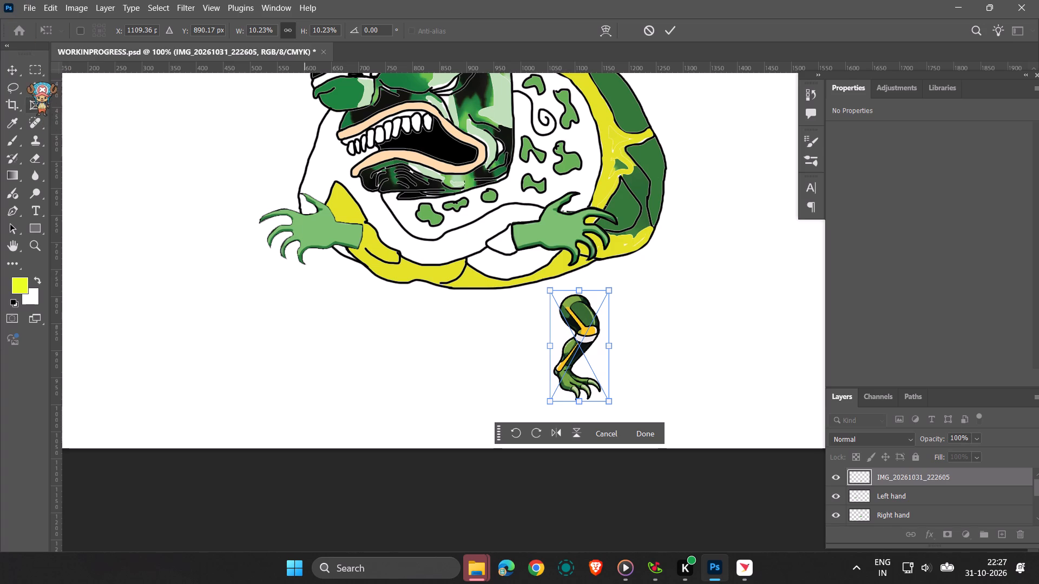
Select the leg image's white background with the Magic Wand and hide it with a layer mask.
click(32, 88)
click(583, 323)
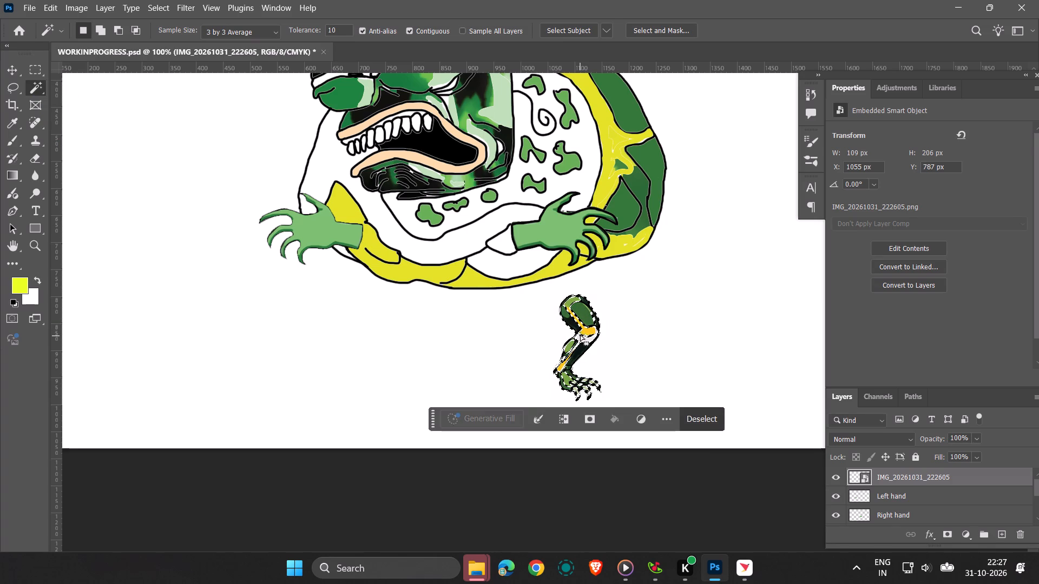
click(564, 310)
click(553, 318)
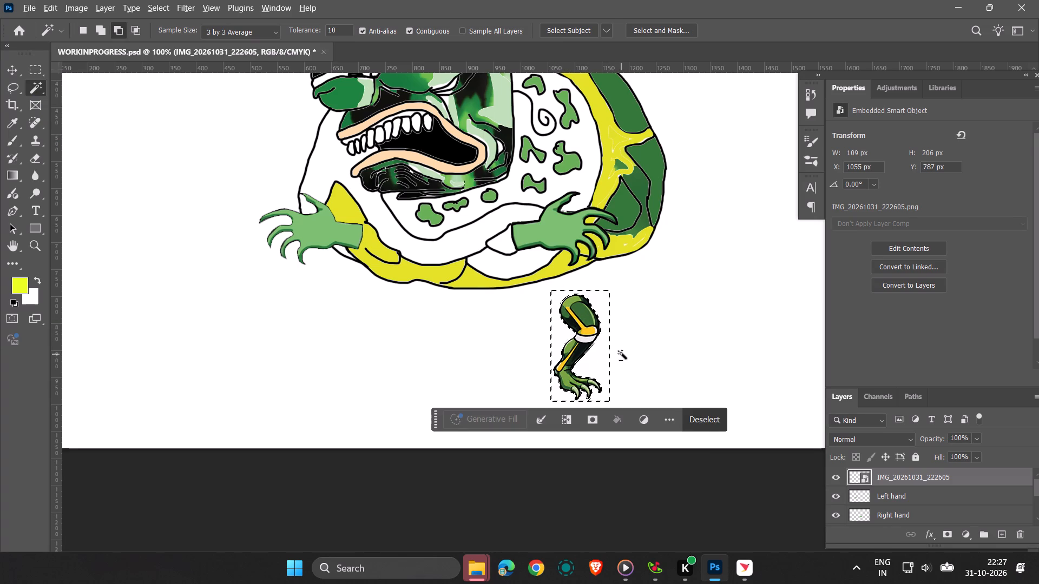
alt+click(595, 422)
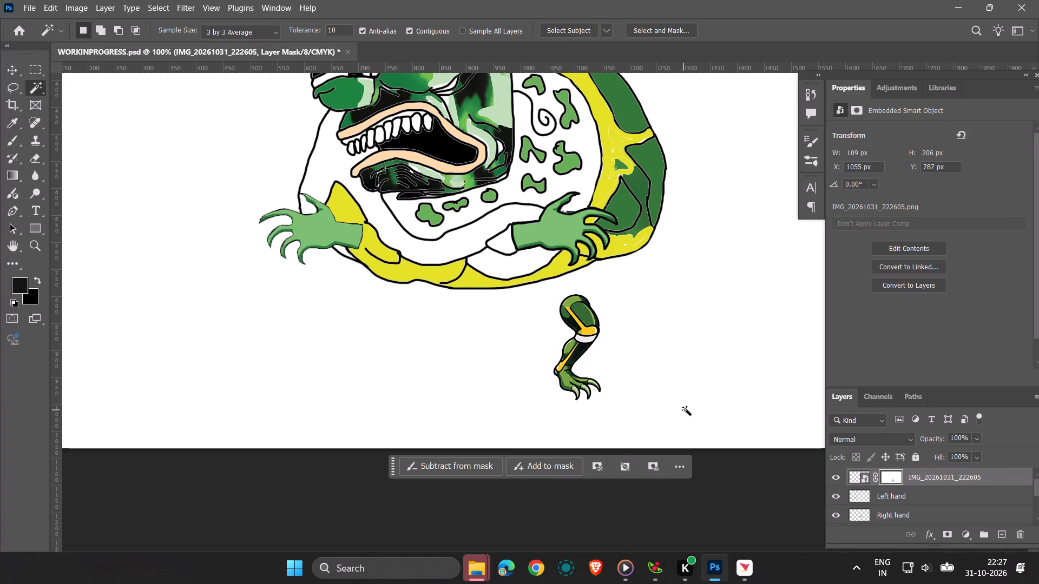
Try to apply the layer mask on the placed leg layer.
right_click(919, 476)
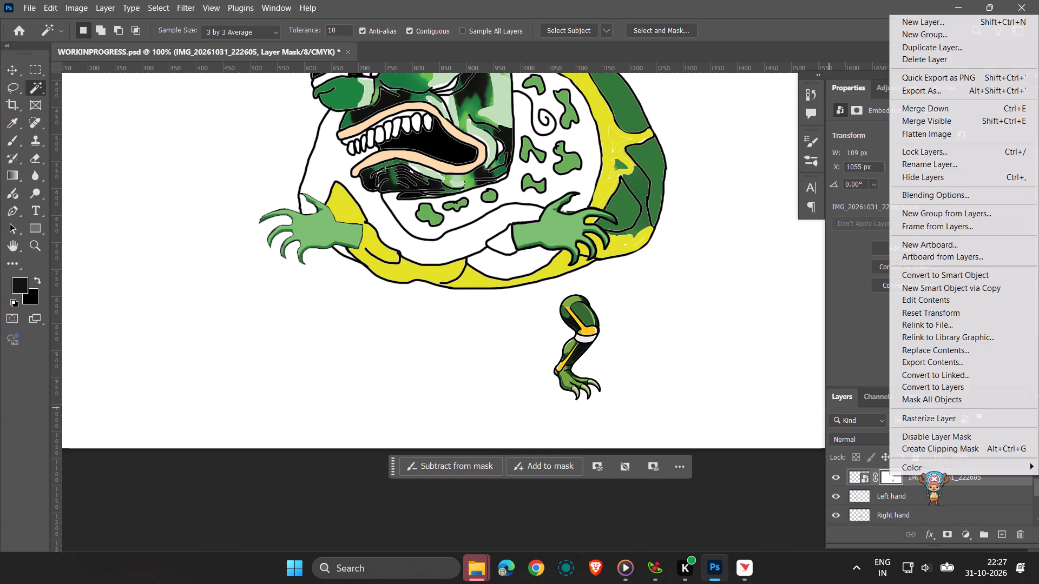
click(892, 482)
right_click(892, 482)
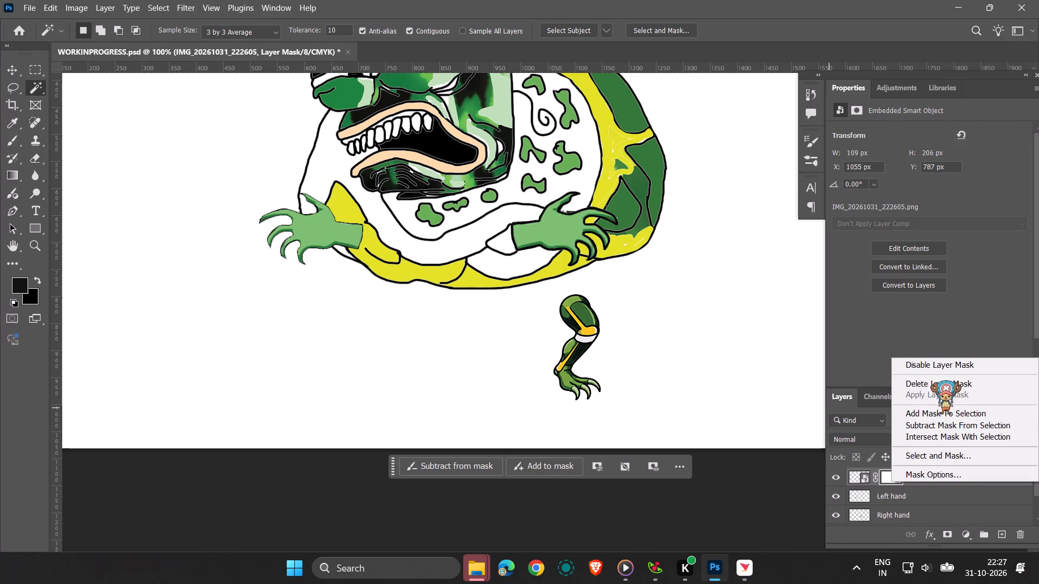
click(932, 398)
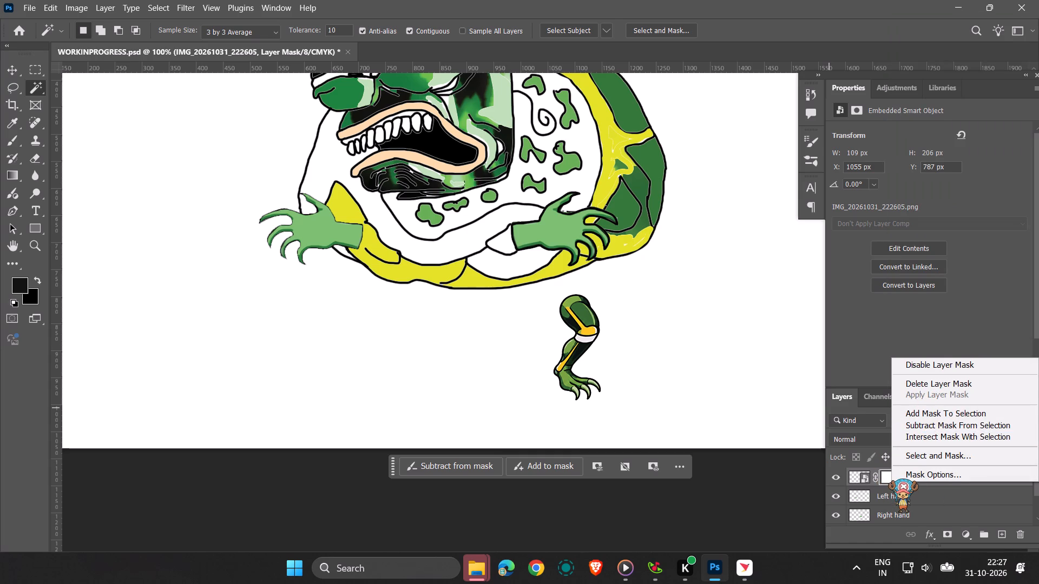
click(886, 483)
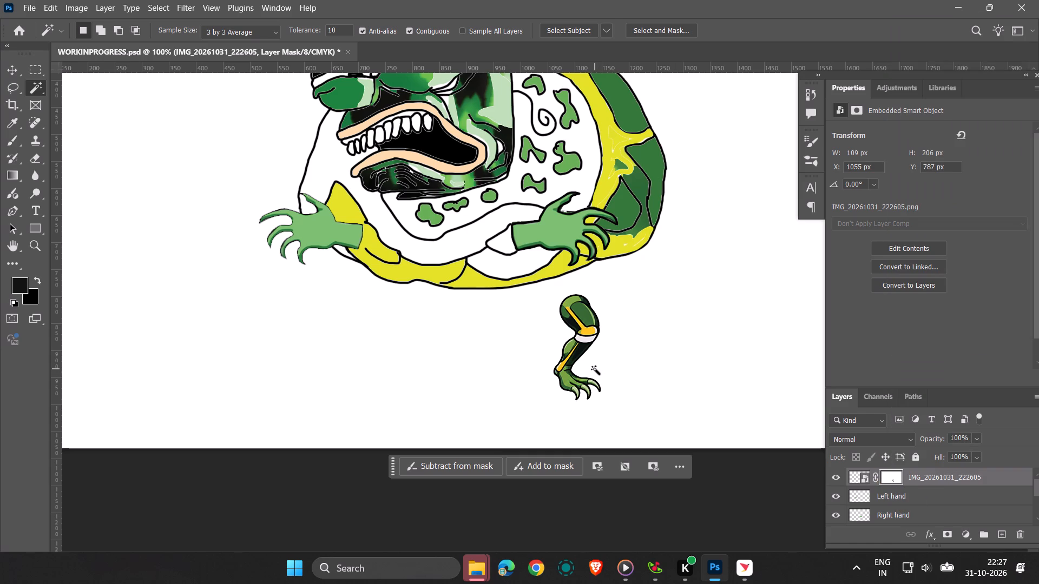
Reselect the background area around the leg with the Magic Wand and try again to apply the layer mask.
click(595, 370)
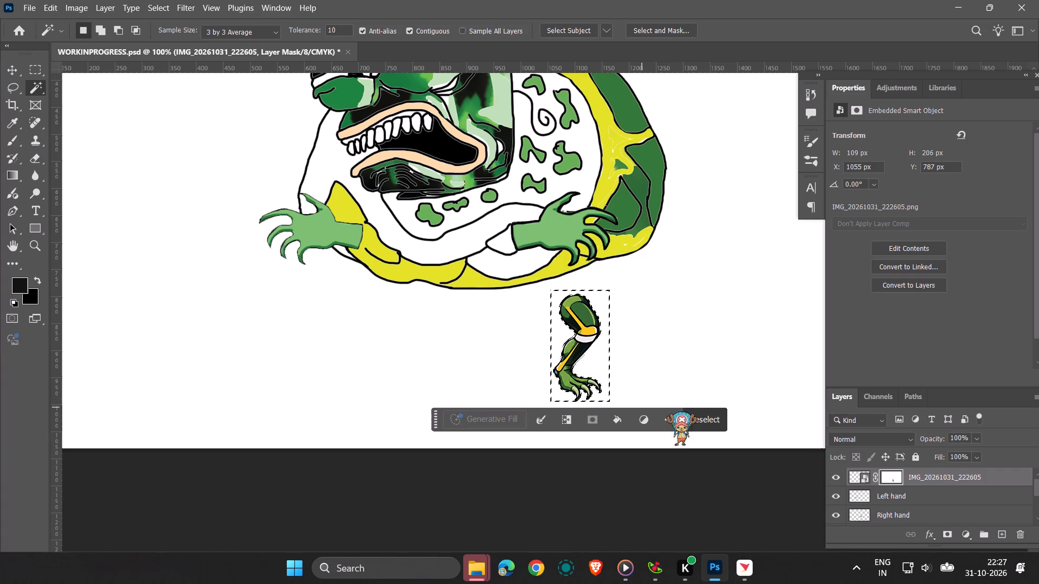
click(888, 476)
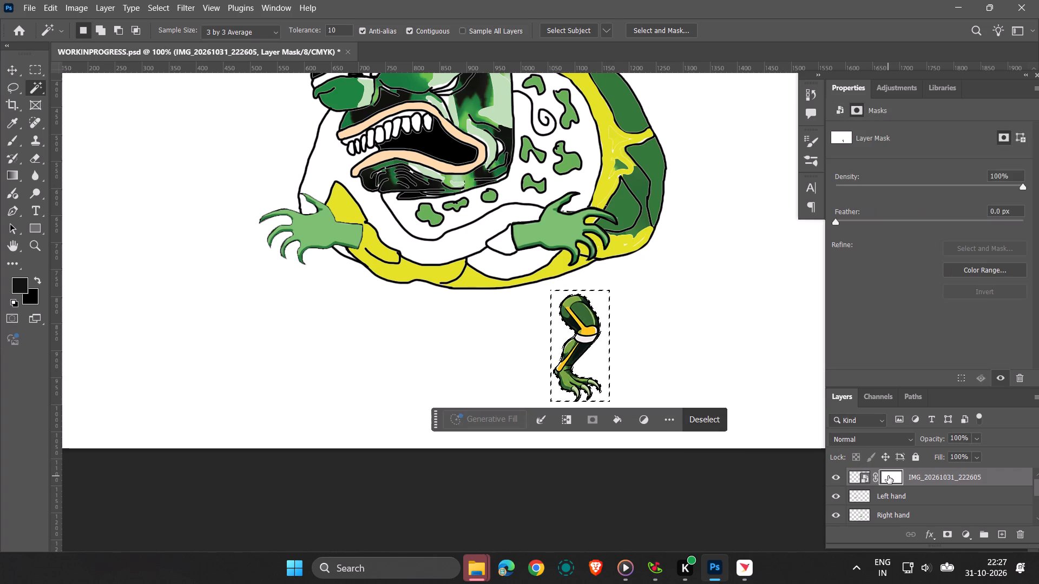
right_click(893, 480)
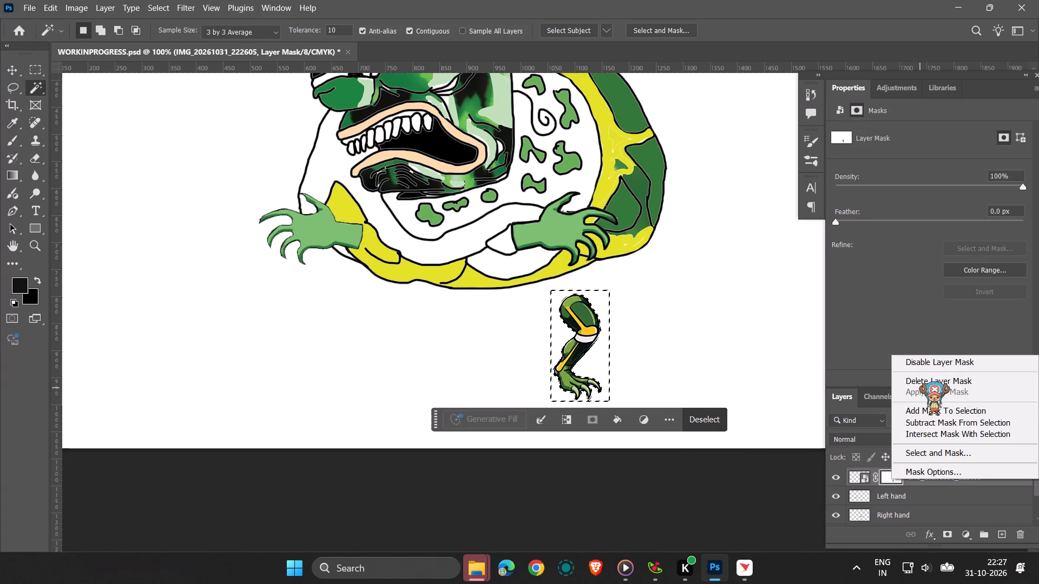
click(920, 394)
Apply the Minimum filter to the leg layer's image with a 0.8-pixel radius, preserving Roundness.
click(853, 477)
click(854, 477)
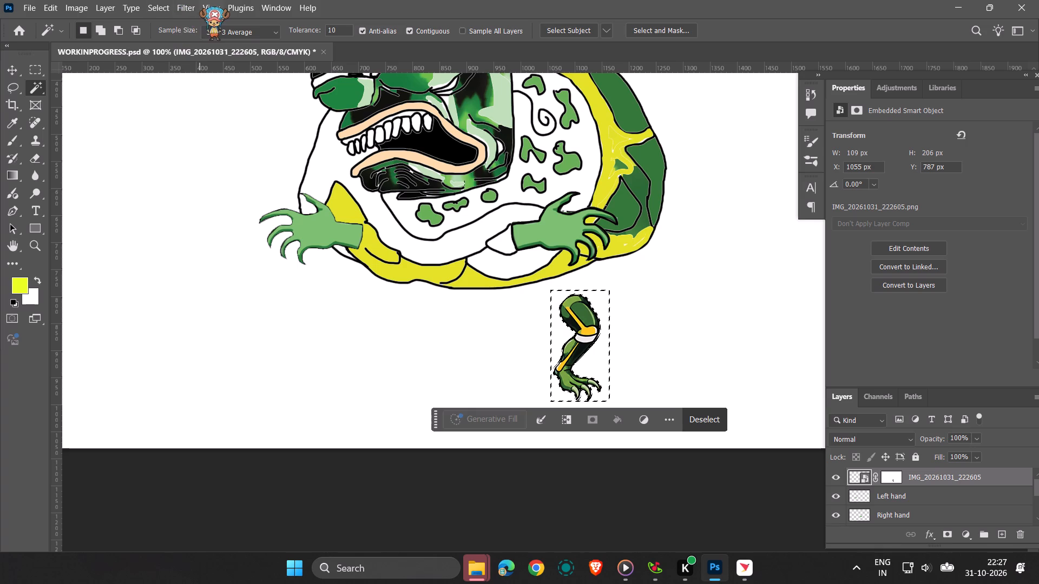
click(184, 12)
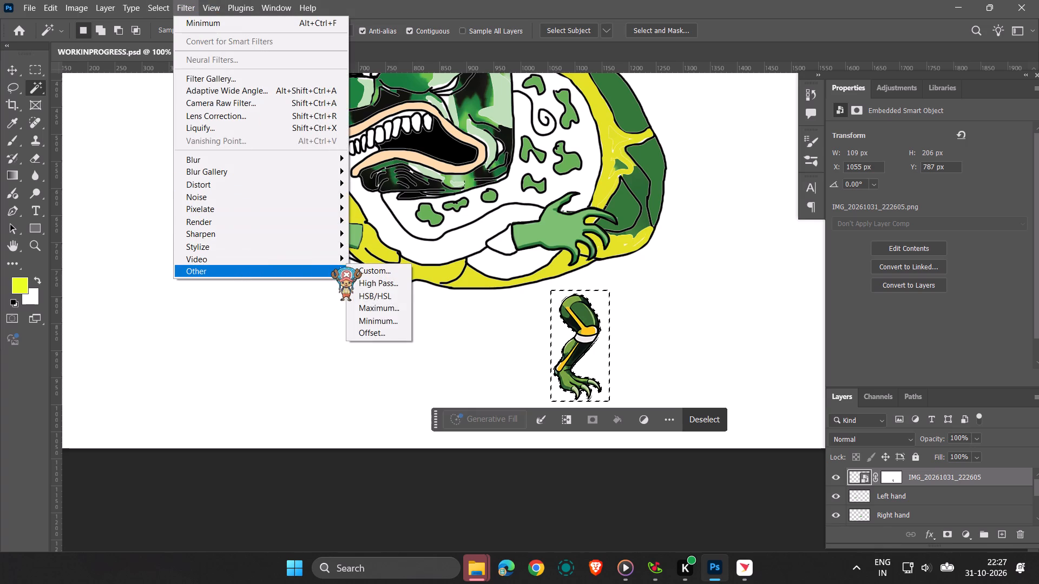
click(372, 323)
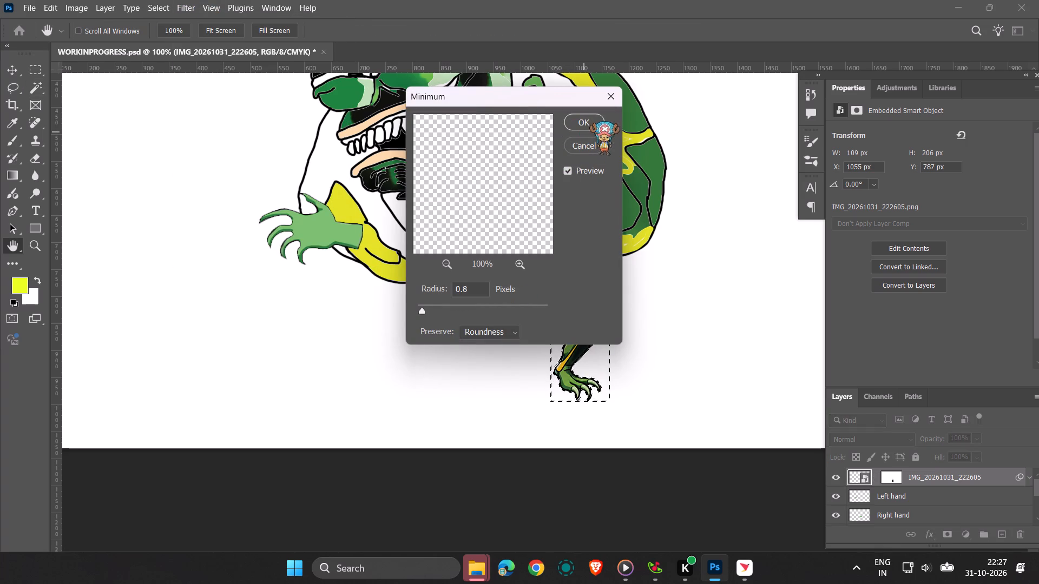
click(496, 334)
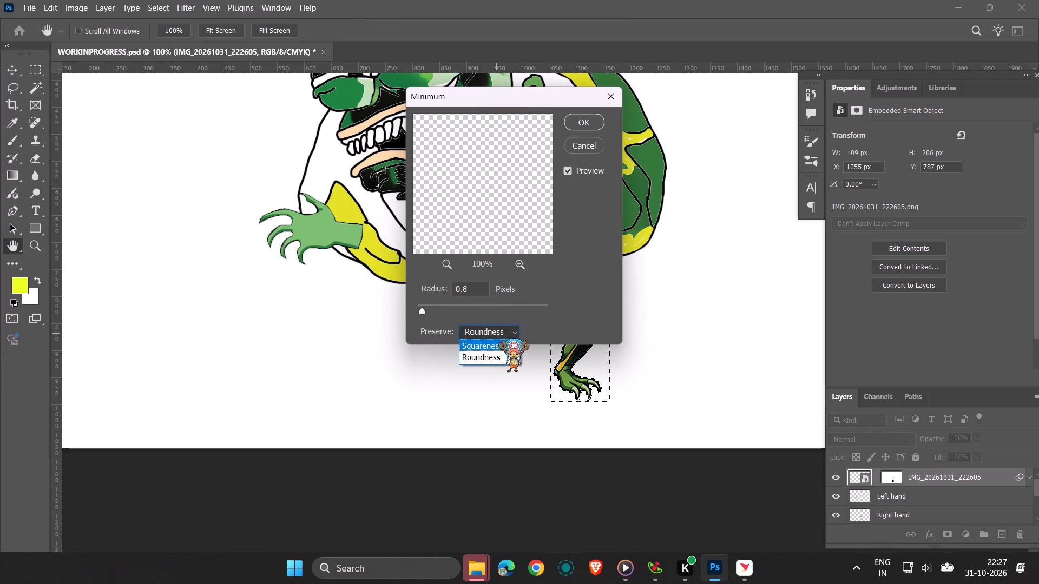
click(489, 355)
click(578, 125)
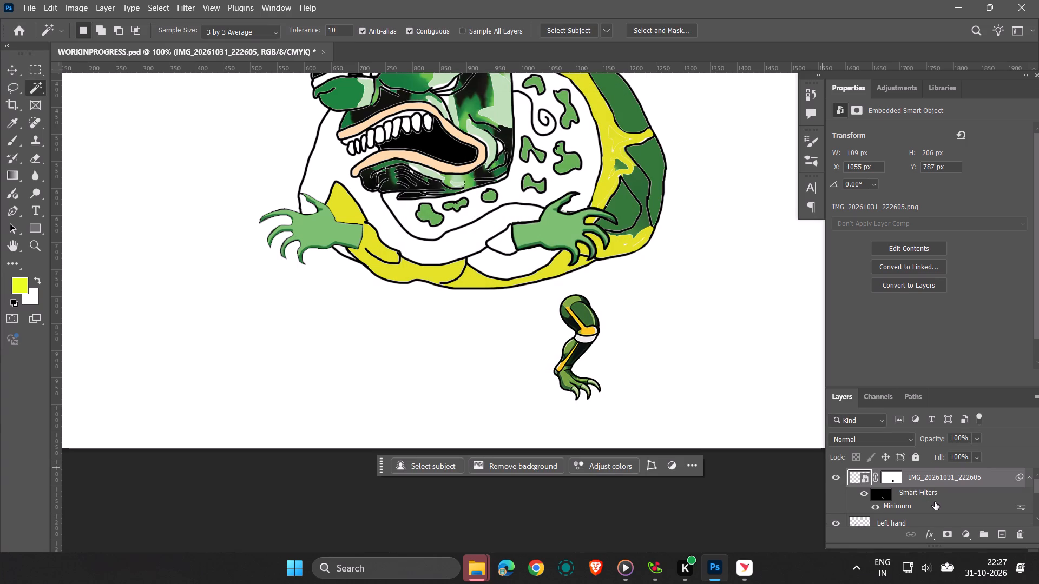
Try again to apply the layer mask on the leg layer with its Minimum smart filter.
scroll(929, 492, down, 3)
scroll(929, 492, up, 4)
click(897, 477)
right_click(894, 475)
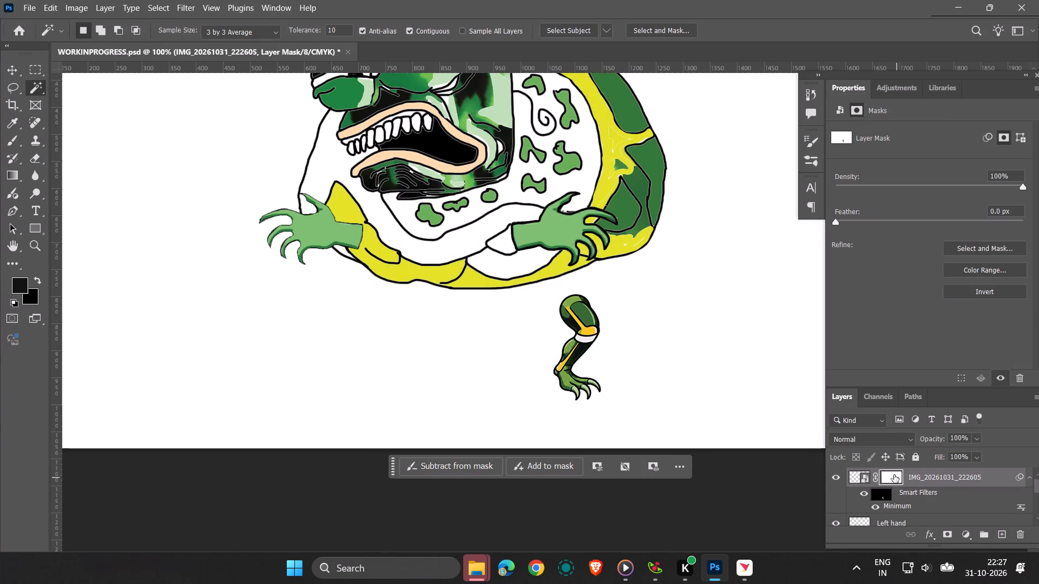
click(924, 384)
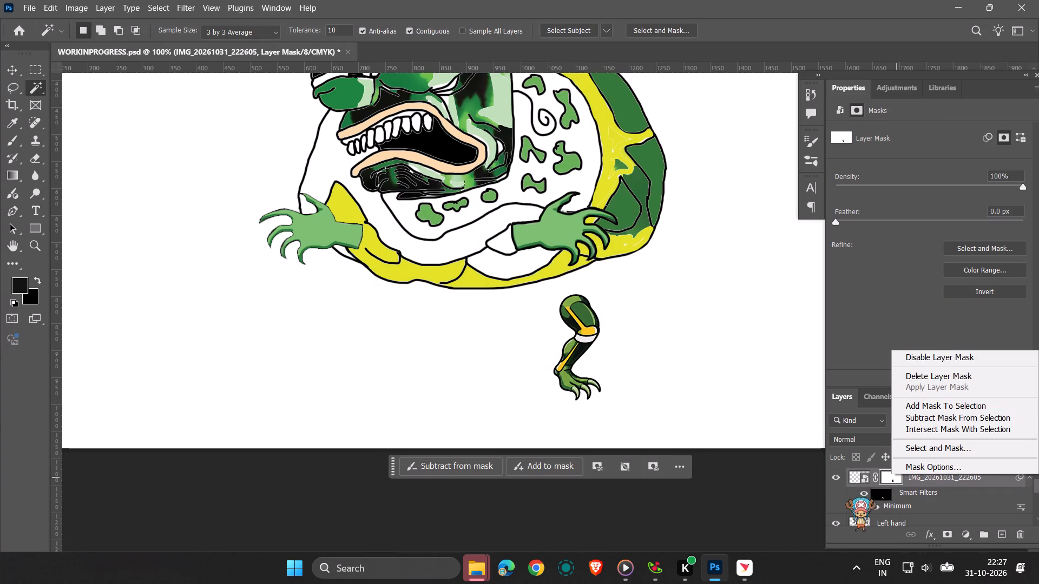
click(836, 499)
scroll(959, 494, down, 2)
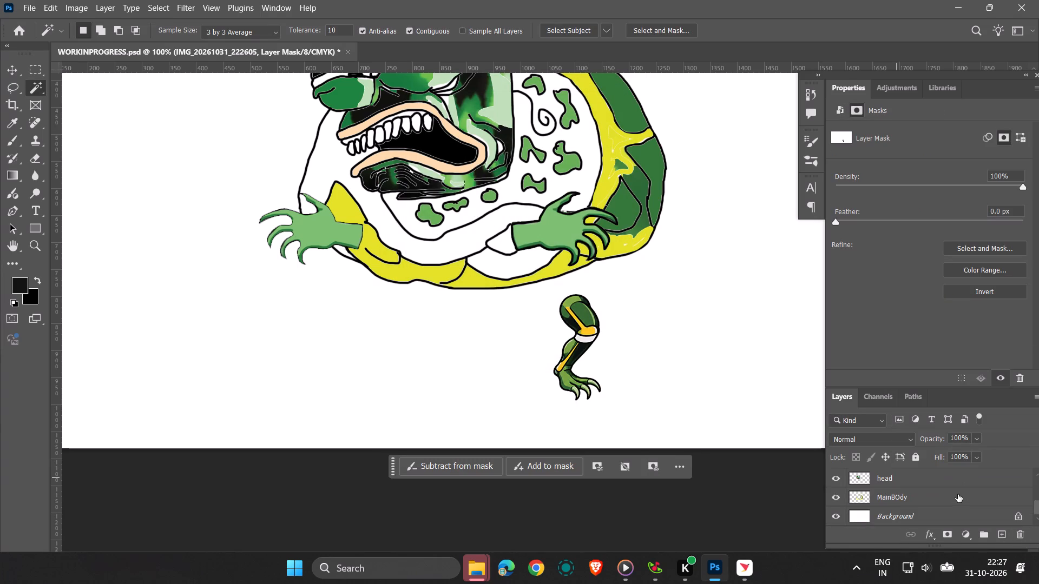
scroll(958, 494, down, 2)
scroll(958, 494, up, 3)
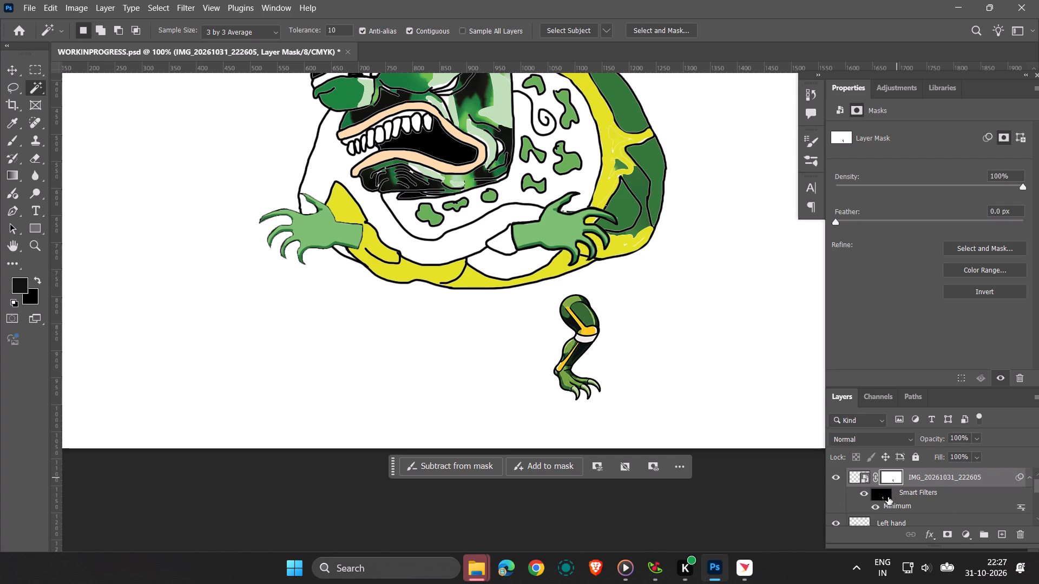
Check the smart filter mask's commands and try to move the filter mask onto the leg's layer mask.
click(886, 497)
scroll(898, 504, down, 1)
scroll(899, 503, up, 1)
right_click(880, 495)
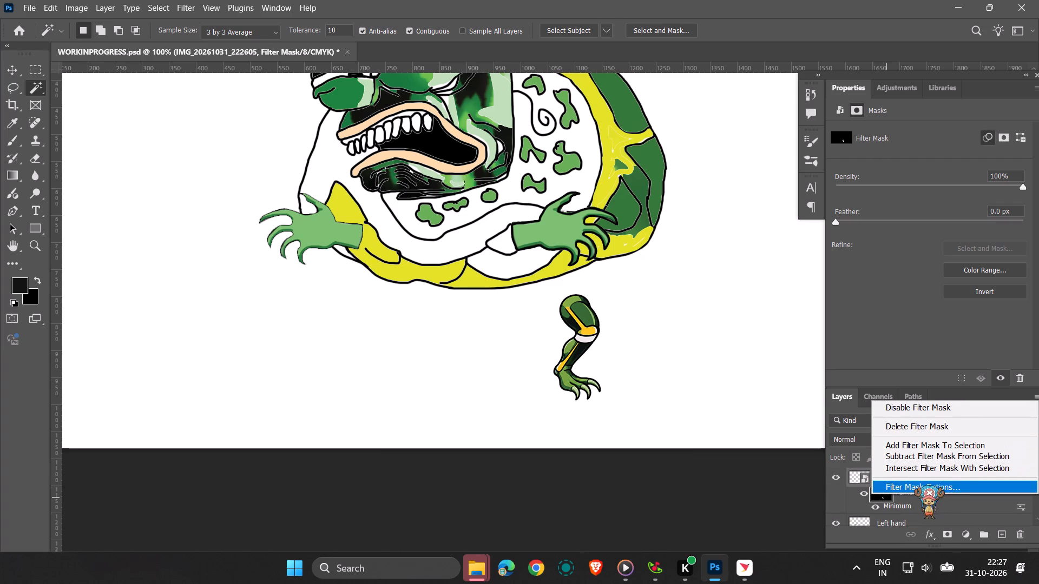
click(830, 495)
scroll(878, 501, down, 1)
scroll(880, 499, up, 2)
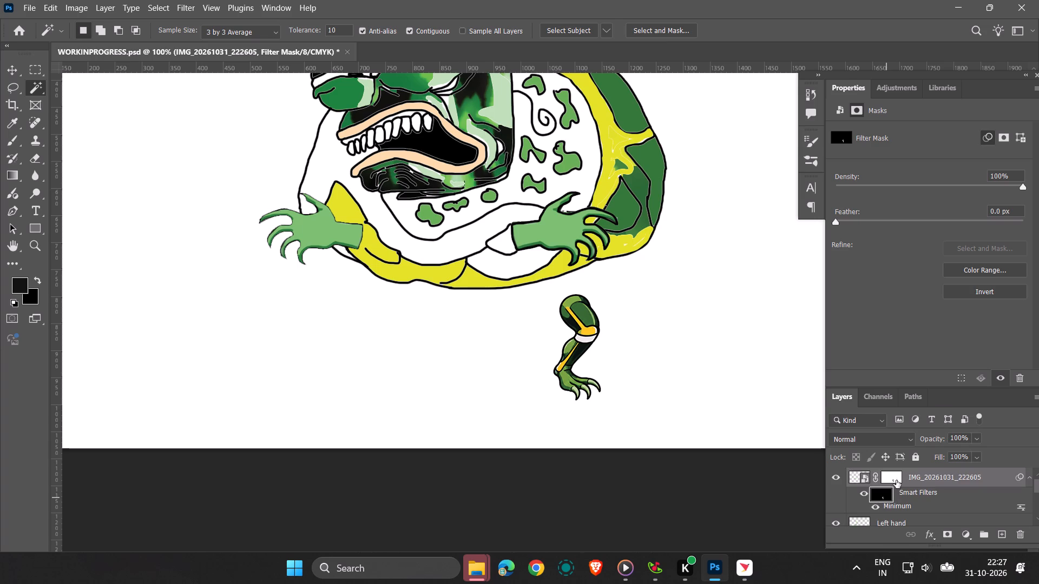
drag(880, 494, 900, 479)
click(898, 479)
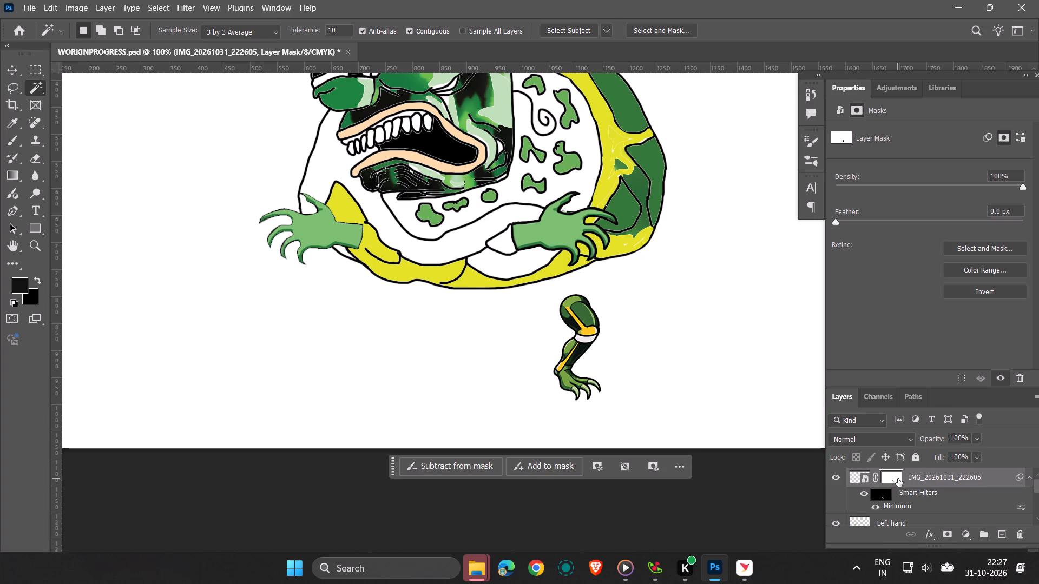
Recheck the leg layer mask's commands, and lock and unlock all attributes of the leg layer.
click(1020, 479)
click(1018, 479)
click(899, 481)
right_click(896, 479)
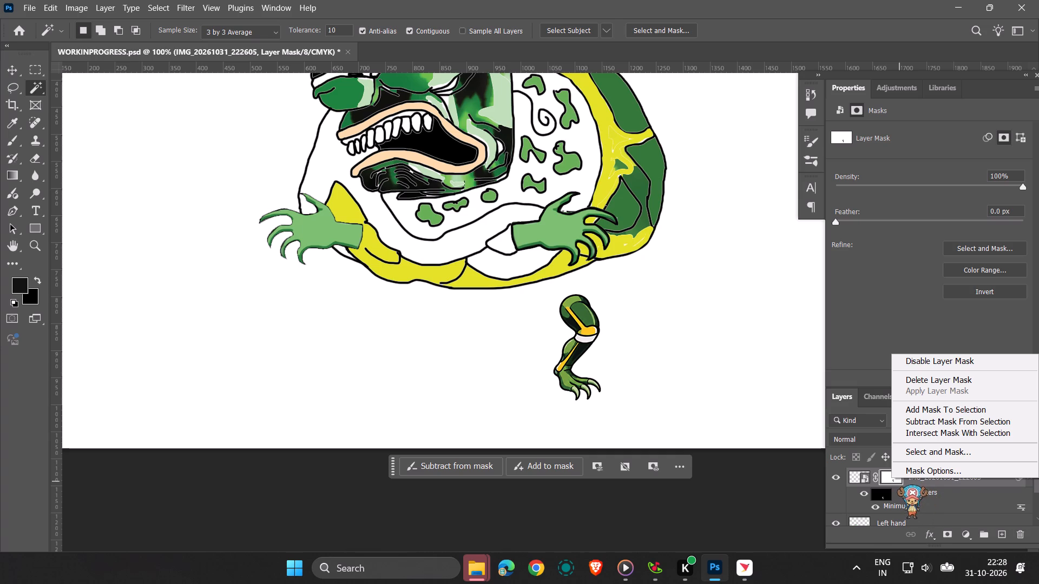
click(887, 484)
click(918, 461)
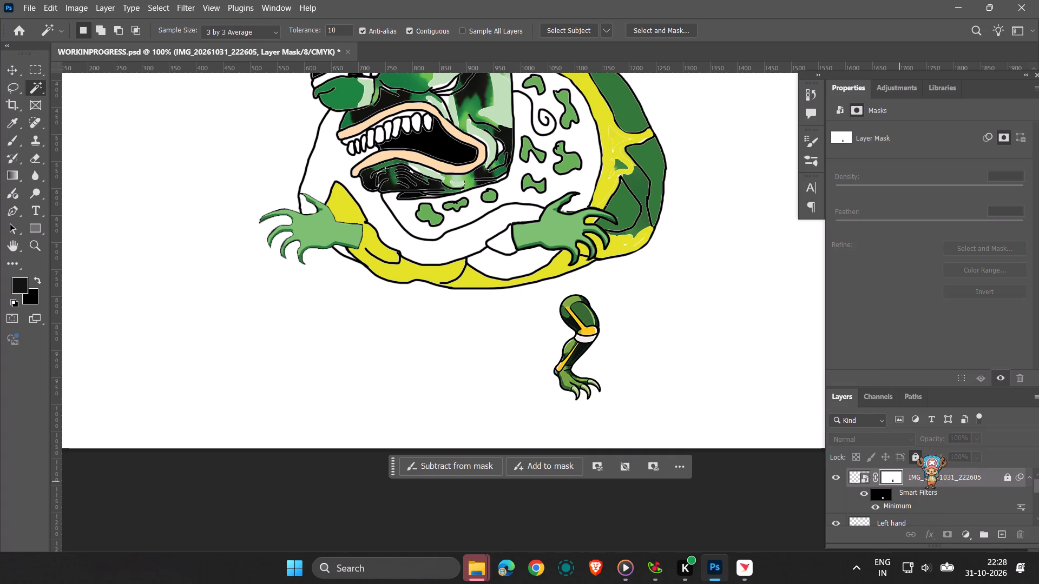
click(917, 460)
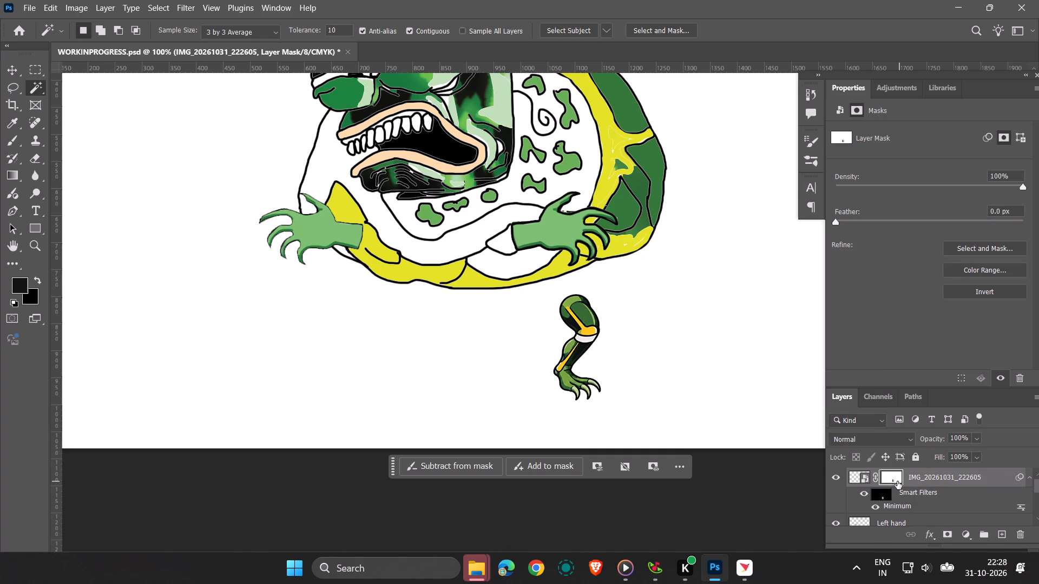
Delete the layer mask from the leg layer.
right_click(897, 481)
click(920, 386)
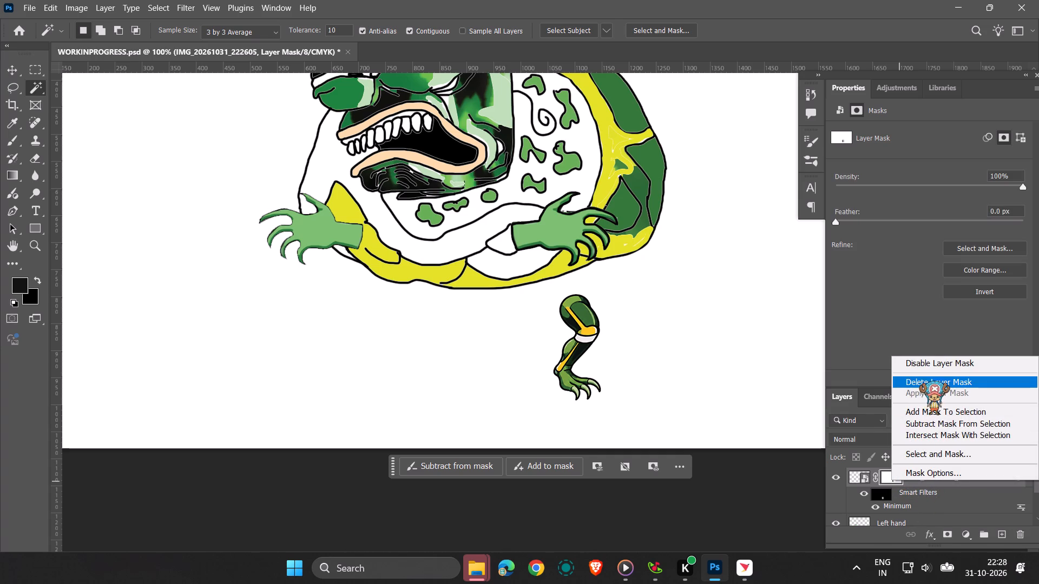
Delete the placed leg layer IMG_20261031_222605 from the document.
click(866, 481)
right_click(864, 477)
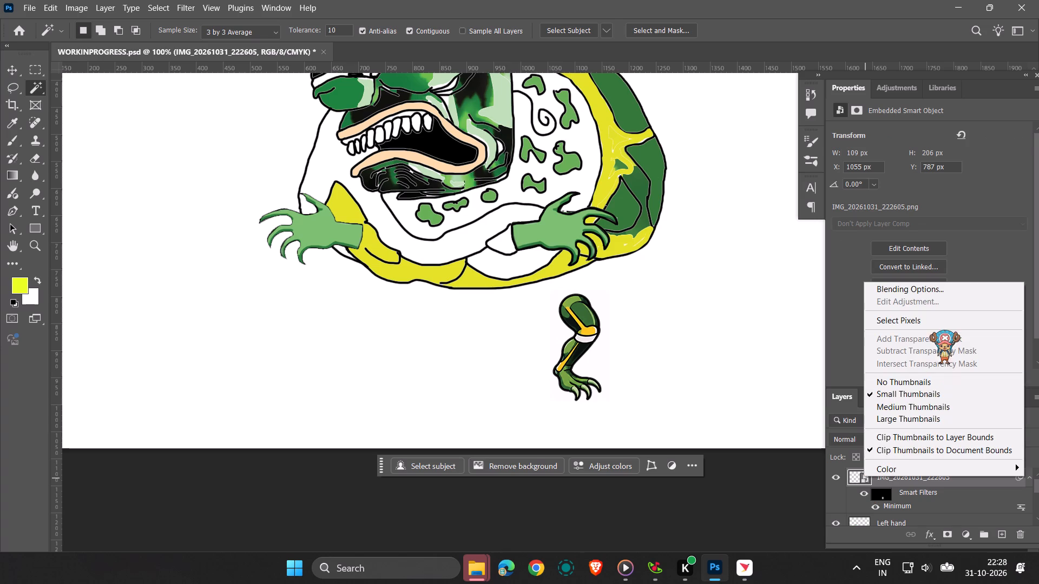
click(854, 477)
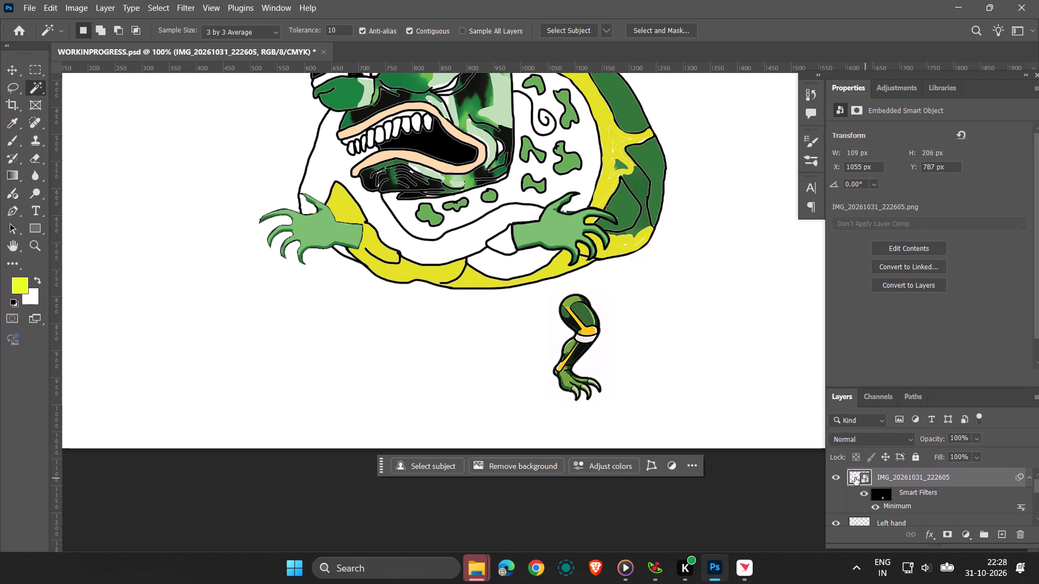
key(Delete)
scroll(874, 484, up, 6)
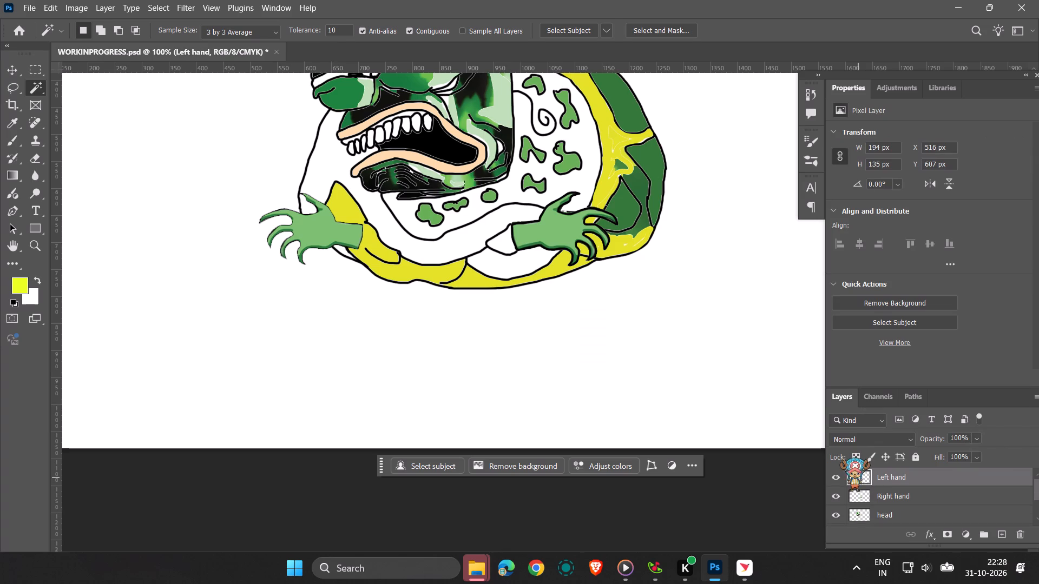
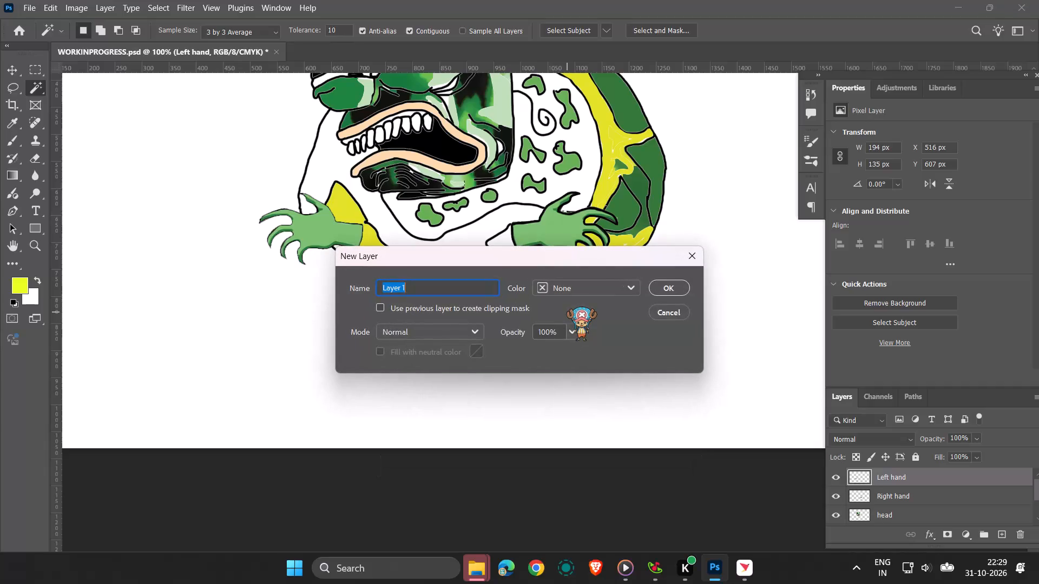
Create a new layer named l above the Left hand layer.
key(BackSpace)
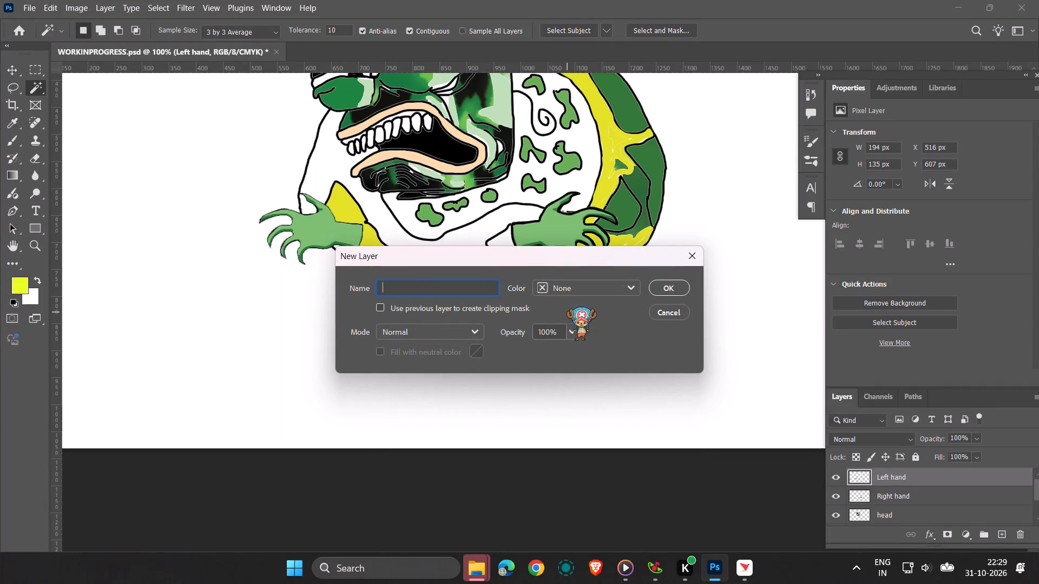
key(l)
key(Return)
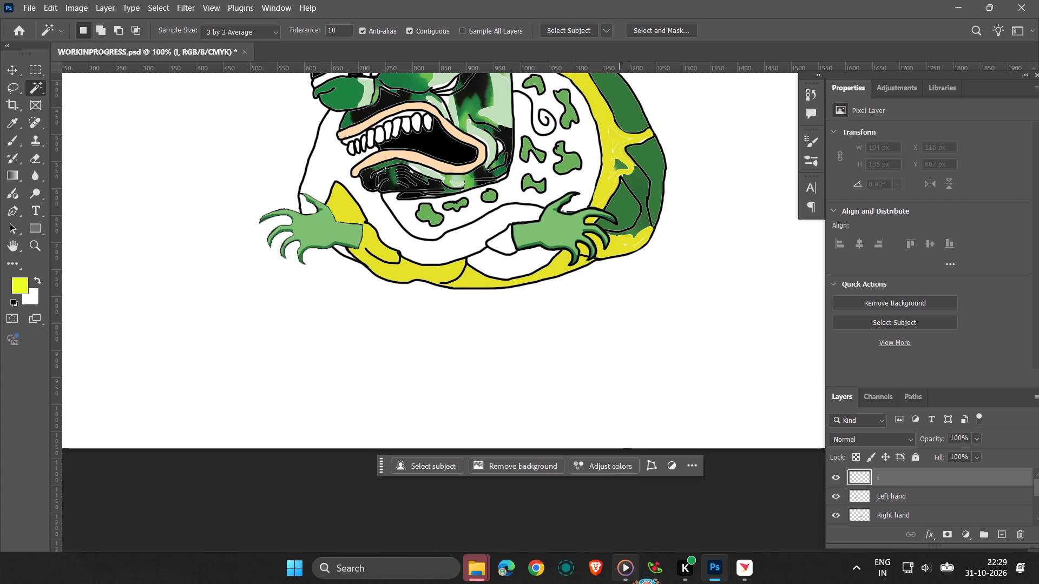
Place IMG_20261031_222605.png from the vivo Office Kit folder and scale it to about 9.83% below the creature's body.
click(481, 573)
click(611, 507)
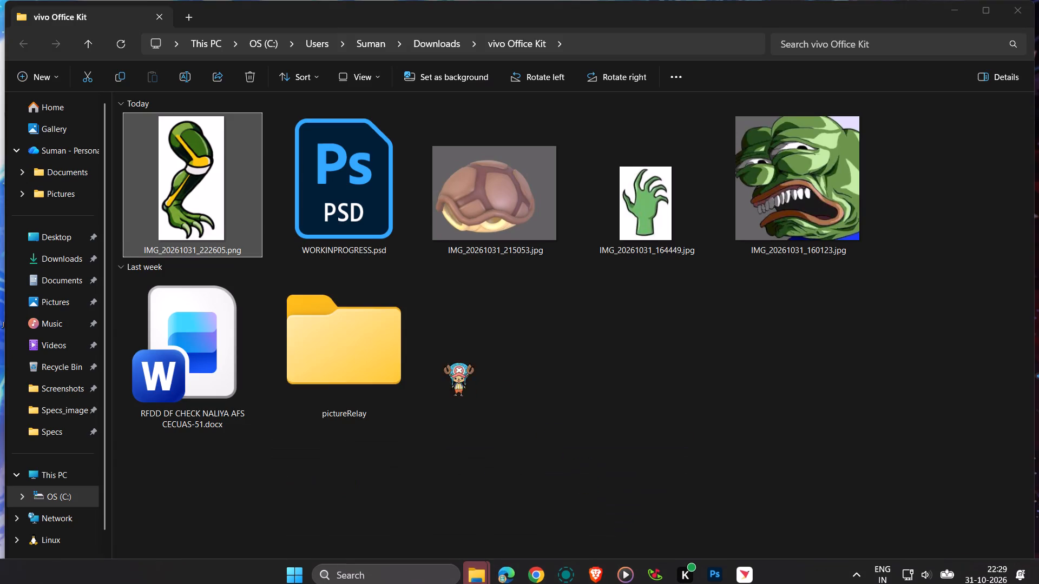
drag(206, 203, 713, 561)
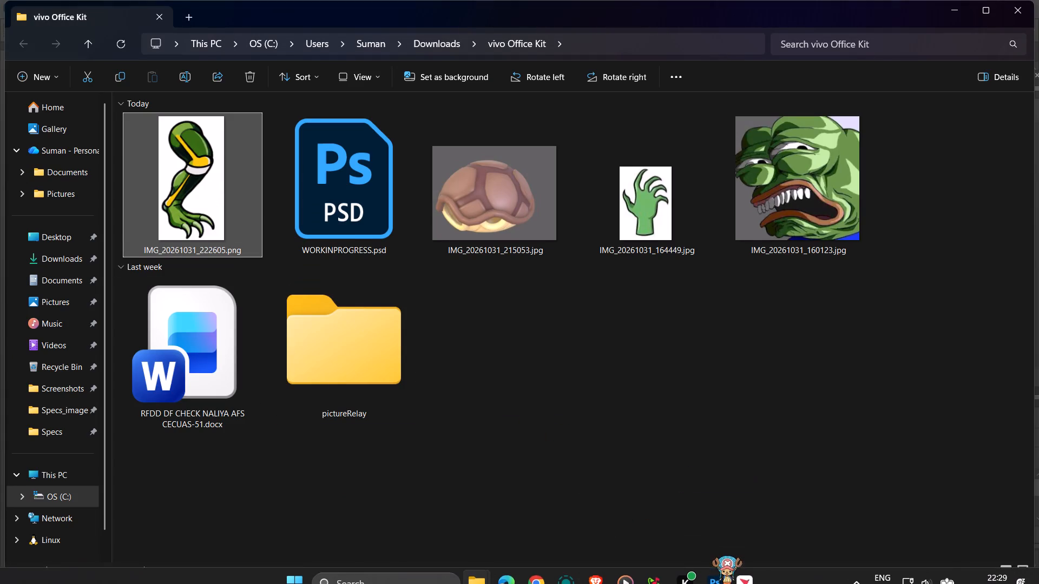
drag(713, 561, 620, 350)
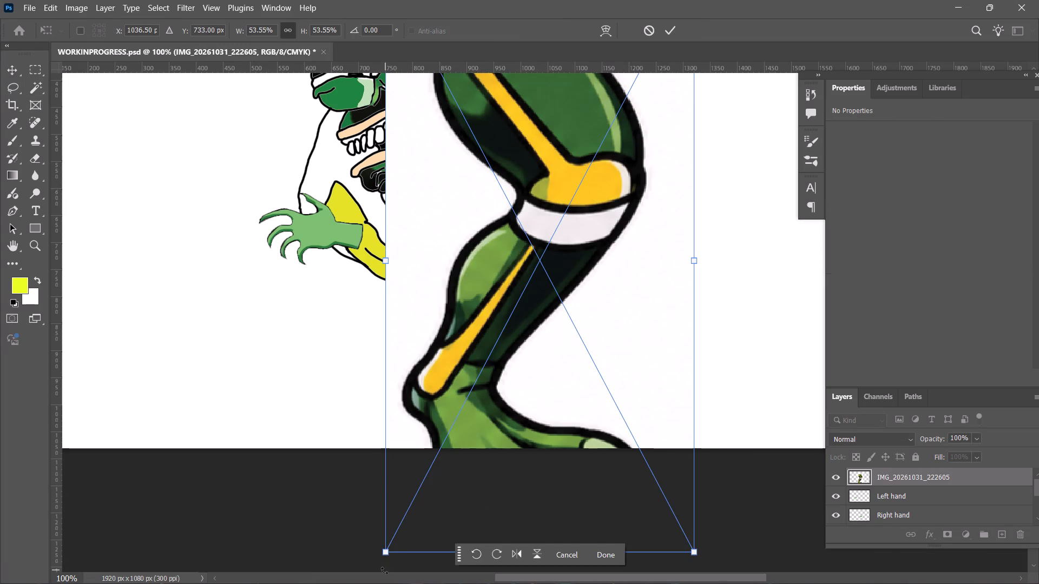
drag(385, 554, 569, 278)
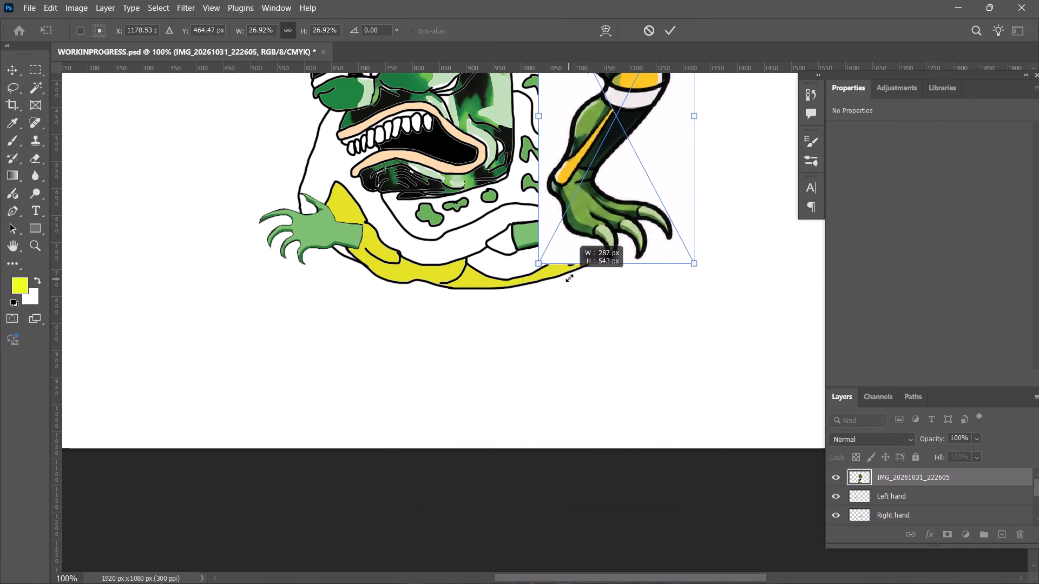
drag(569, 278, 570, 276)
drag(606, 179, 550, 348)
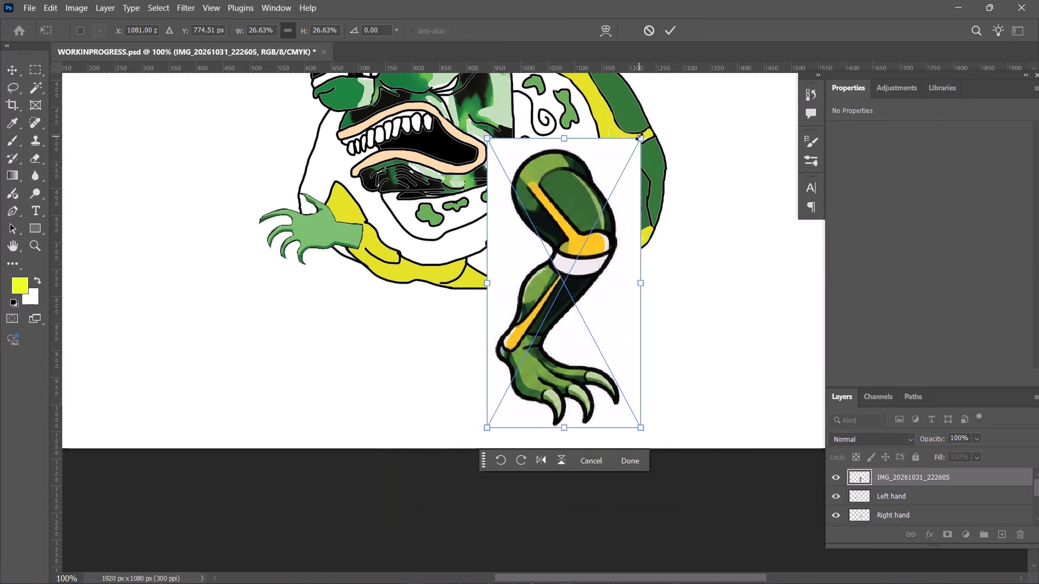
drag(640, 136, 564, 331)
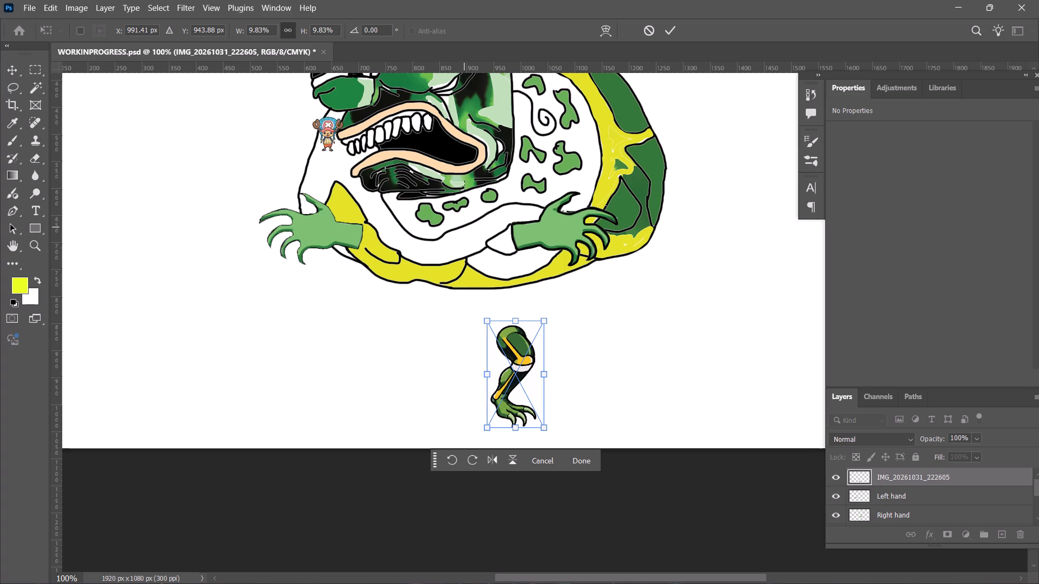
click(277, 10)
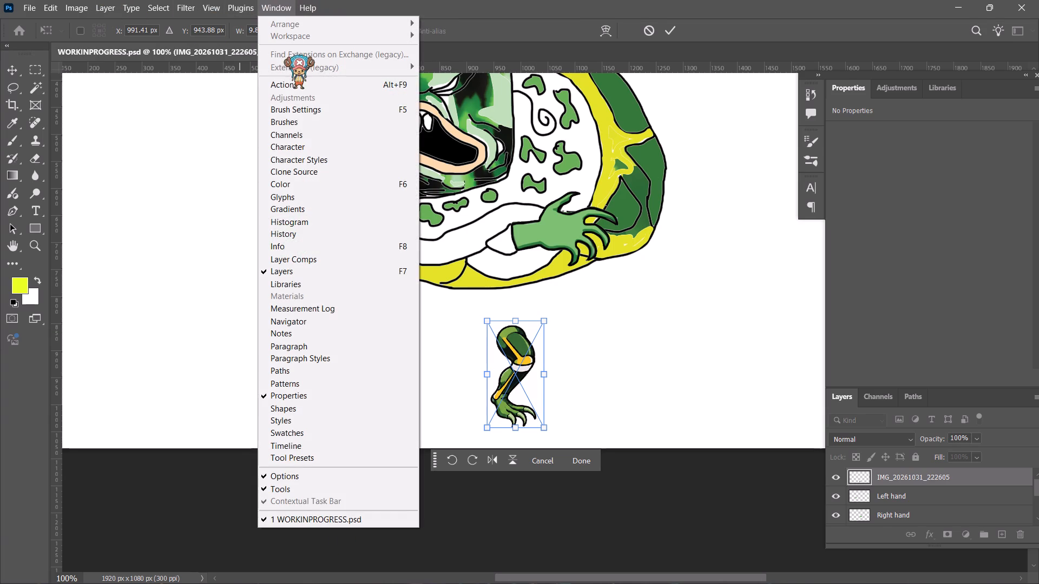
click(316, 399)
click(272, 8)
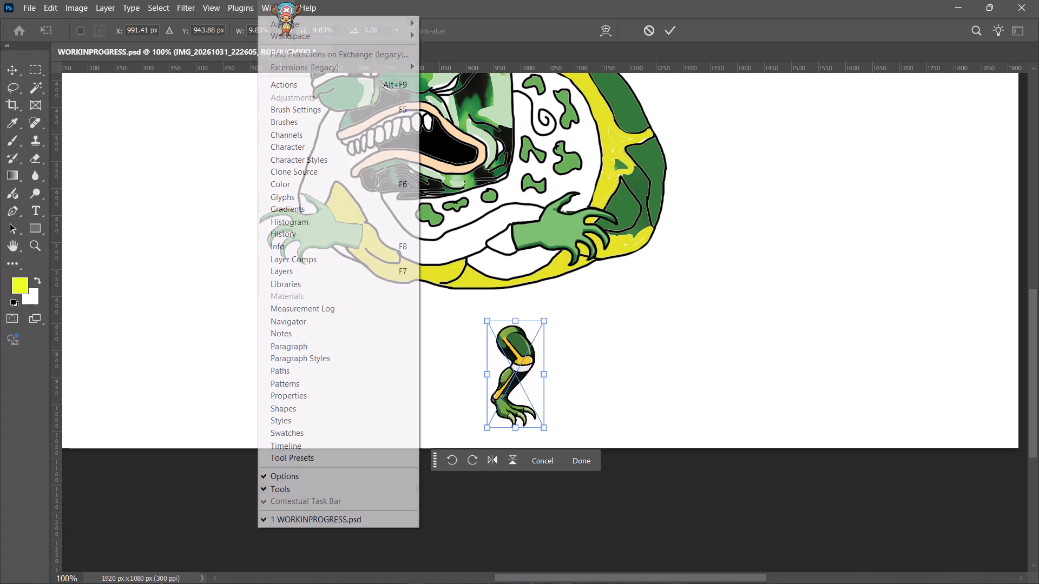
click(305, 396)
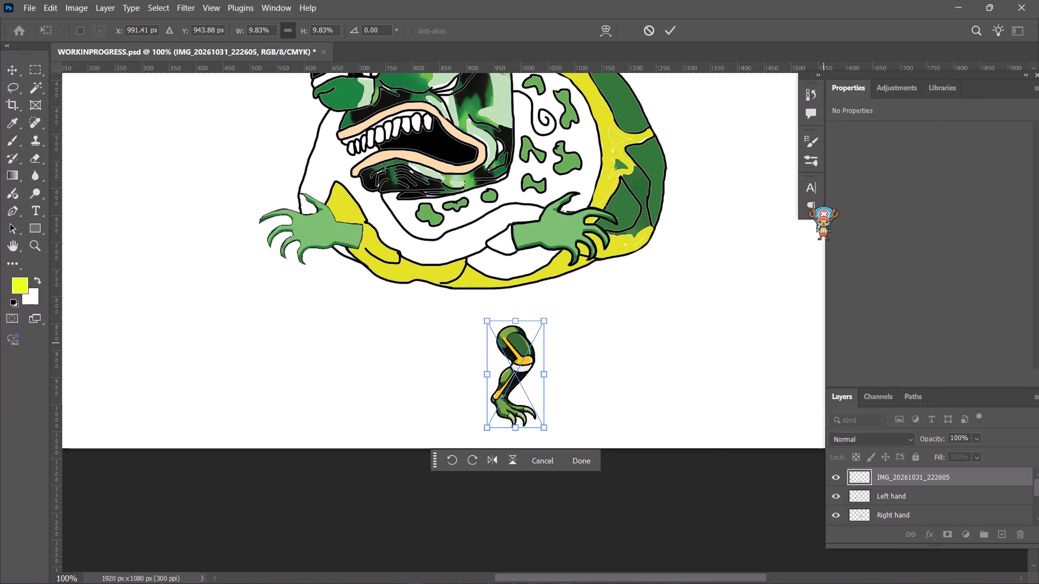
Commit the placement of the leg image.
click(597, 356)
click(499, 378)
click(590, 460)
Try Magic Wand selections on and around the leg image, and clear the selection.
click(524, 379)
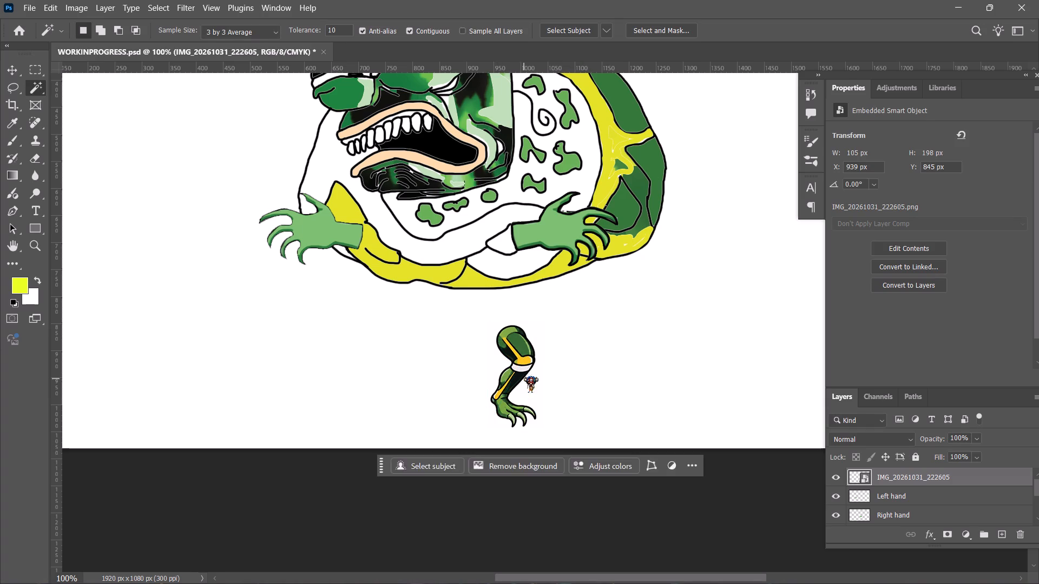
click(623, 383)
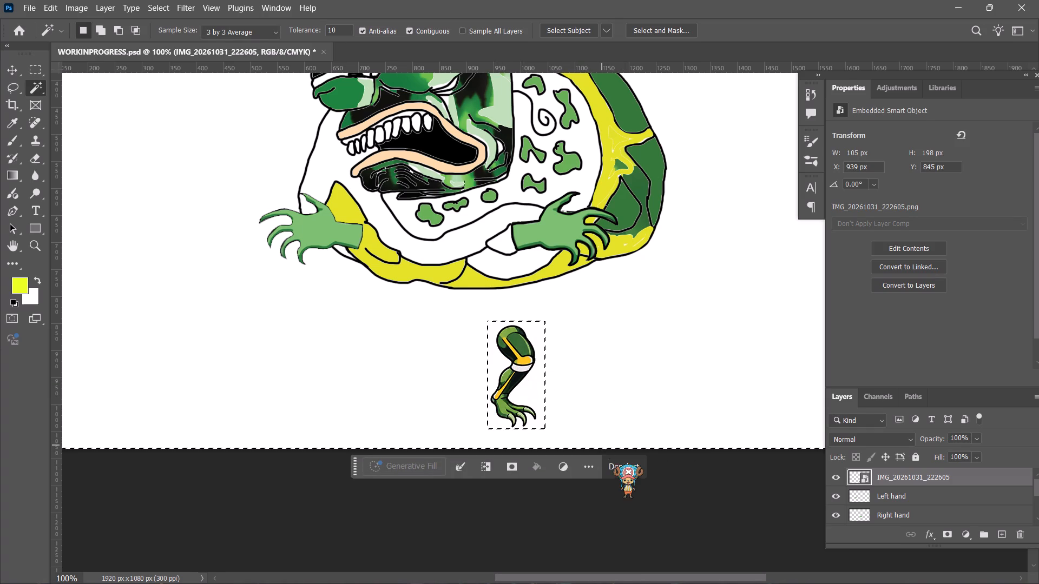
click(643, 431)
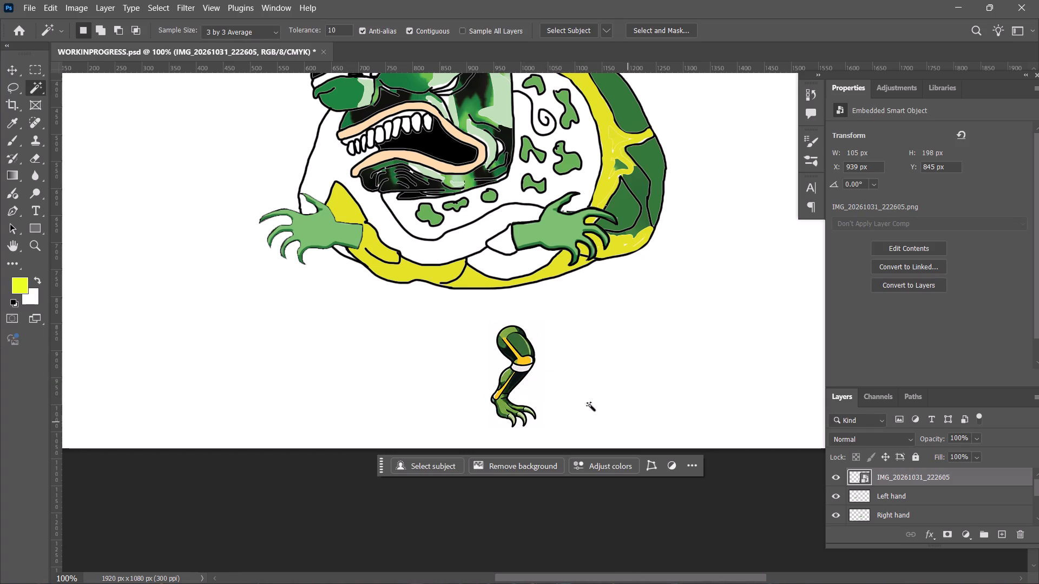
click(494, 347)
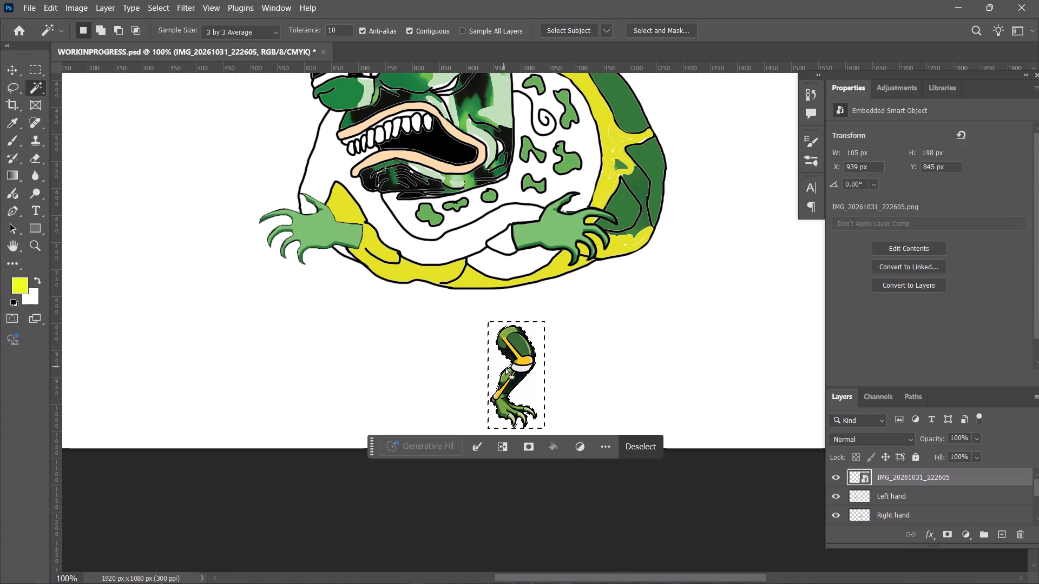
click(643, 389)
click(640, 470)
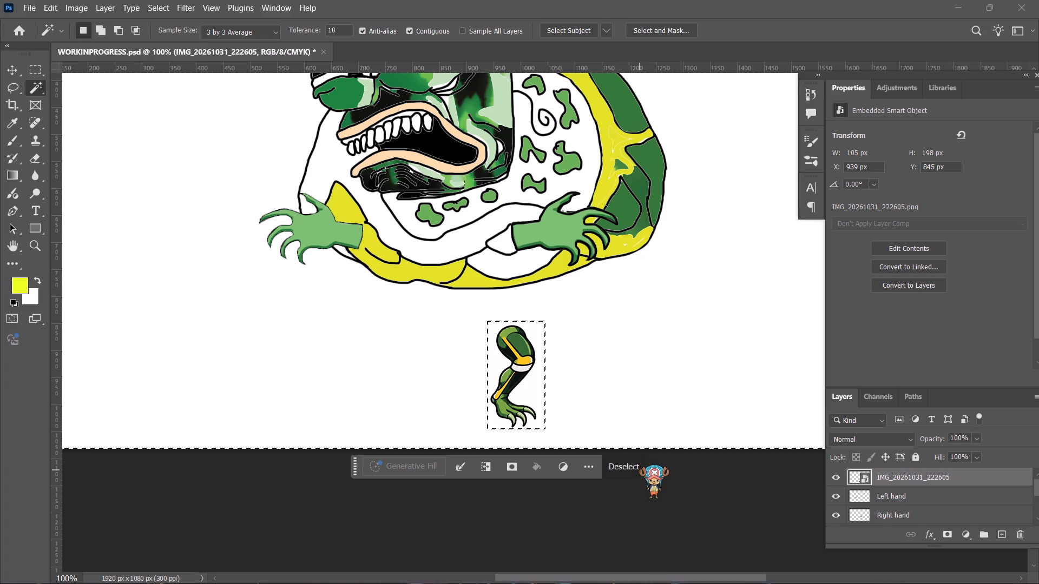
Remove the background of the placed leg image.
click(527, 469)
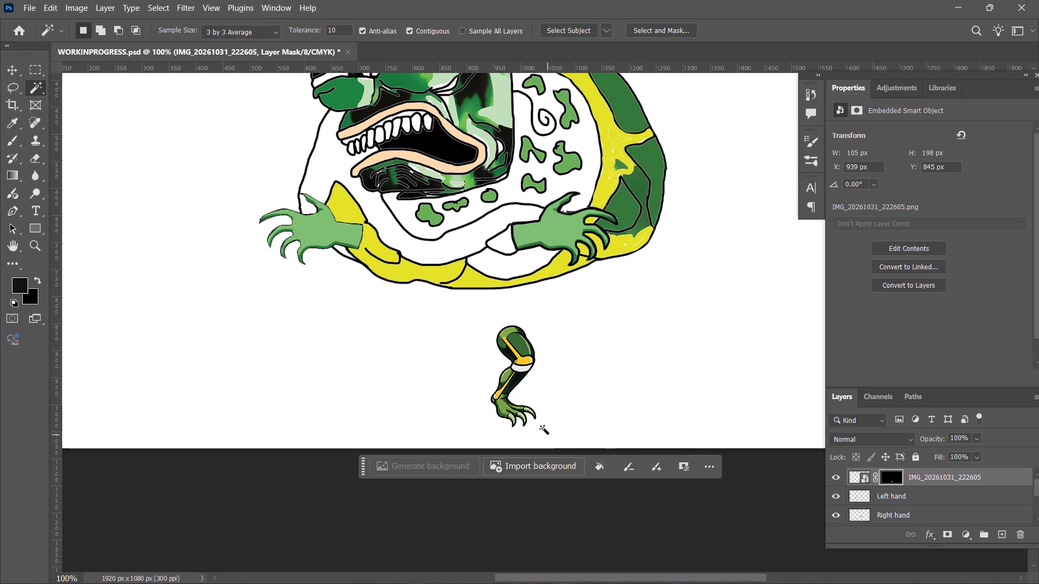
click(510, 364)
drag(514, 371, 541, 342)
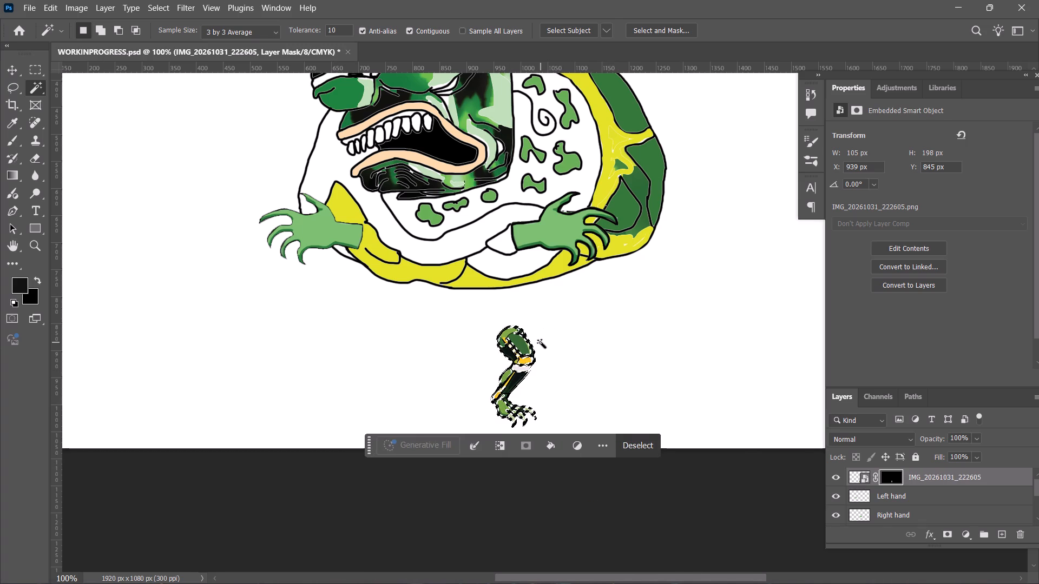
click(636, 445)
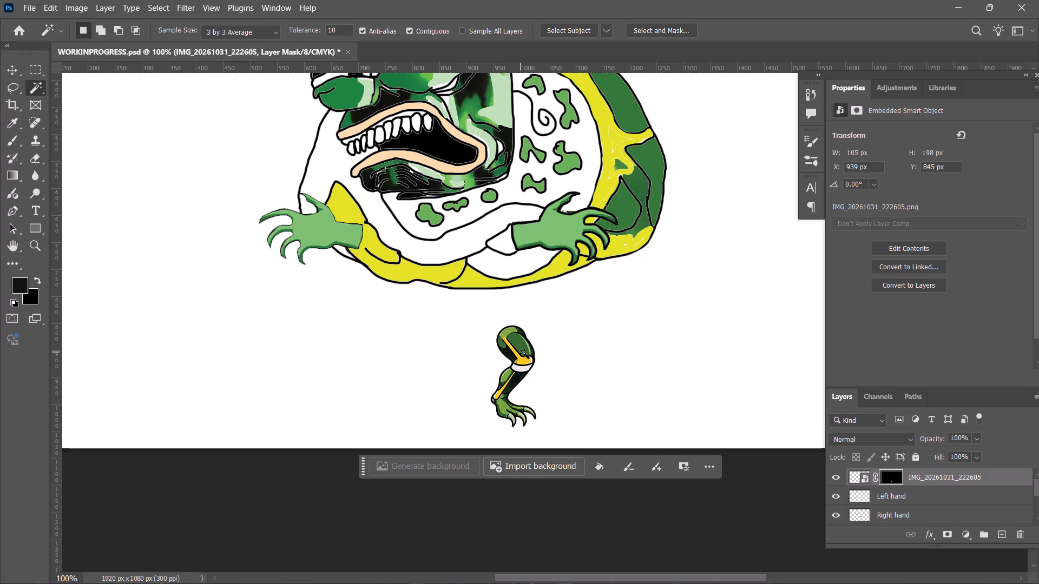
Move the cut-out leg up against the underside of the creature's body, to about X 929 px, Y 723 px.
click(9, 74)
drag(518, 359, 526, 326)
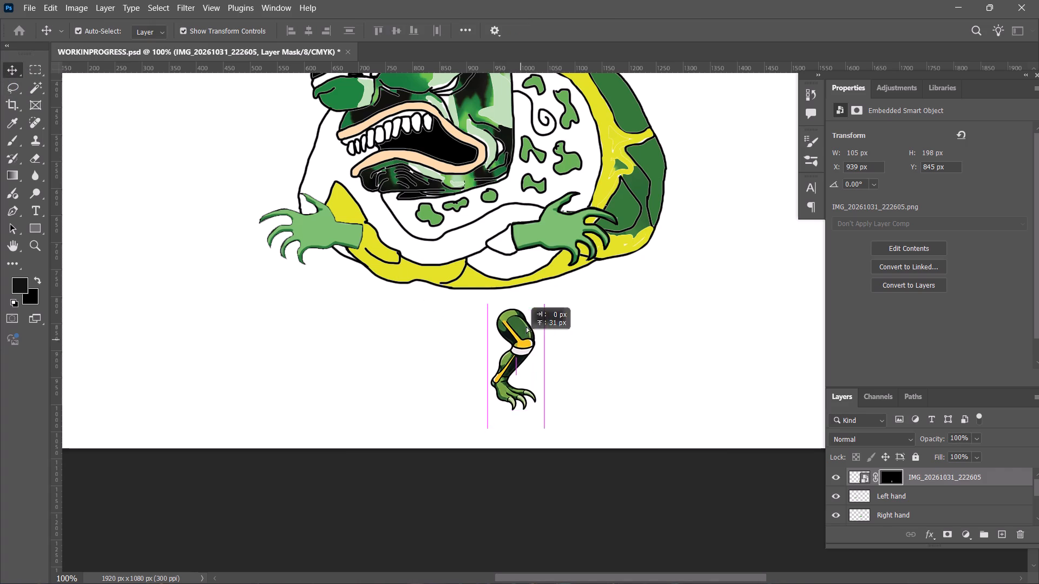
drag(526, 326, 528, 298)
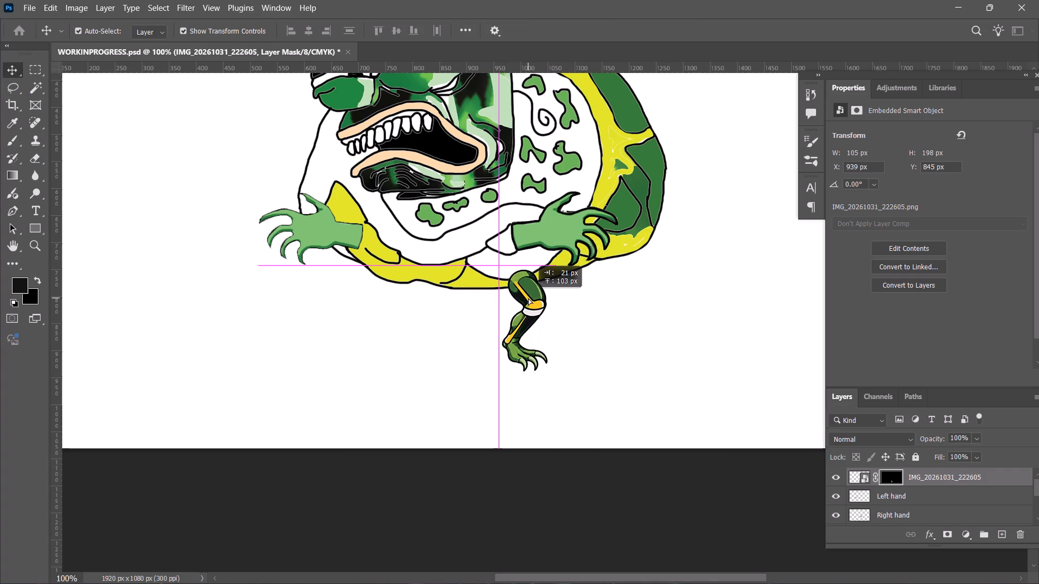
drag(528, 298, 525, 298)
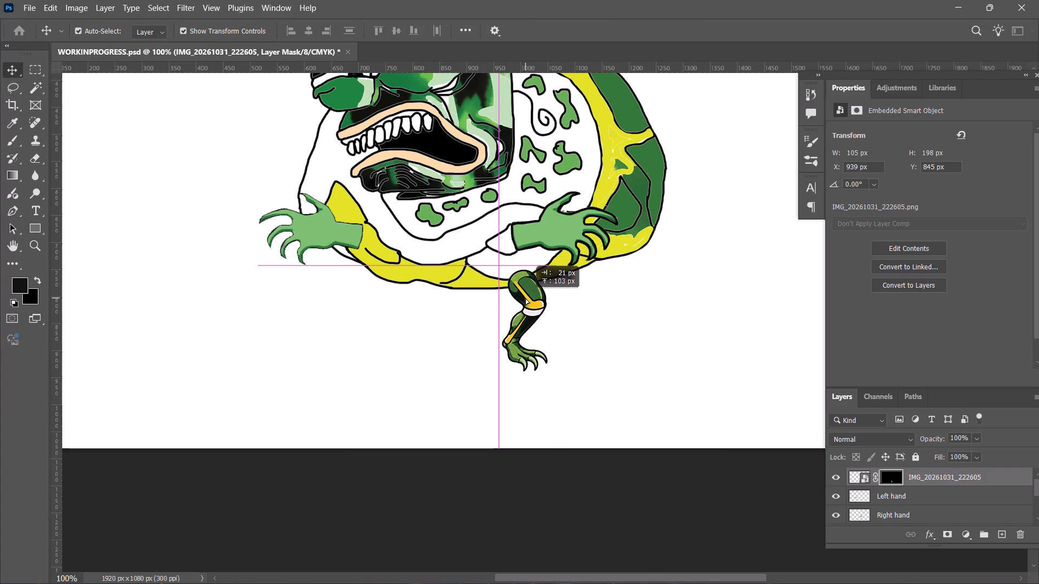
drag(525, 298, 515, 293)
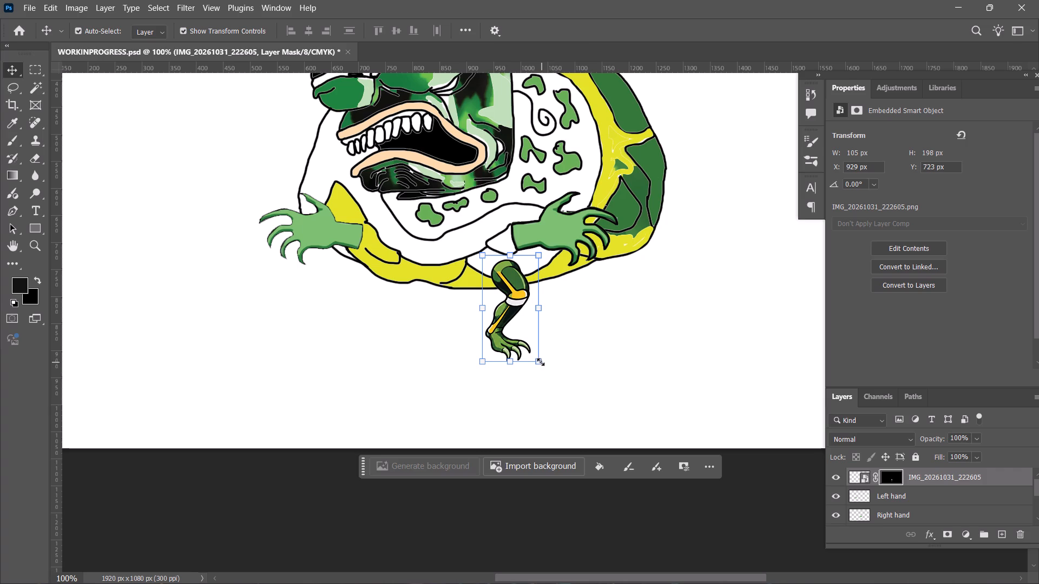
Enlarge the leg to about 150 × 284 px and reposition it under the body at about X 916 px, Y 710 px.
drag(540, 360, 589, 393)
drag(509, 327, 516, 327)
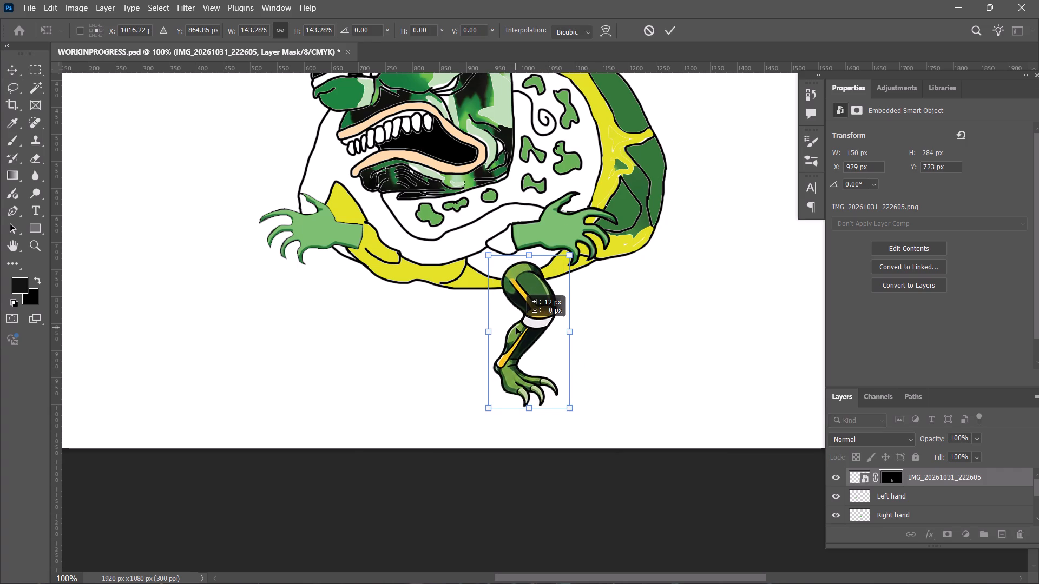
drag(516, 327, 516, 326)
scroll(482, 289, up, 8)
drag(533, 379, 527, 371)
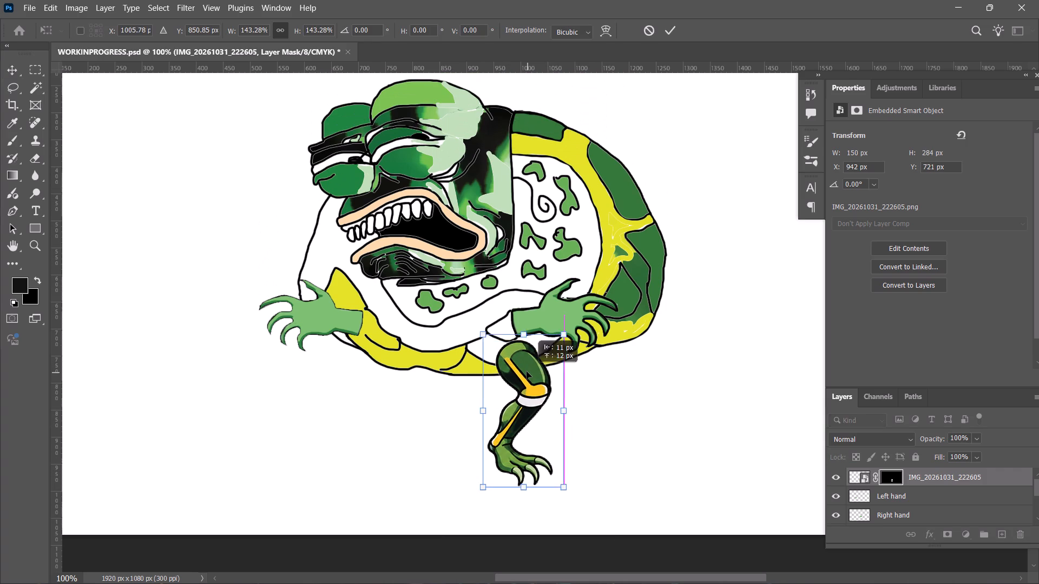
drag(527, 371, 523, 373)
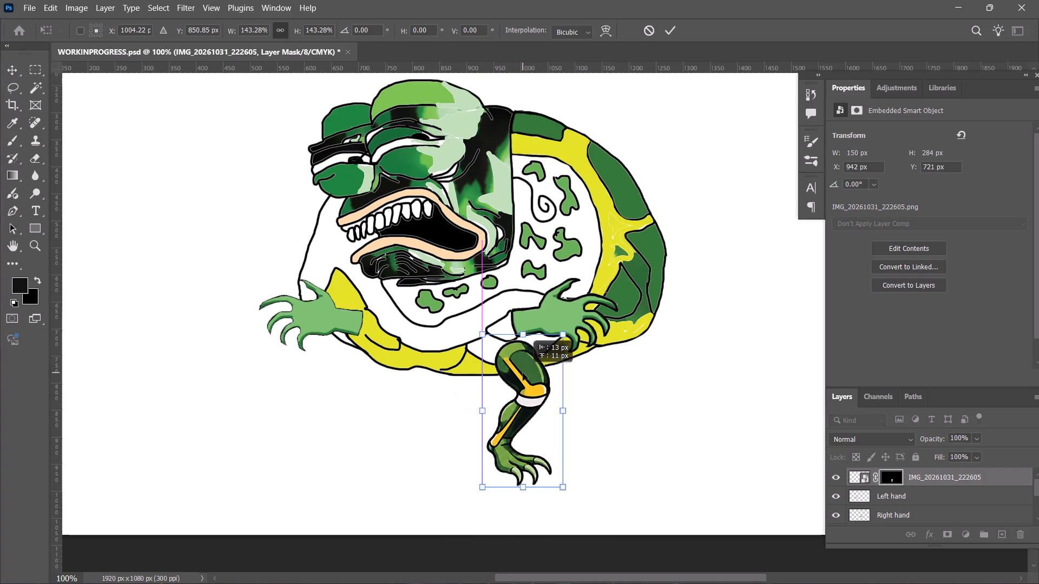
drag(523, 373, 521, 373)
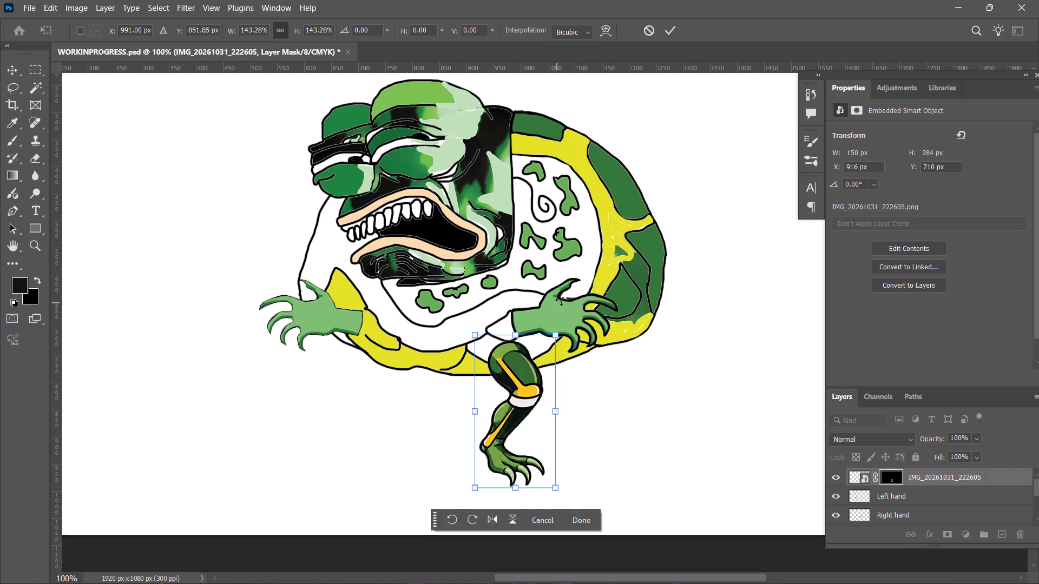
click(561, 300)
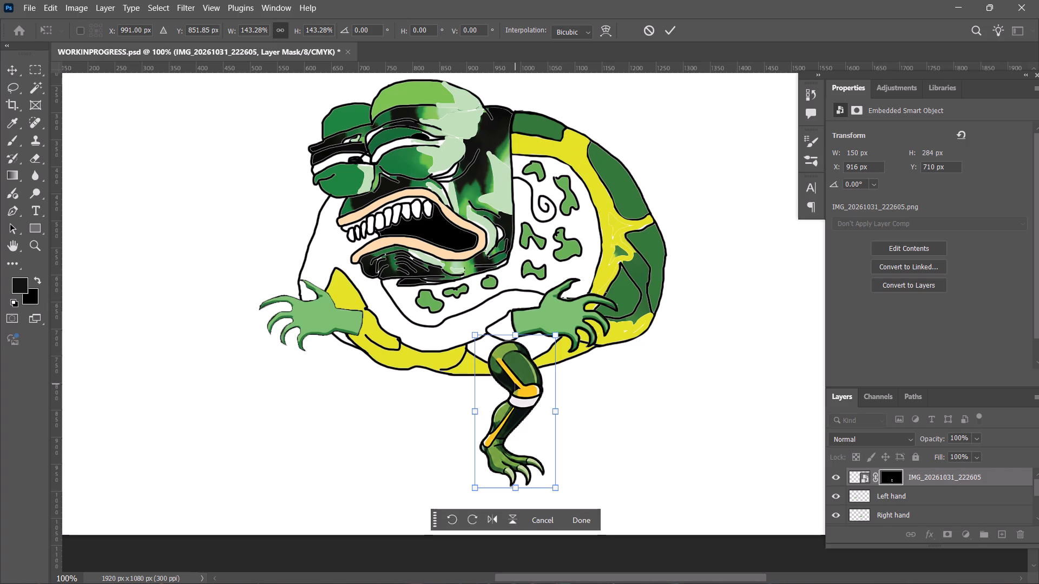
click(585, 520)
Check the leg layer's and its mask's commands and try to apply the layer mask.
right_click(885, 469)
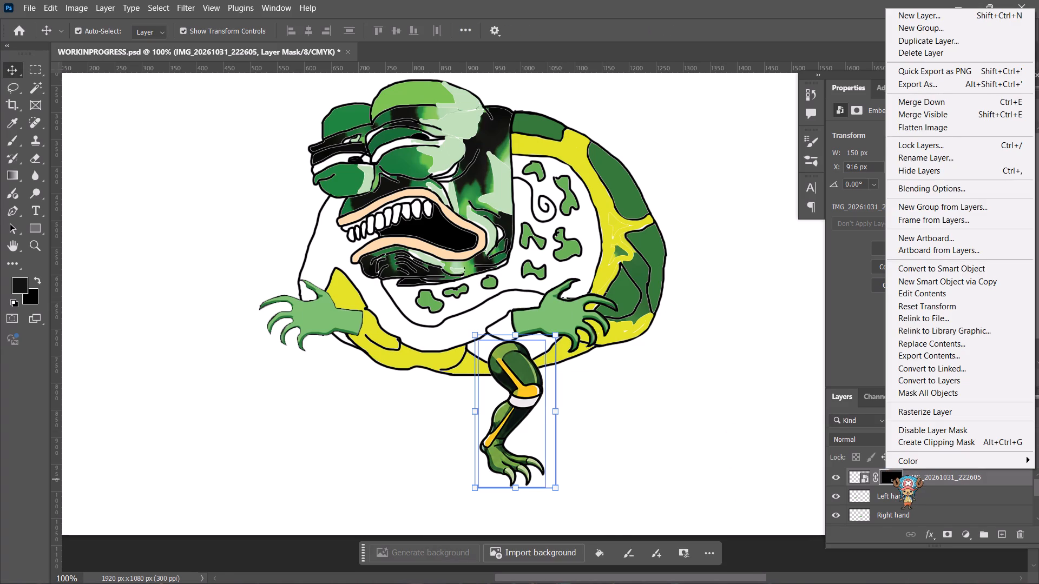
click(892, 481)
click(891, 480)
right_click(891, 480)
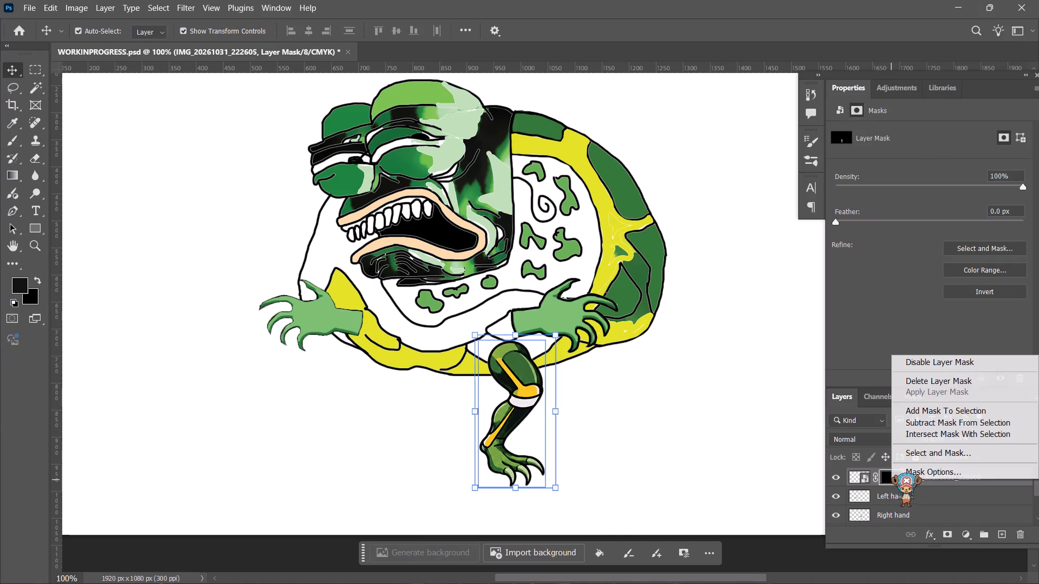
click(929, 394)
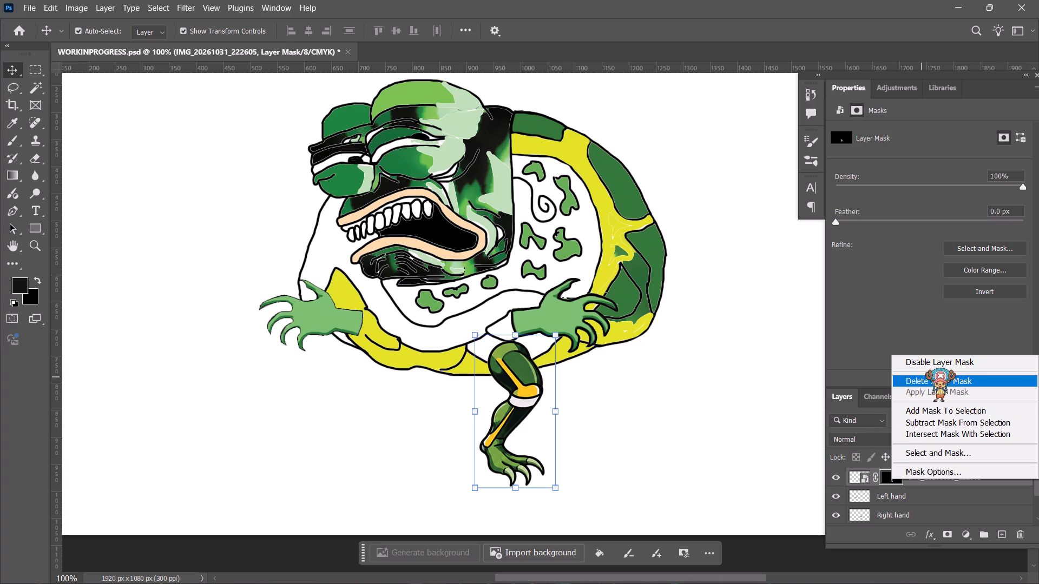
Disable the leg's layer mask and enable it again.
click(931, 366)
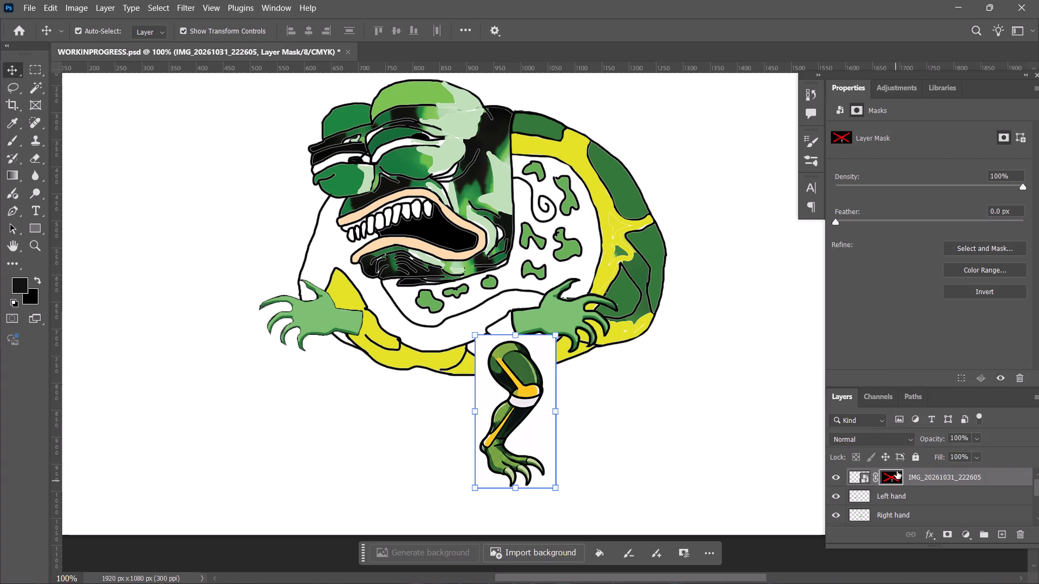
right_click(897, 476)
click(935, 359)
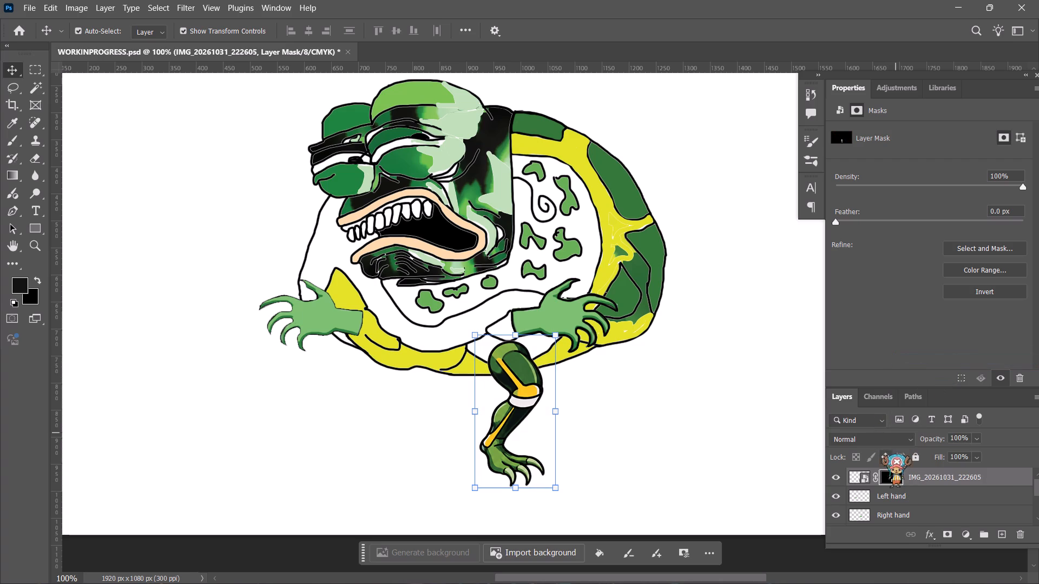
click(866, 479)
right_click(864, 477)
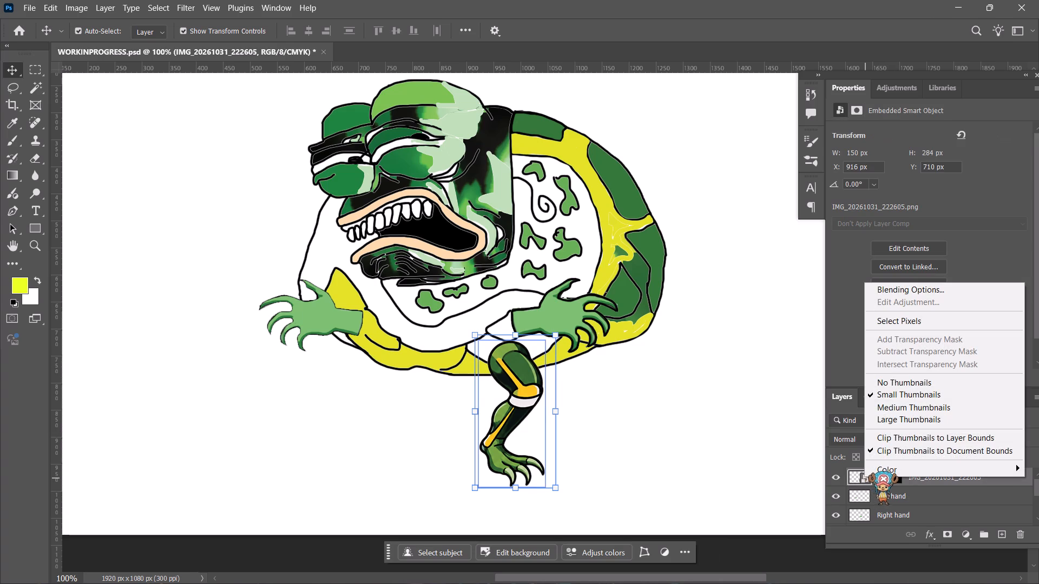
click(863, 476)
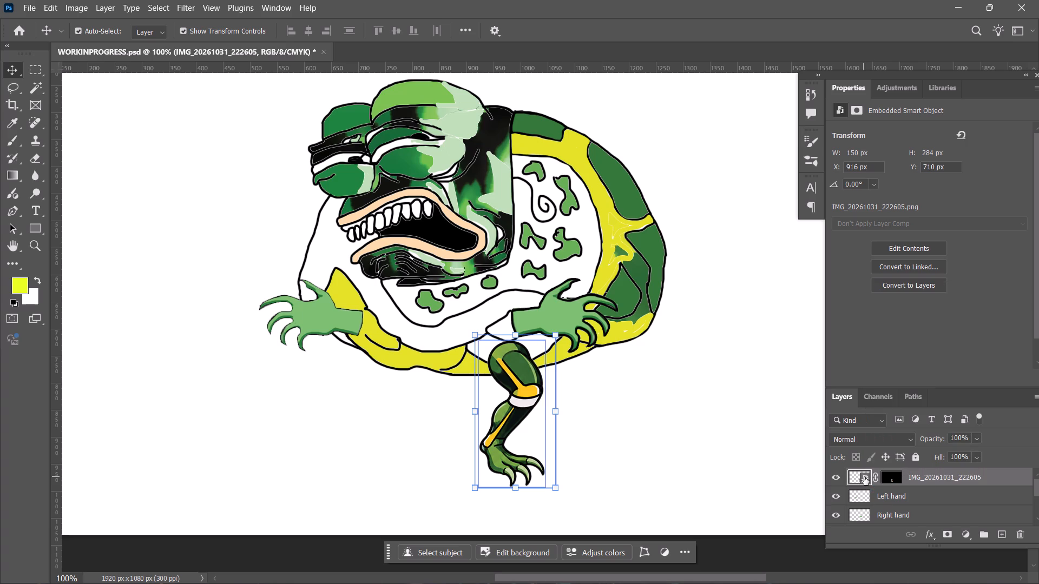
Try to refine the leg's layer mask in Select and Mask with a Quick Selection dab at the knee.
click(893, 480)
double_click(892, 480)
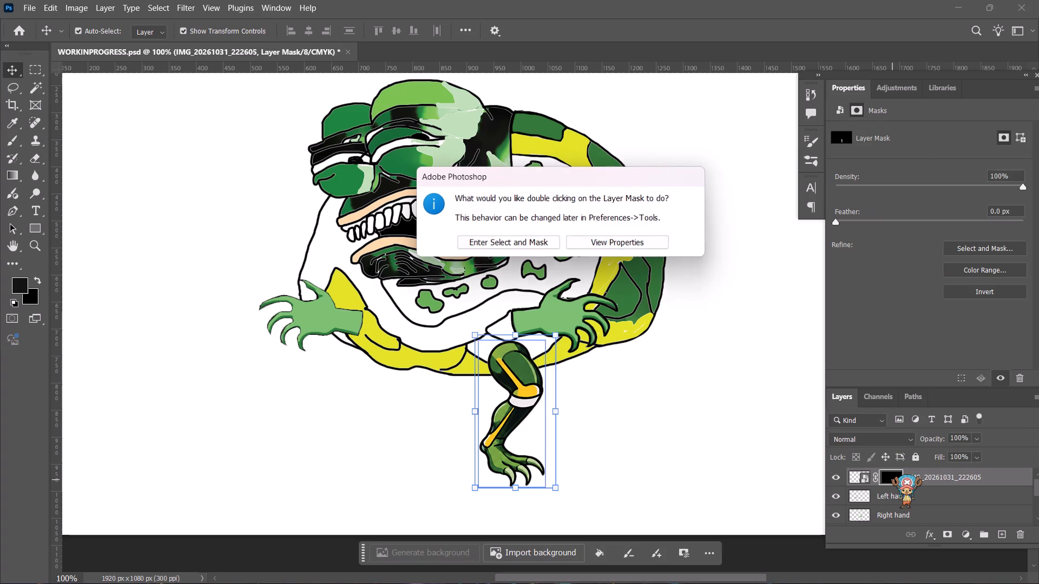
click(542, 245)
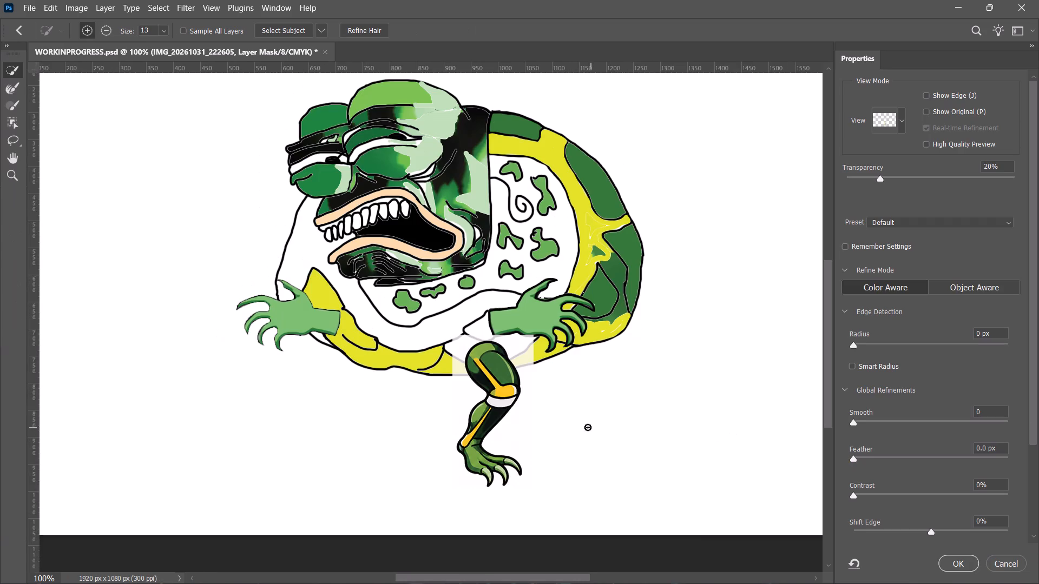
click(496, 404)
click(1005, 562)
Move the leg slightly up so the top of its thigh overlaps the creature's lower body outline.
drag(527, 393, 545, 394)
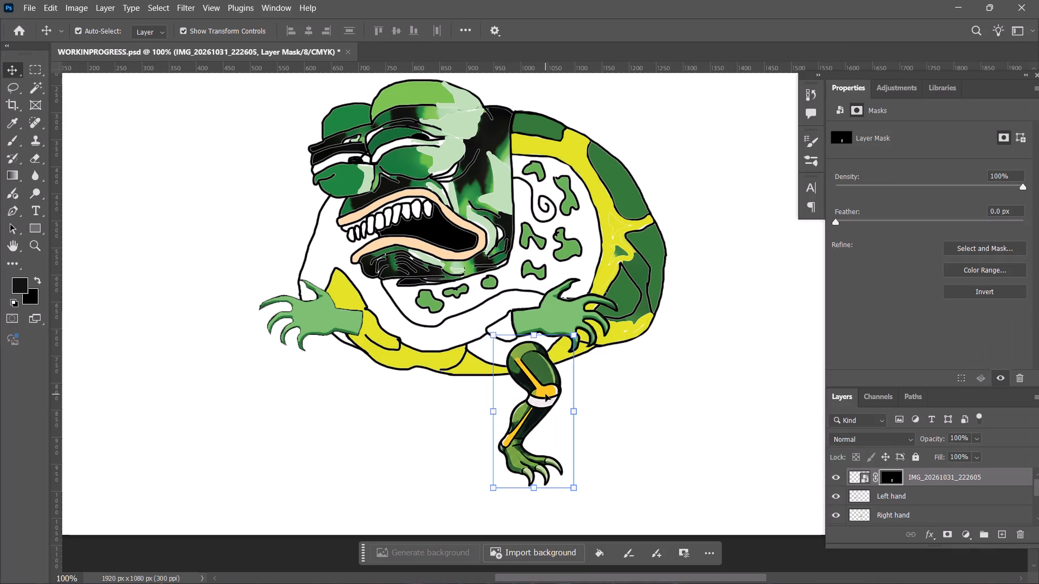
drag(545, 394, 578, 400)
drag(571, 397, 526, 380)
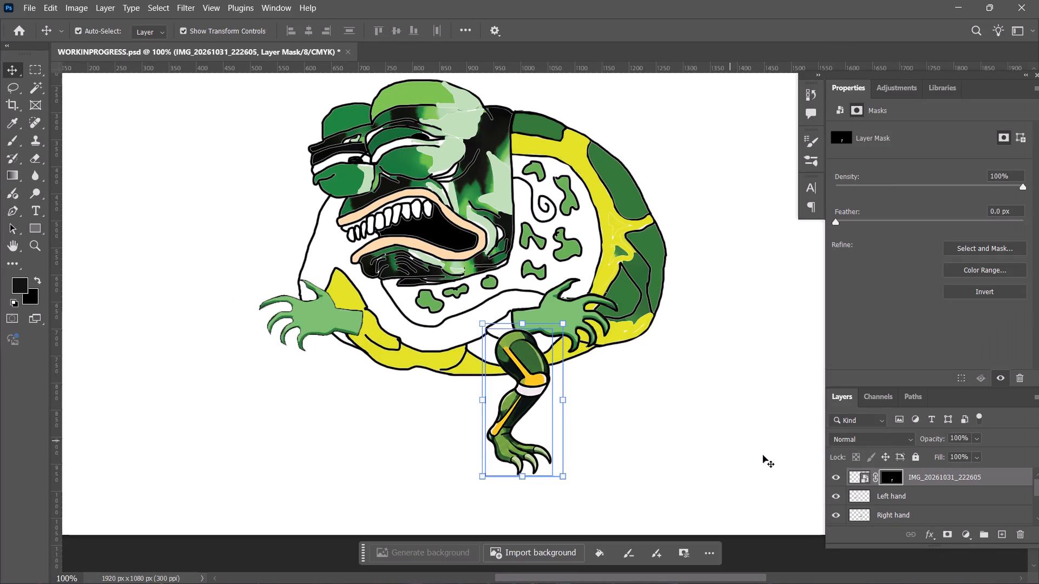
Check the display options of the leg's layer mask, keeping the red overlay at 50% opacity.
right_click(894, 480)
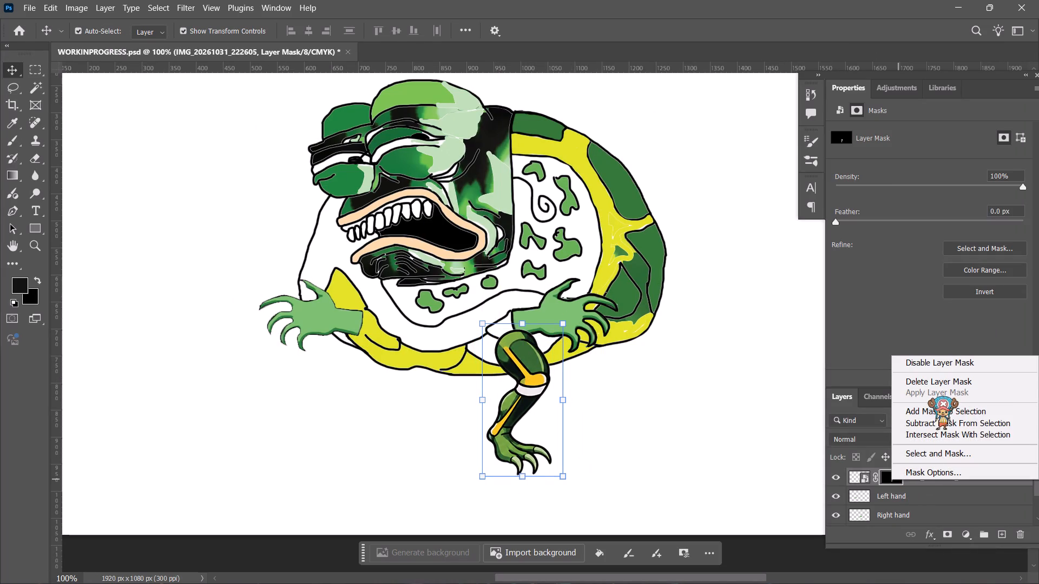
click(908, 474)
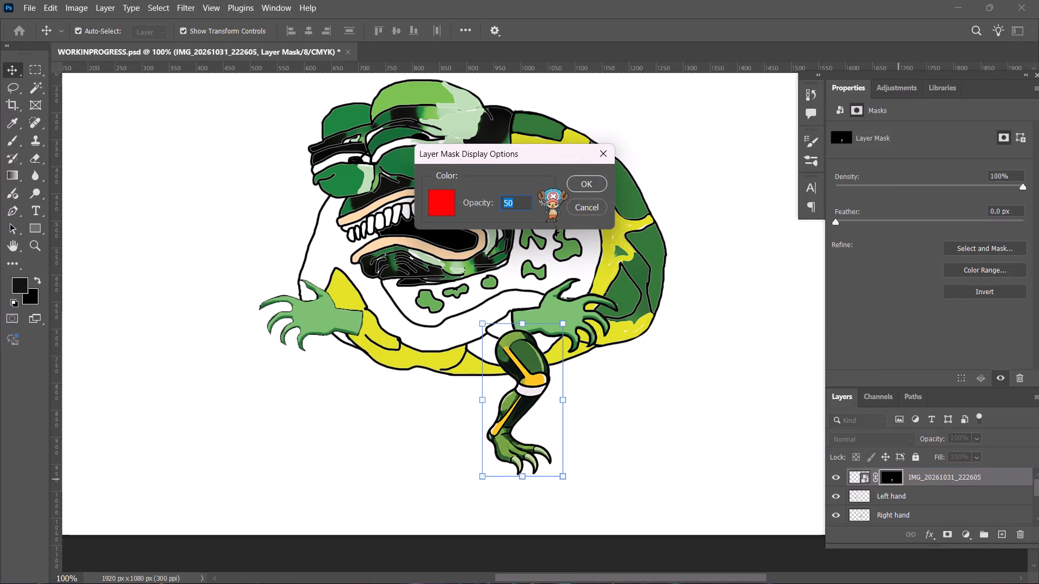
click(583, 187)
Shift the leg sideways so its thigh sits directly beneath the palm of the hand above it.
drag(535, 383, 558, 384)
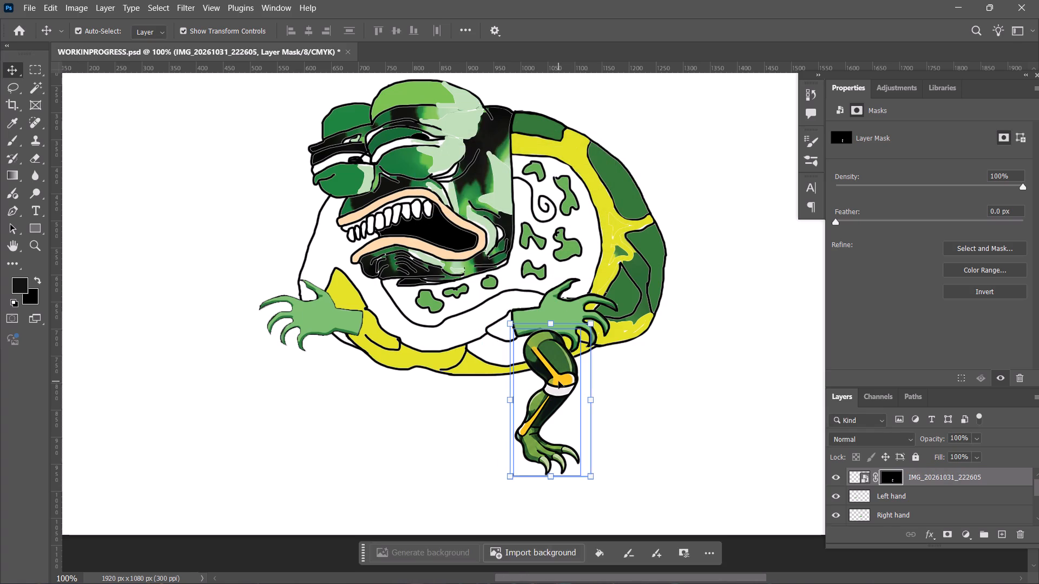
drag(557, 381, 541, 382)
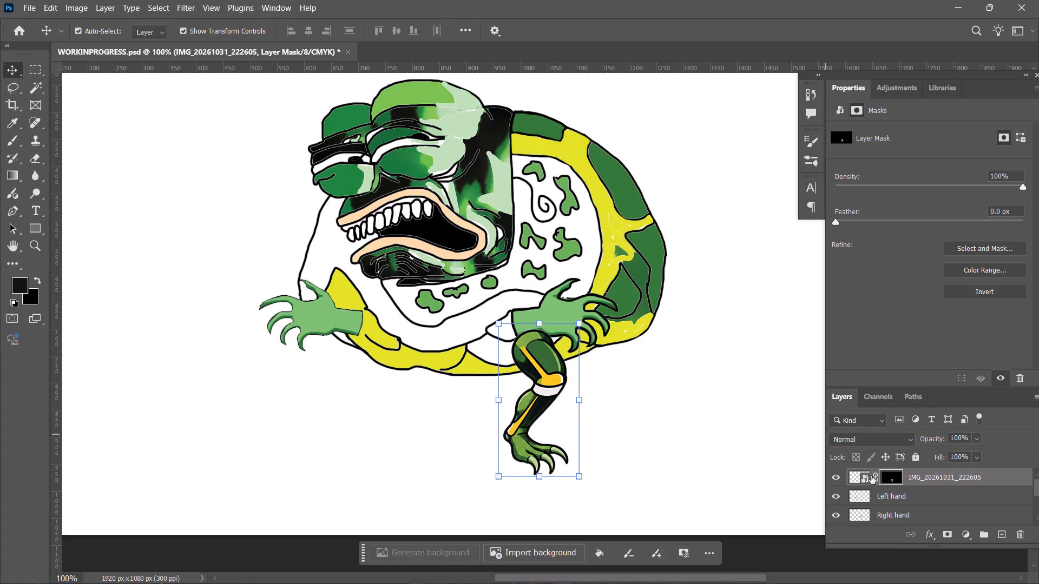
Select the leg's layer mask and bring up its commands.
click(891, 479)
right_click(892, 477)
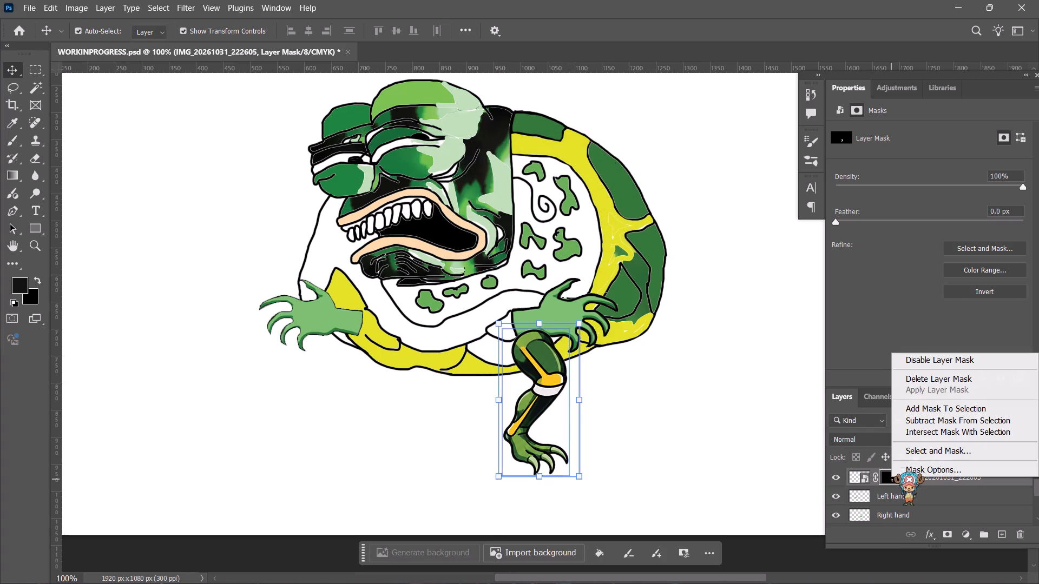
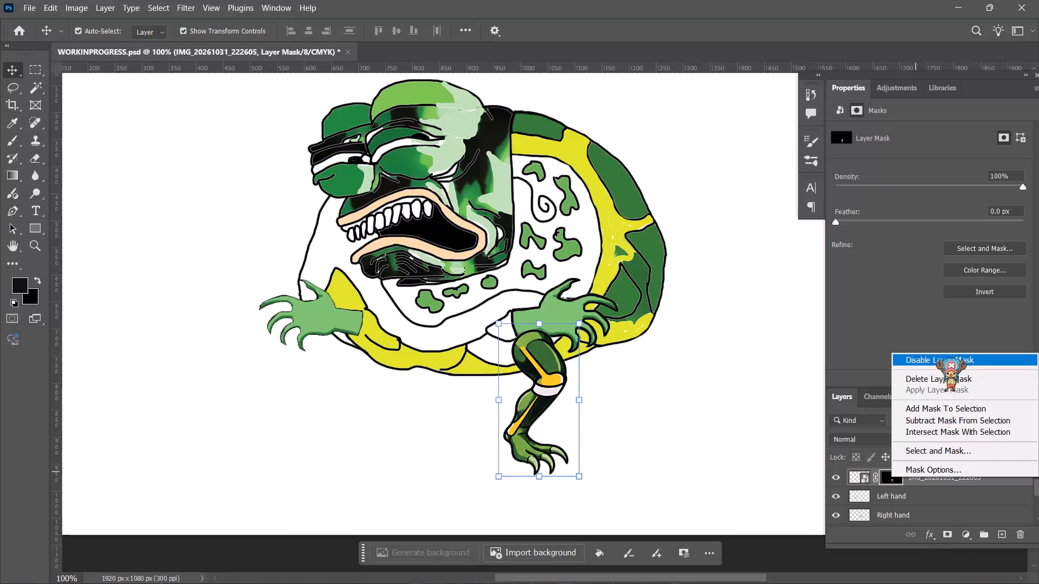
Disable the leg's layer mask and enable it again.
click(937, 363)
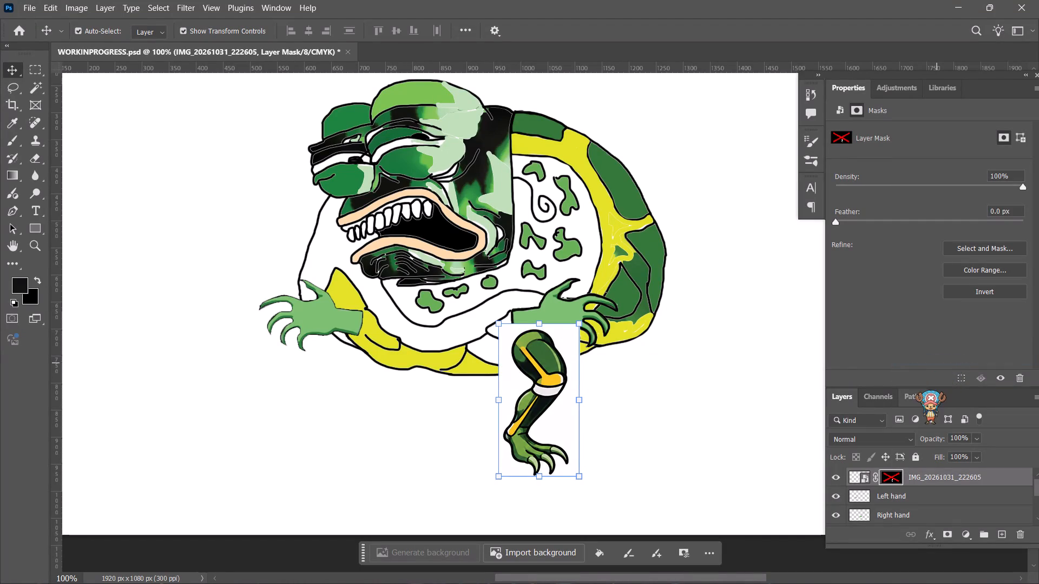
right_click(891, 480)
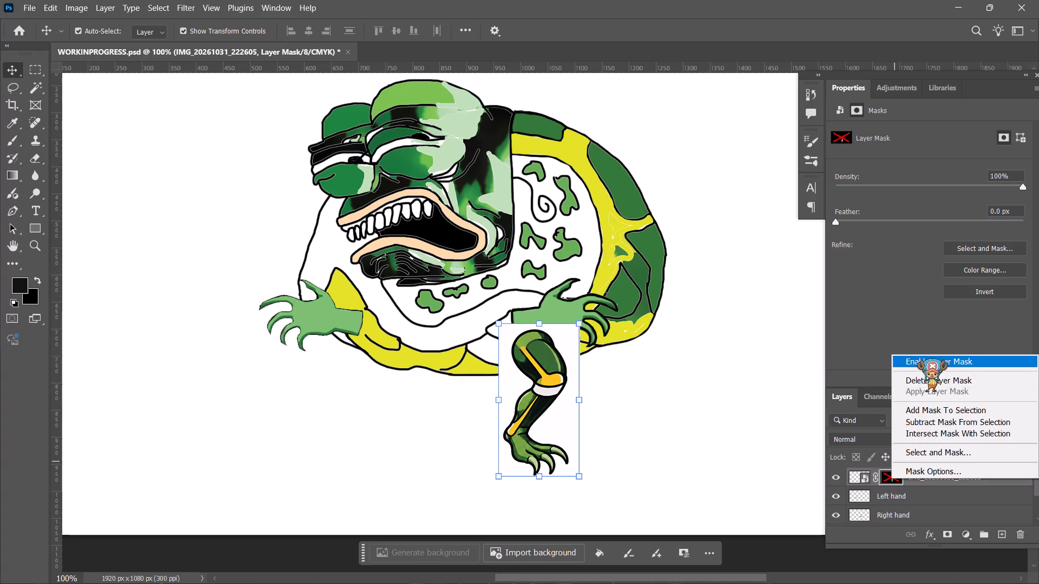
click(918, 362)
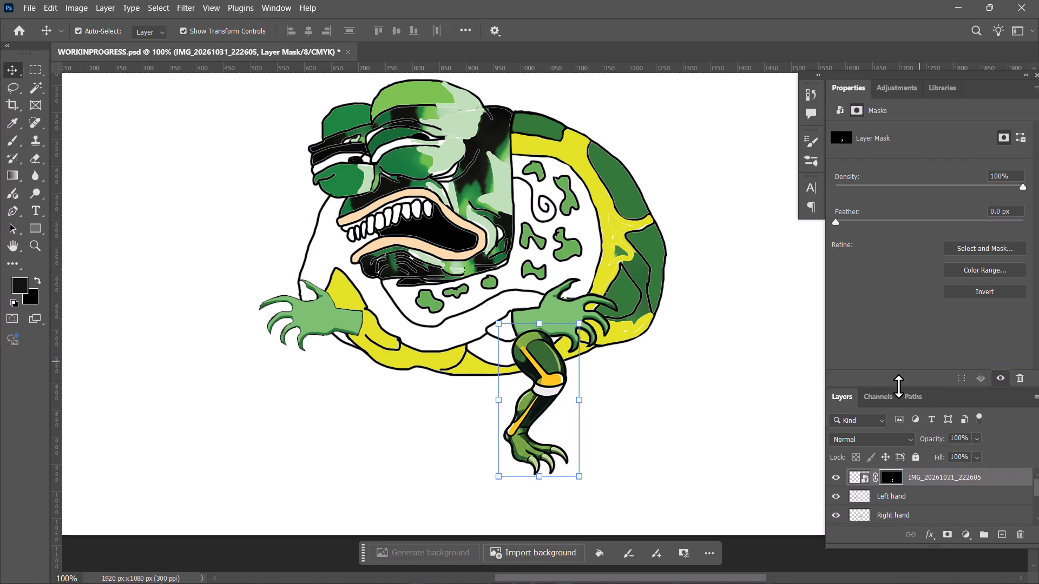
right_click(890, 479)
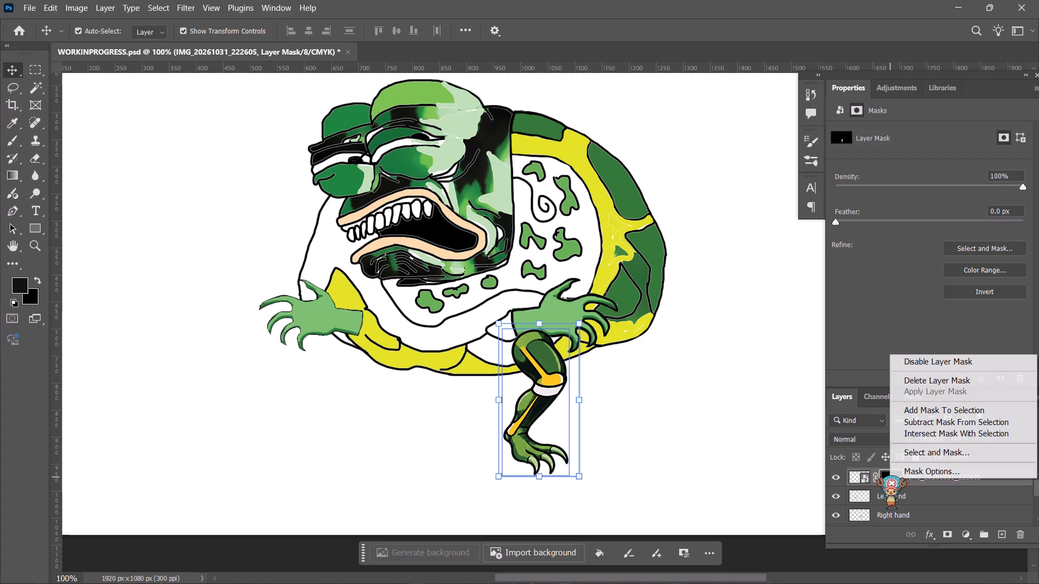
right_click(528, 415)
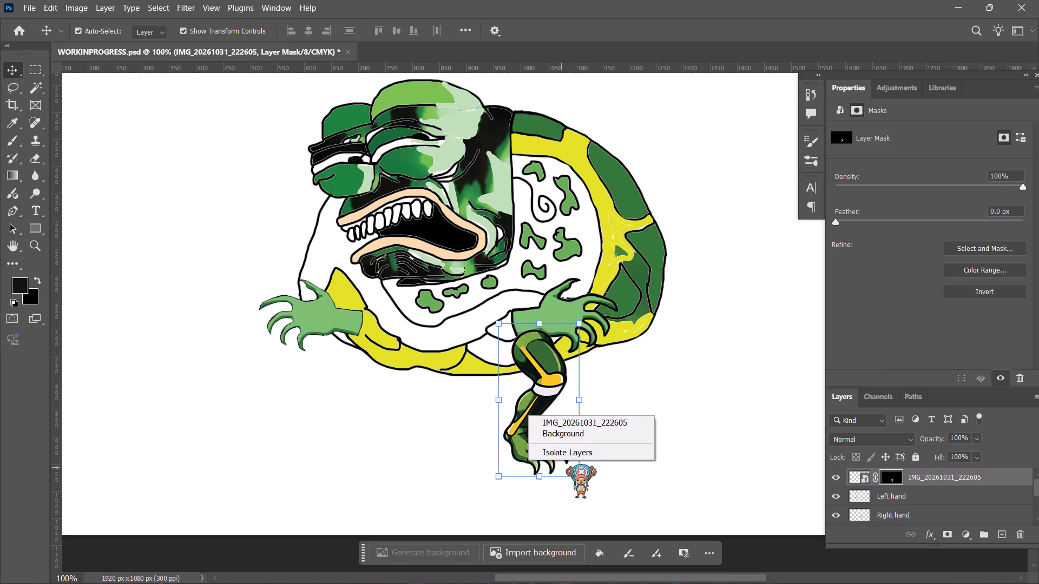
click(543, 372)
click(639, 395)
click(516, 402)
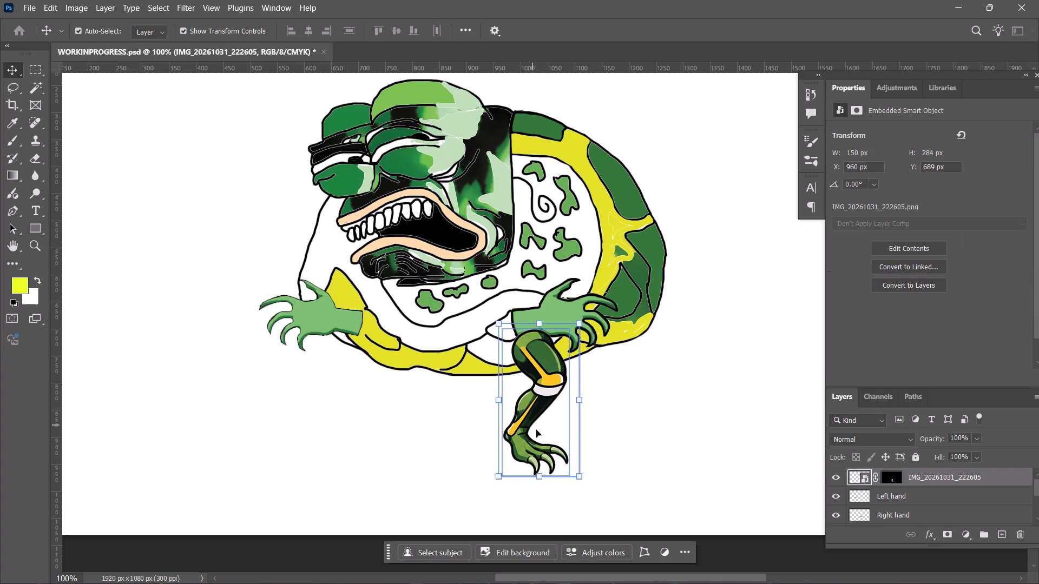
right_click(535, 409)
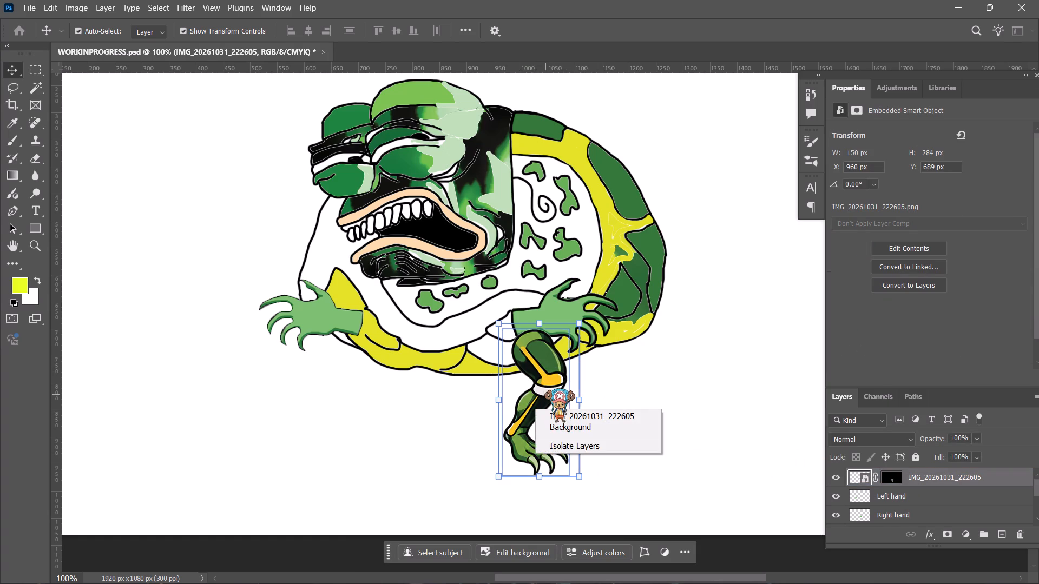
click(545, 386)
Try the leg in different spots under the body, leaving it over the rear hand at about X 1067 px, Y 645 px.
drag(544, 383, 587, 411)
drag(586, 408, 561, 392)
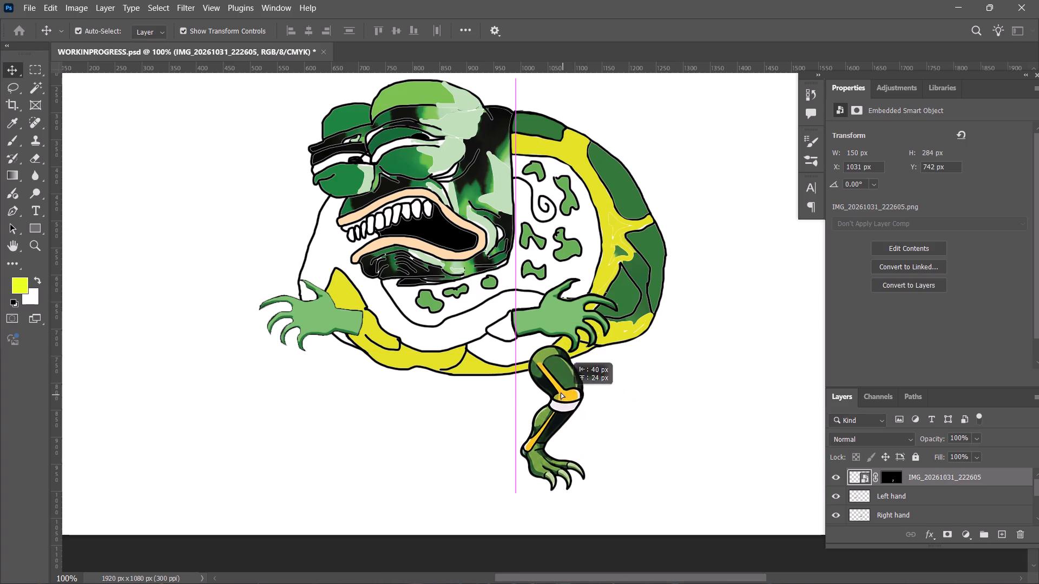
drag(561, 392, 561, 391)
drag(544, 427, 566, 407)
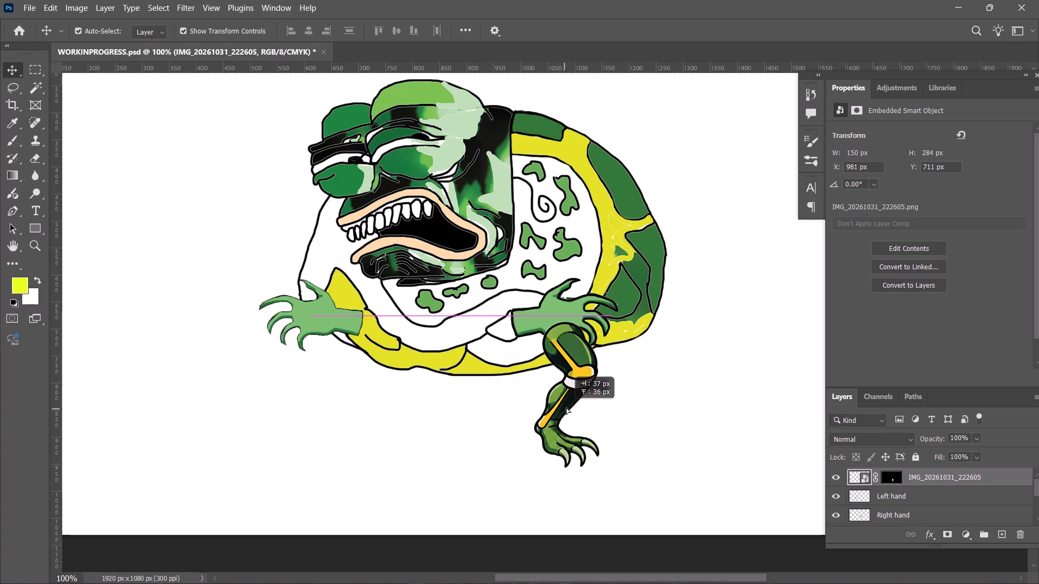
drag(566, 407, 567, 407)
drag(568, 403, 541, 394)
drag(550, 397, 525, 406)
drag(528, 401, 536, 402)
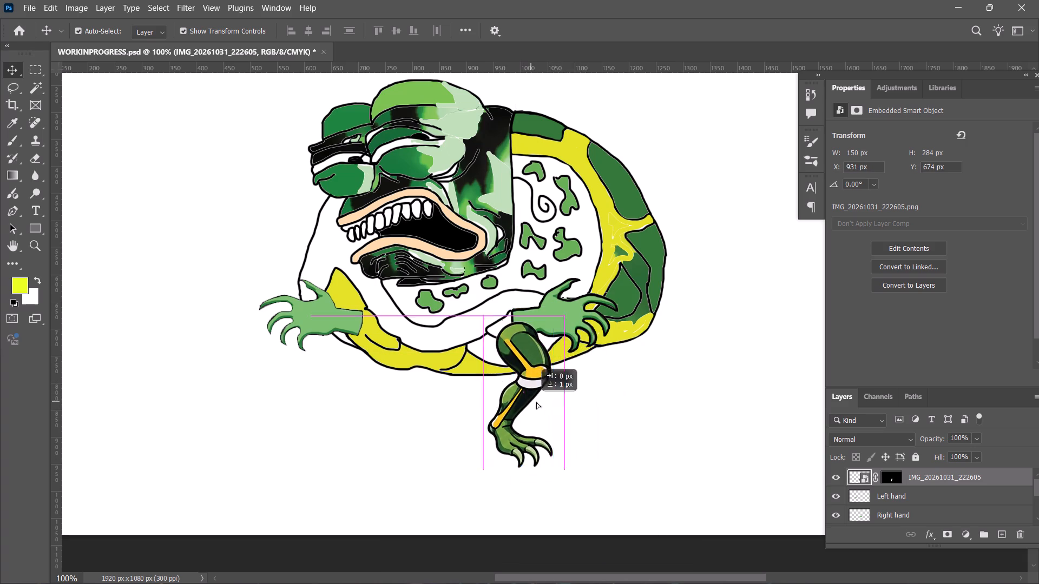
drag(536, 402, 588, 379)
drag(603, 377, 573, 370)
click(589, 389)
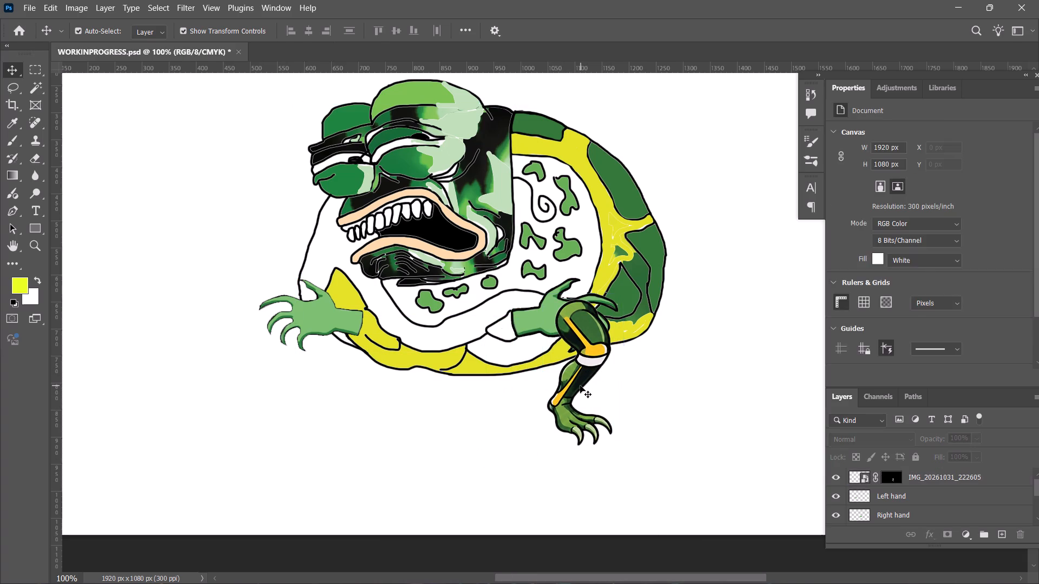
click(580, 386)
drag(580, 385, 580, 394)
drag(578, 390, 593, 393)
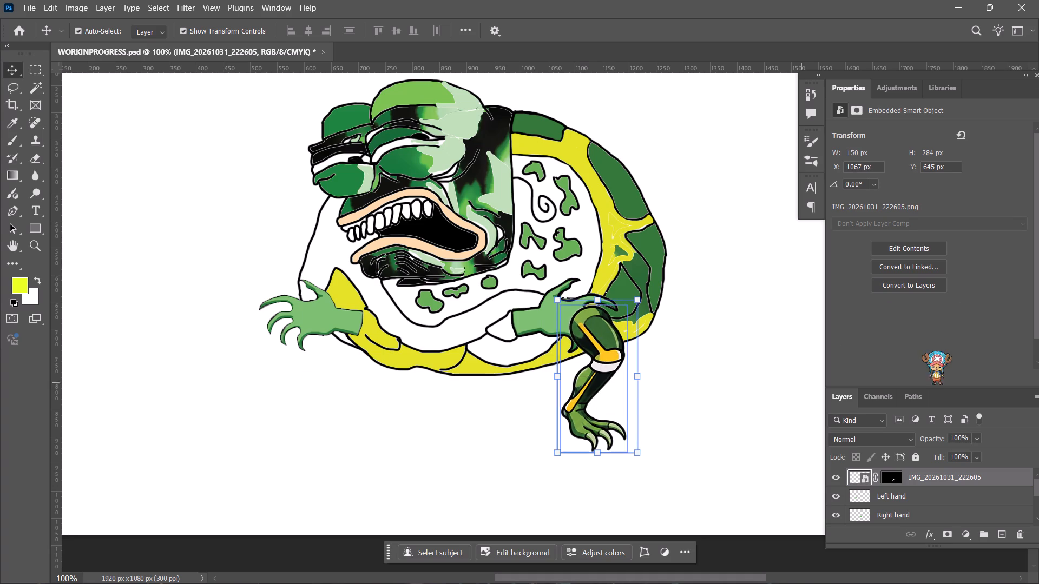
Convert the leg's smart object to layers, retaining its applied transforms.
click(915, 288)
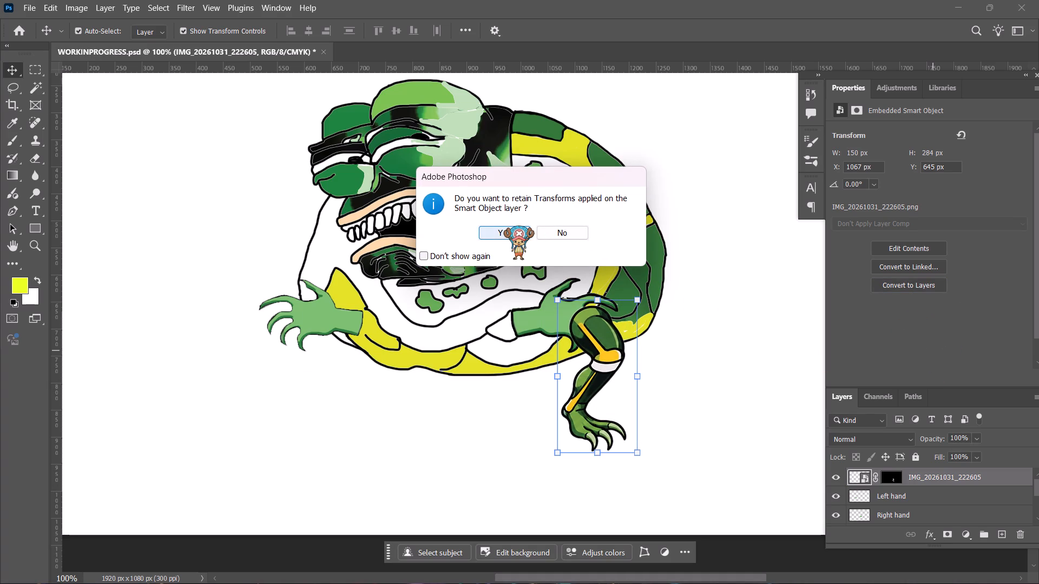
click(505, 231)
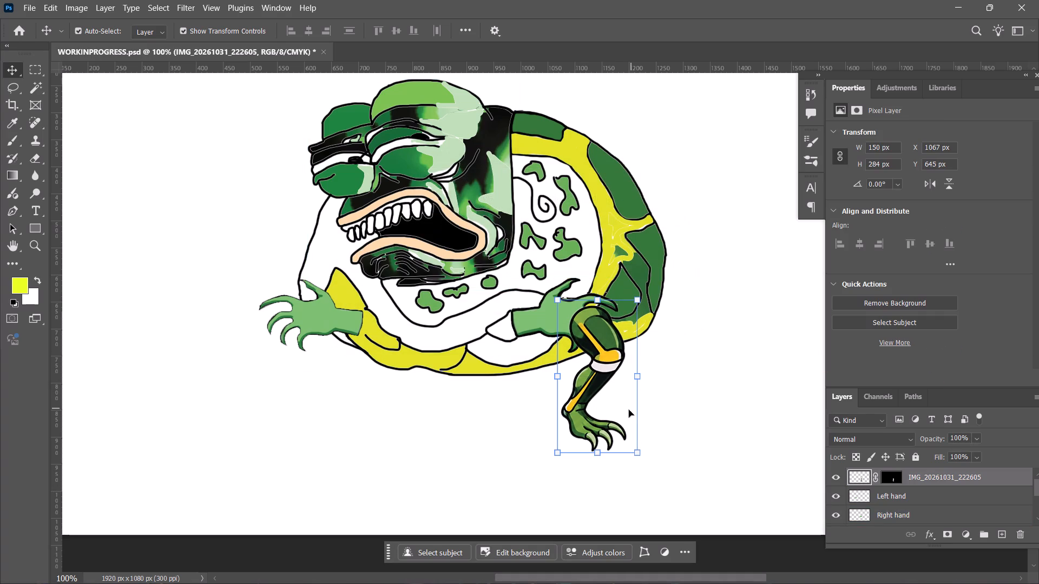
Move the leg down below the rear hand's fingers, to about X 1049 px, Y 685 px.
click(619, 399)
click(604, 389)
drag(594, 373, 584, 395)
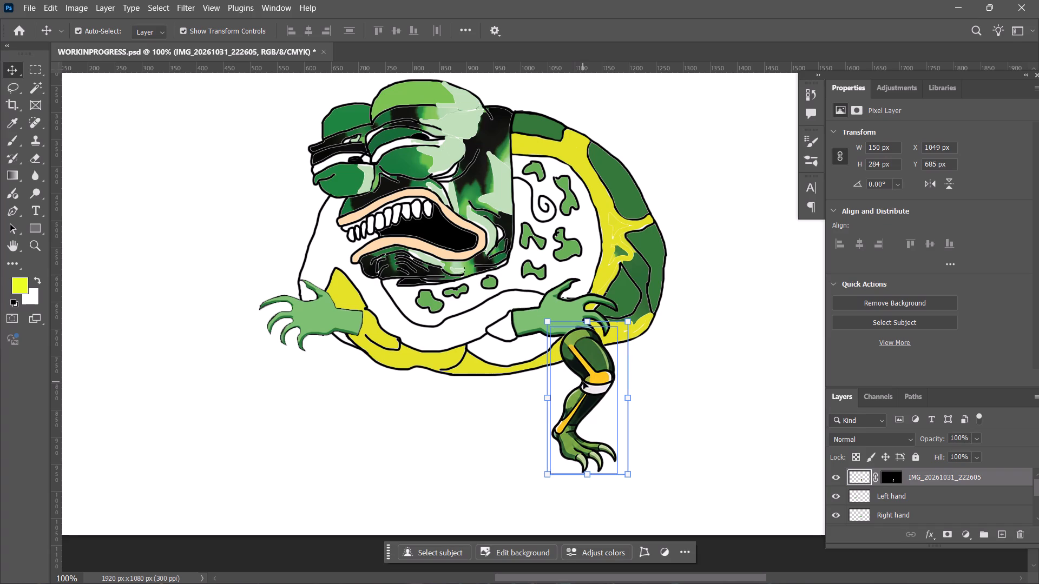
Apply the leg's layer mask permanently to its pixels.
right_click(893, 477)
double_click(890, 479)
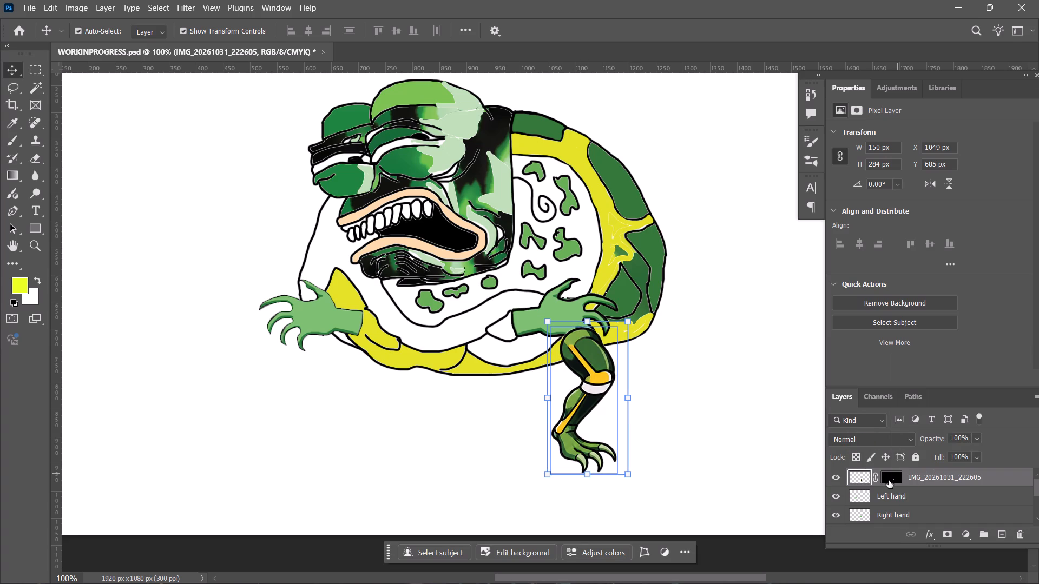
right_click(889, 480)
click(917, 391)
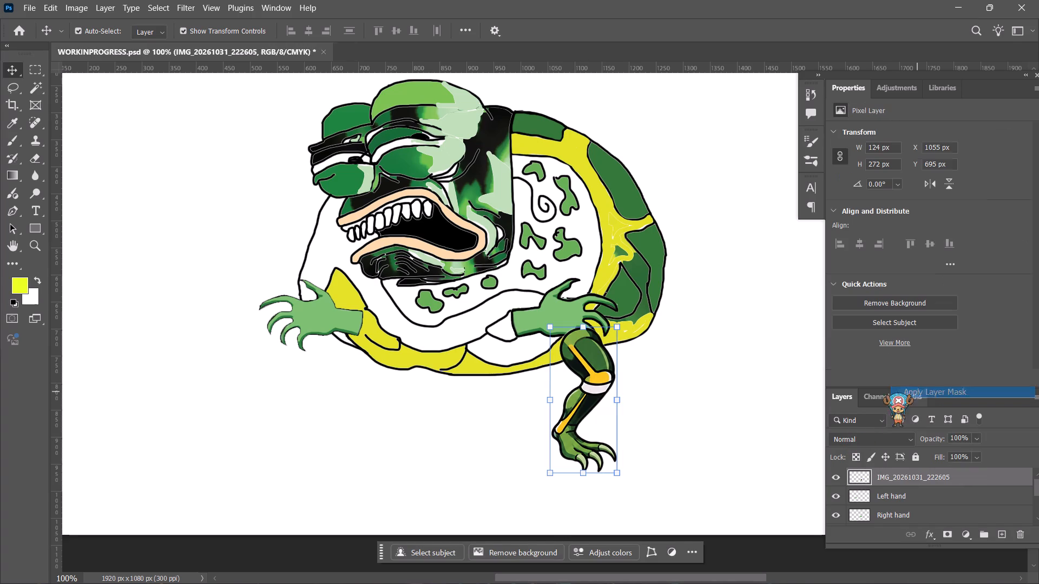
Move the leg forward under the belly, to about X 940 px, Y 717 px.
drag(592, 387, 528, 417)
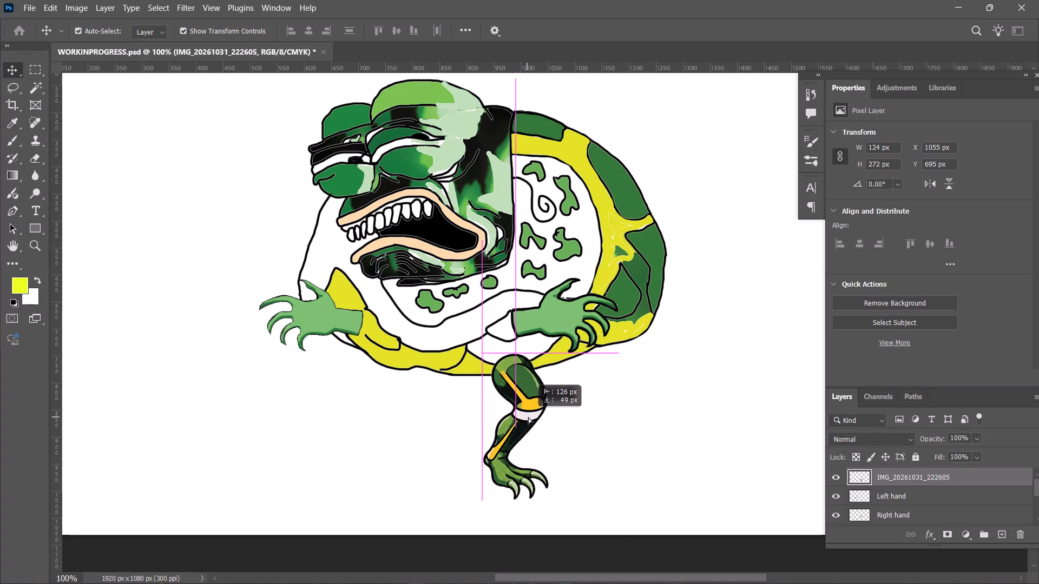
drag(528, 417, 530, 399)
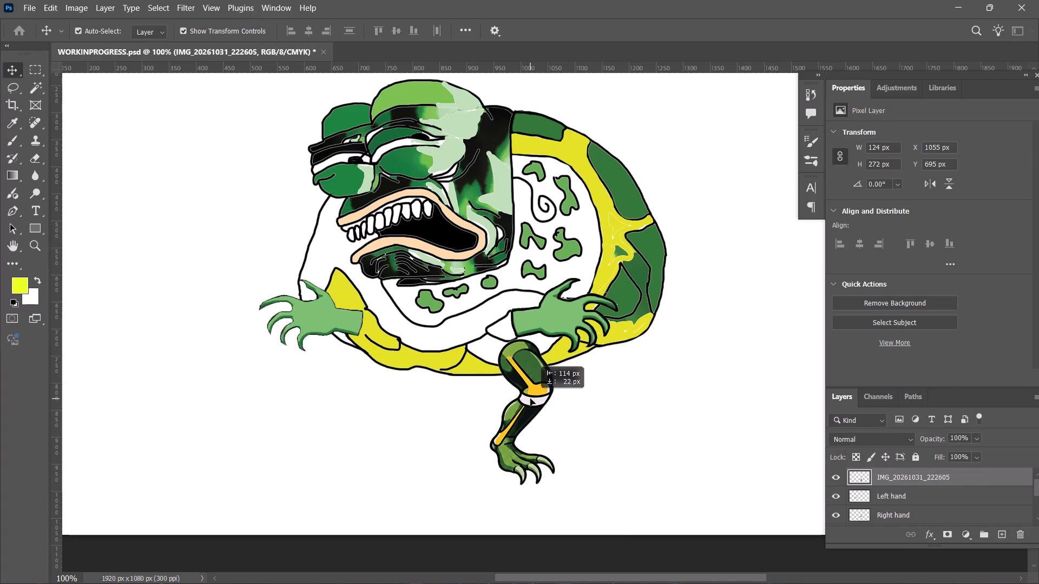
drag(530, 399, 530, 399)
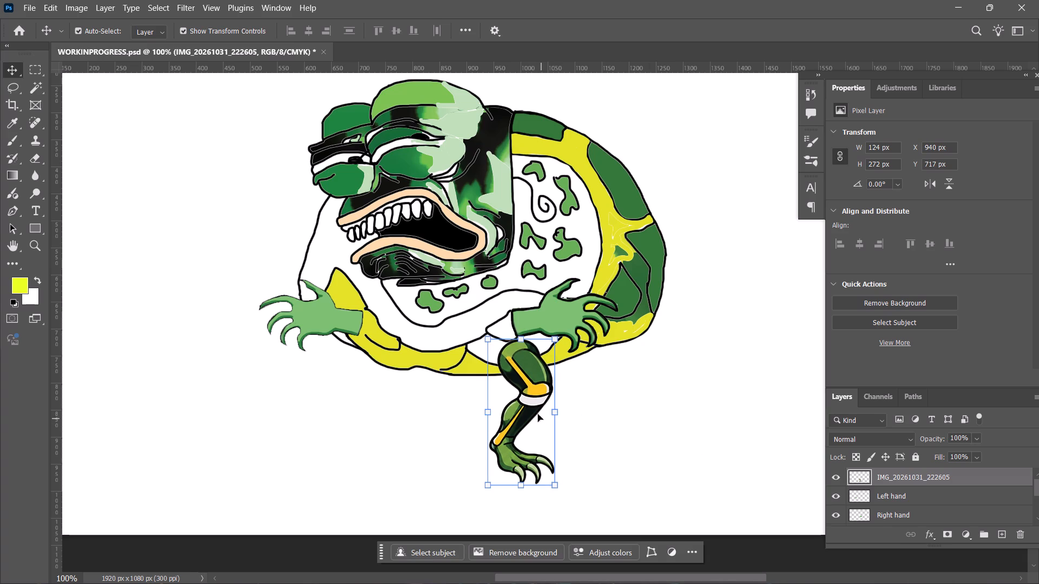
Rename the leg's layer as Right Leg.
double_click(889, 478)
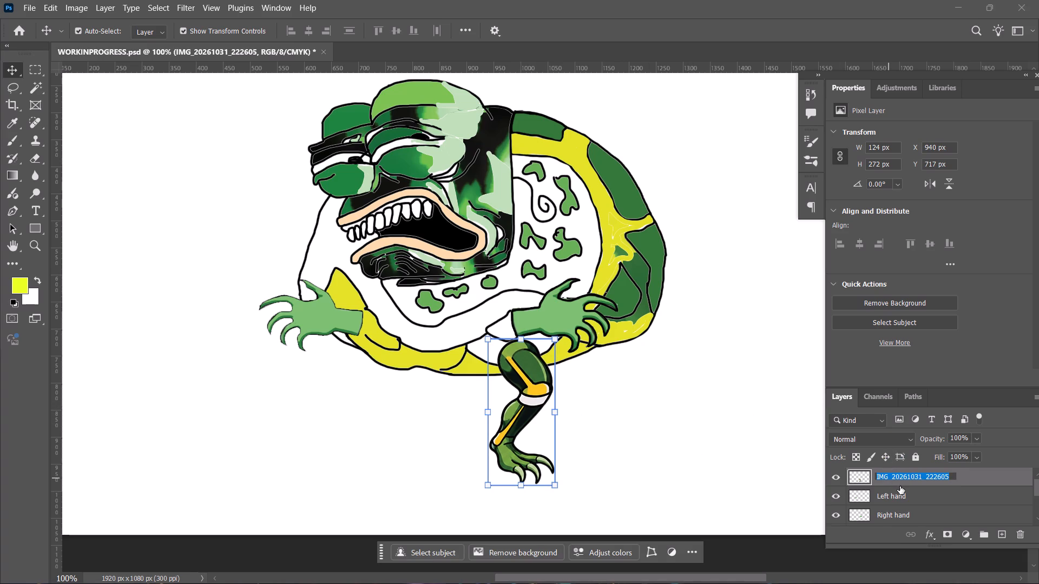
key(BackSpace)
text(Right)
key(space)
text(Leg)
key(Return)
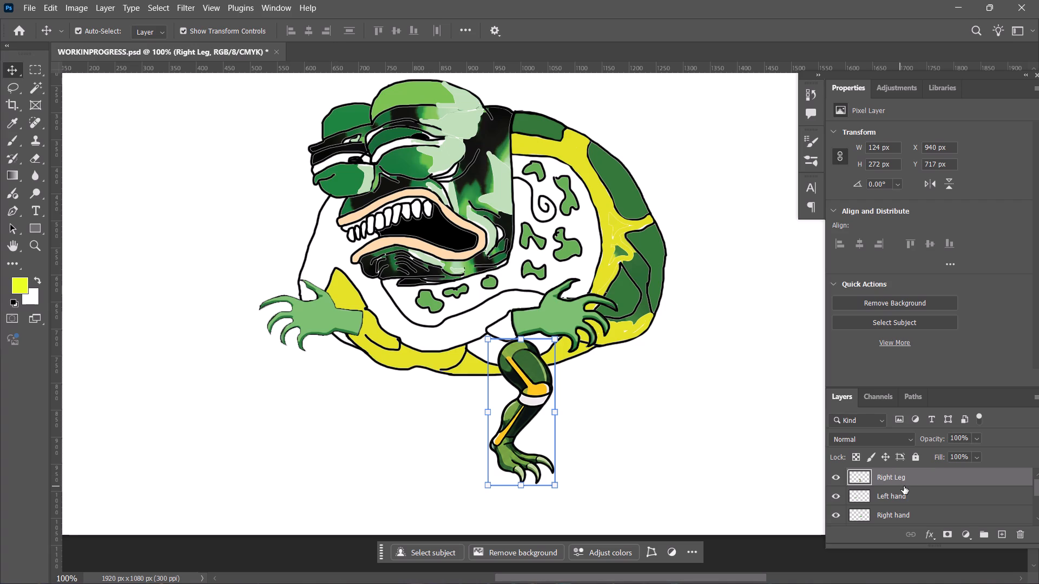
Reposition the right leg at the rear lower edge of the body, at about X 1165 px, Y 633 px.
drag(519, 372, 518, 387)
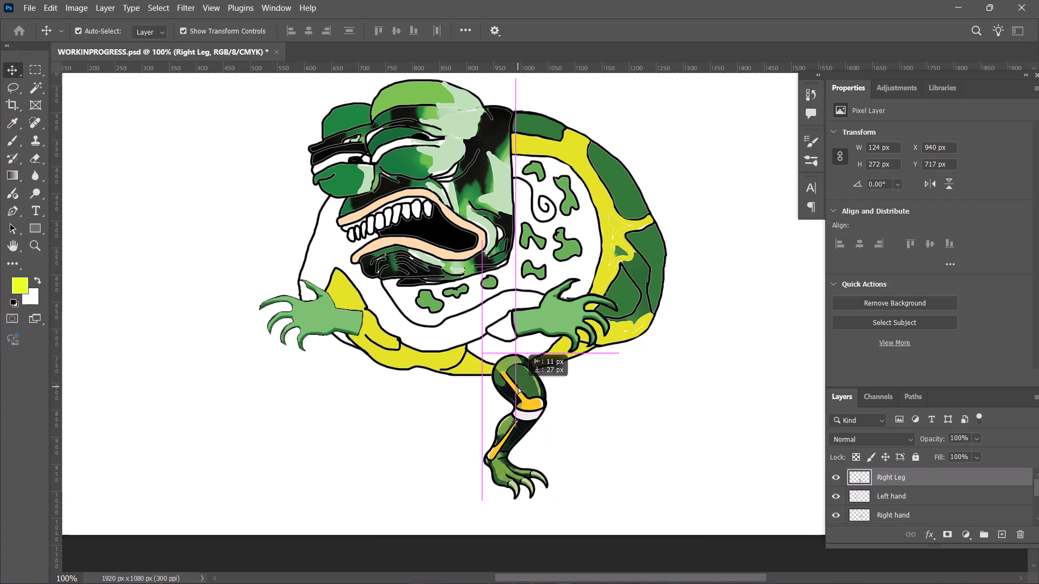
drag(518, 387, 514, 382)
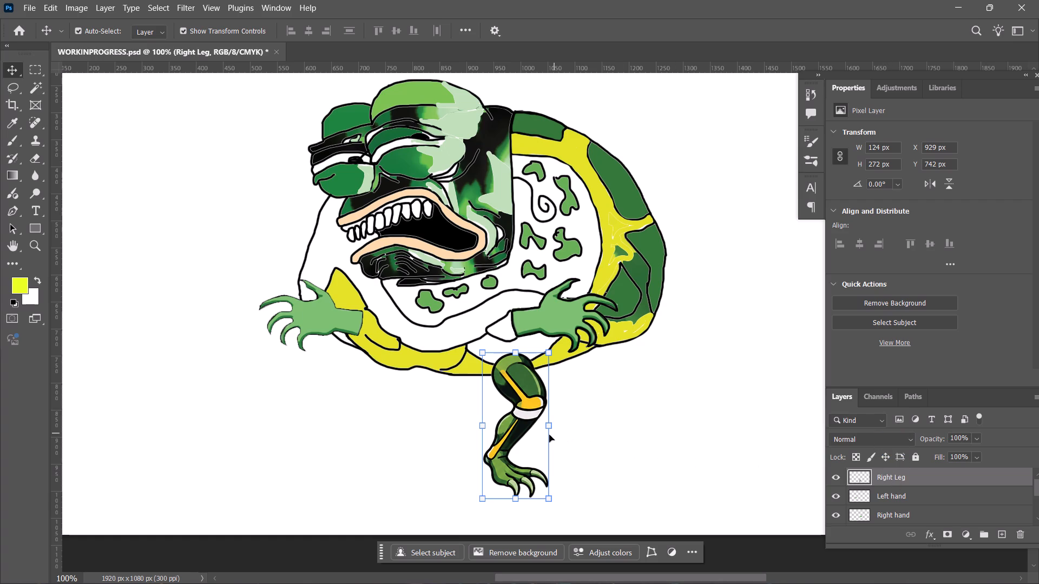
drag(529, 427, 558, 419)
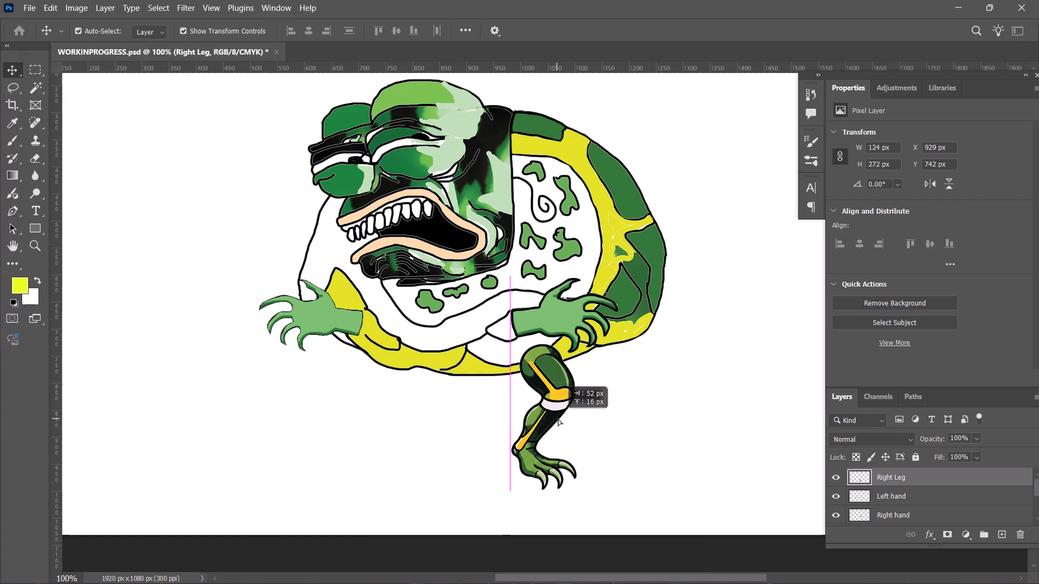
drag(558, 419, 657, 369)
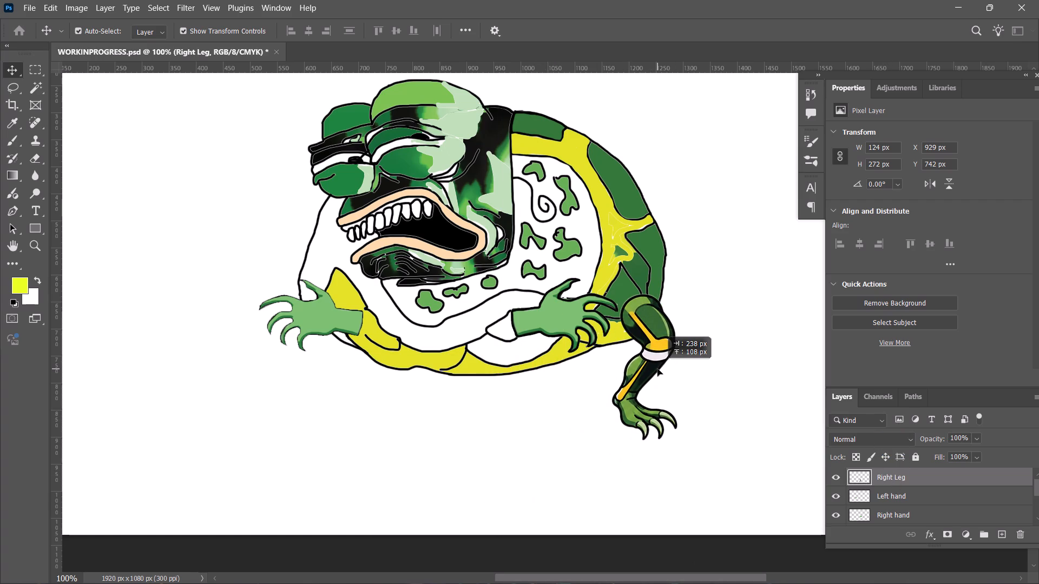
drag(657, 369, 659, 369)
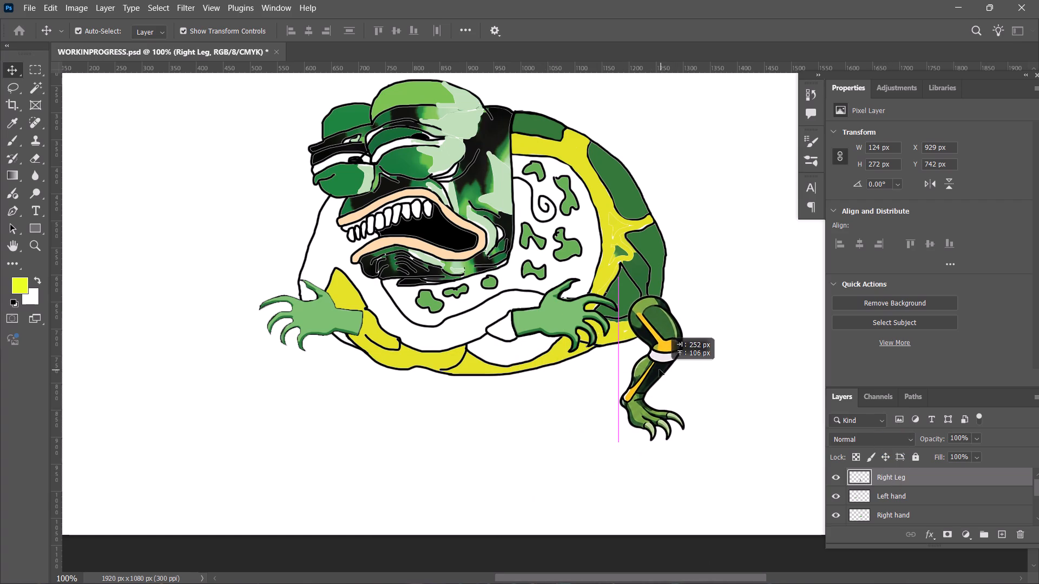
drag(659, 369, 656, 368)
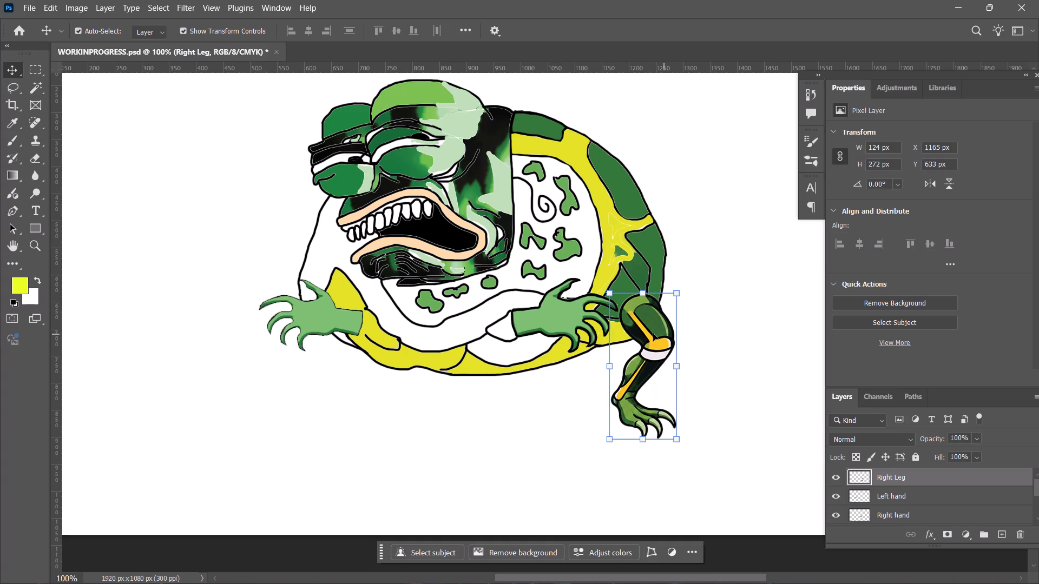
Duplicate the Right Leg layer within WORKINPROGRESS.psd, naming the copy Left Leg.
right_click(646, 333)
click(649, 297)
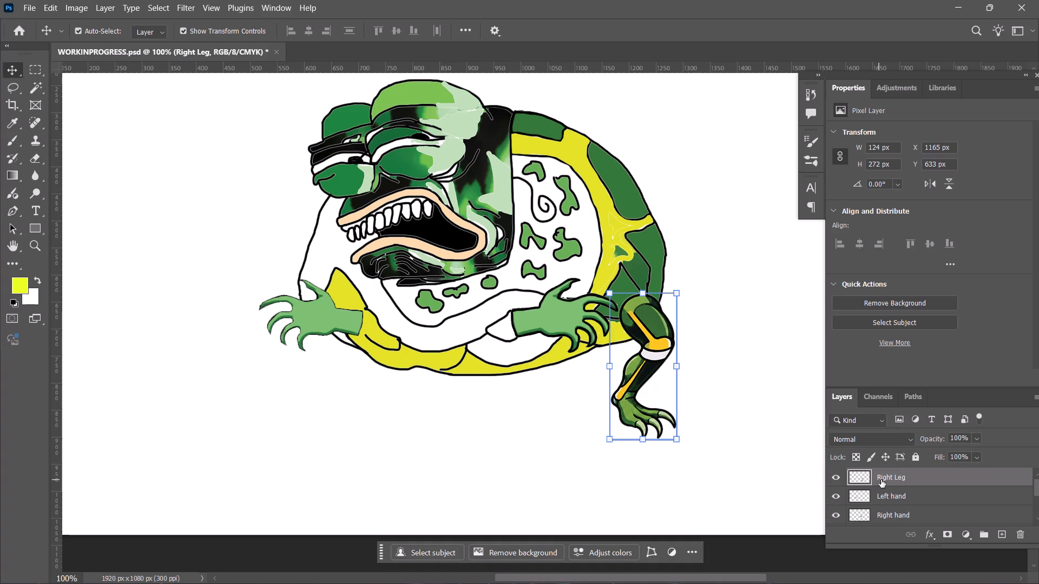
right_click(881, 479)
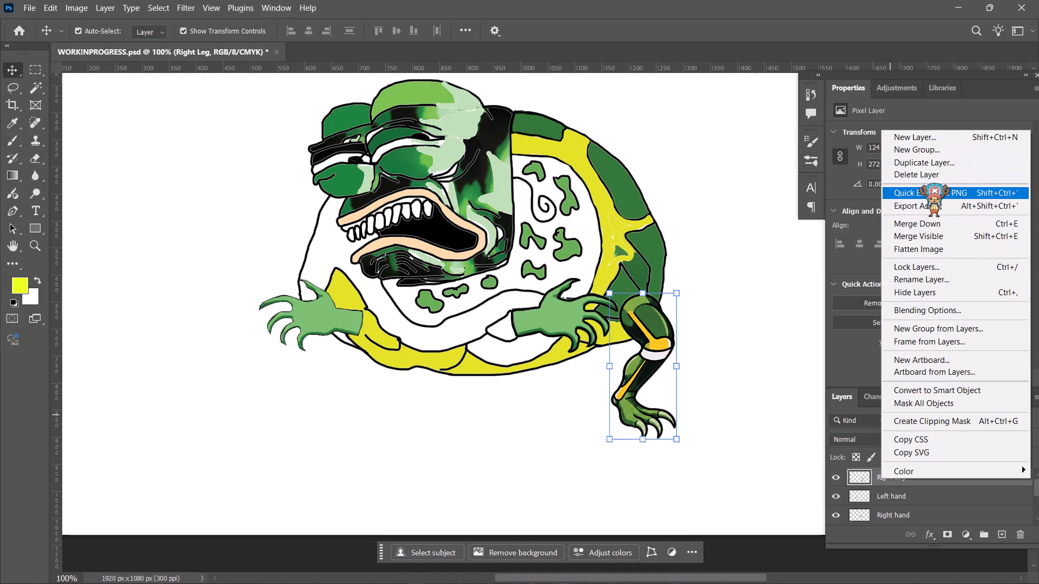
click(923, 167)
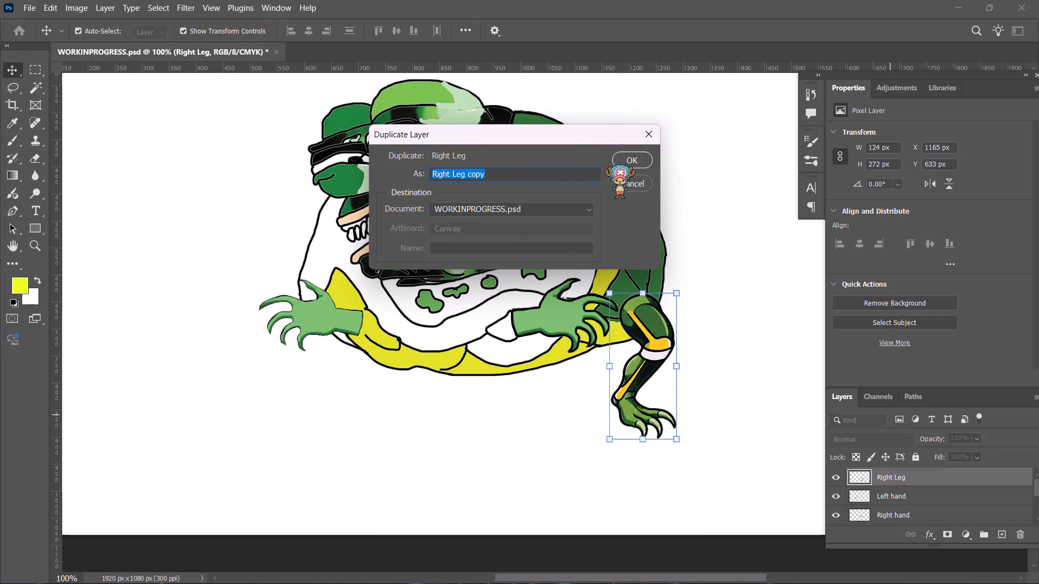
click(511, 176)
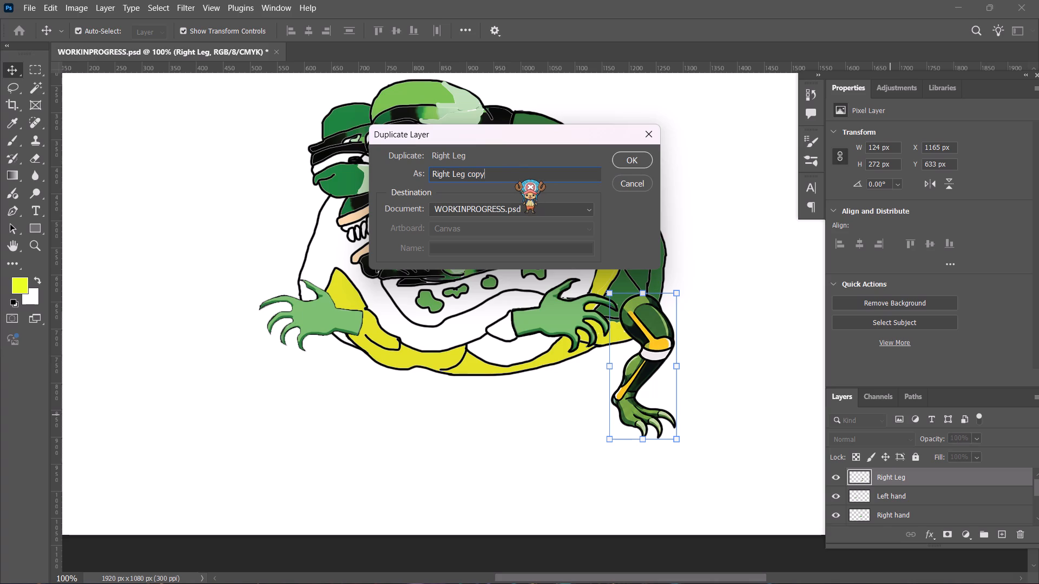
key(ctrl+BackSpace)
key(BackSpace)
key(BackSpace)
key(BackSpace)
key(BackSpace)
key(BackSpace)
key(BackSpace)
key(ctrl+Left)
key(ctrl+Left)
key(ctrl+Right)
key(ctrl+BackSpace)
key(ctrl+BackSpace)
key(ctrl+BackSpace)
key(ctrl+BackSpace)
key(ctrl+BackSpace)
key(ctrl+BackSpace)
key(BackSpace)
key(BackSpace)
key(BackSpace)
key(BackSpace)
key(BackSpace)
key(BackSpace)
key(BackSpace)
key(BackSpace)
key(BackSpace)
key(BackSpace)
key(BackSpace)
key(BackSpace)
key(BackSpace)
key(BackSpace)
key(BackSpace)
key(BackSpace)
key(BackSpace)
key(BackSpace)
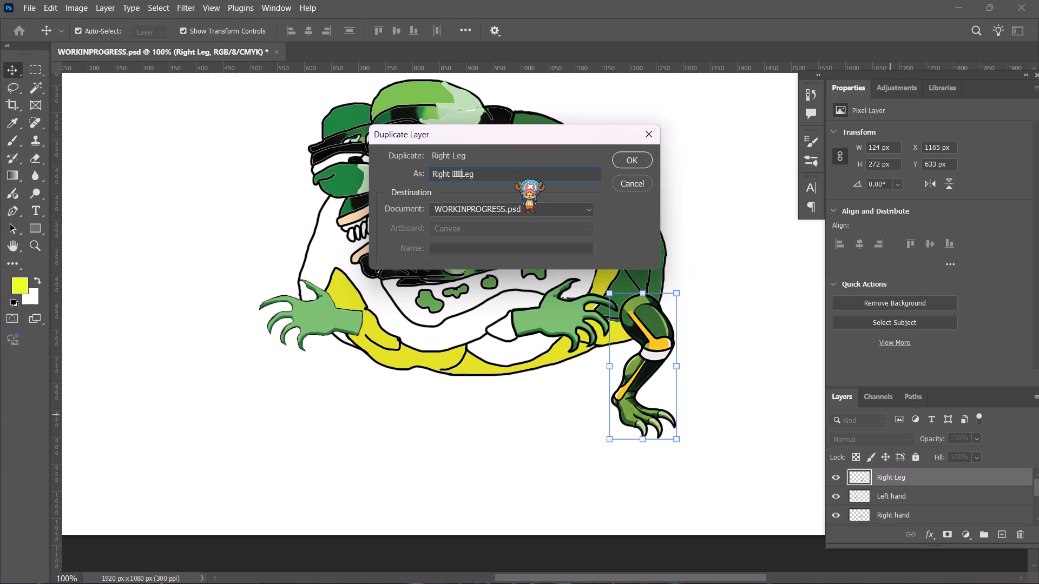
text(Left)
key(space)
click(629, 162)
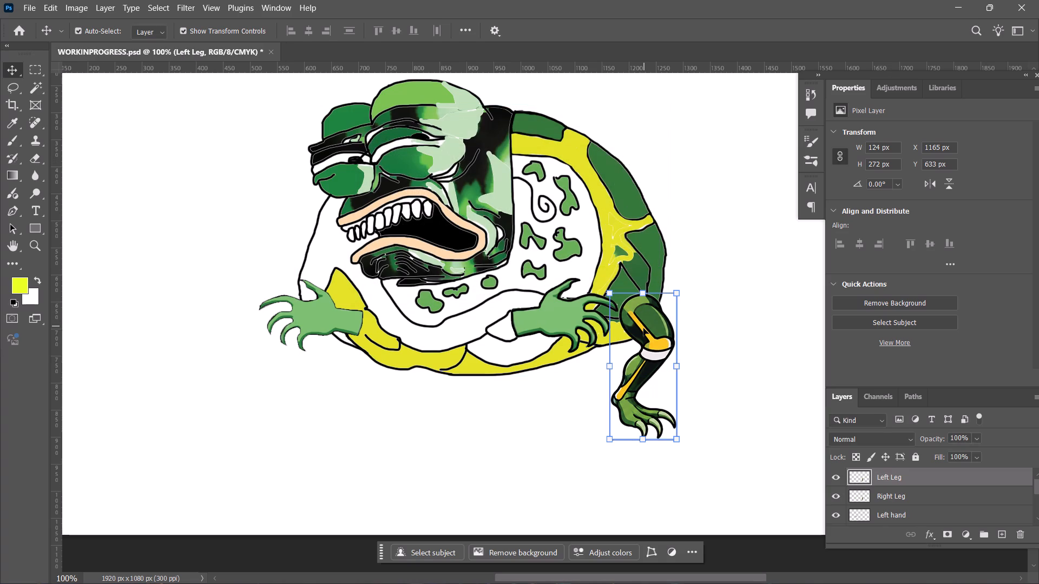
Move the Left Leg forward from the rear leg to beneath the front of the belly, at about X 784 px, Y 675 px.
drag(645, 331, 457, 335)
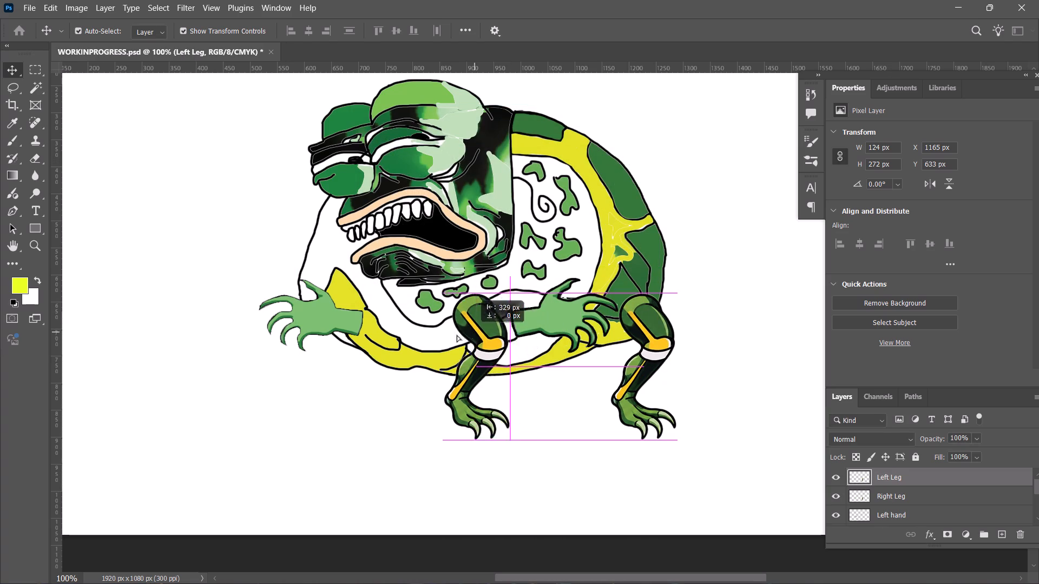
drag(457, 335, 436, 355)
click(532, 447)
click(426, 388)
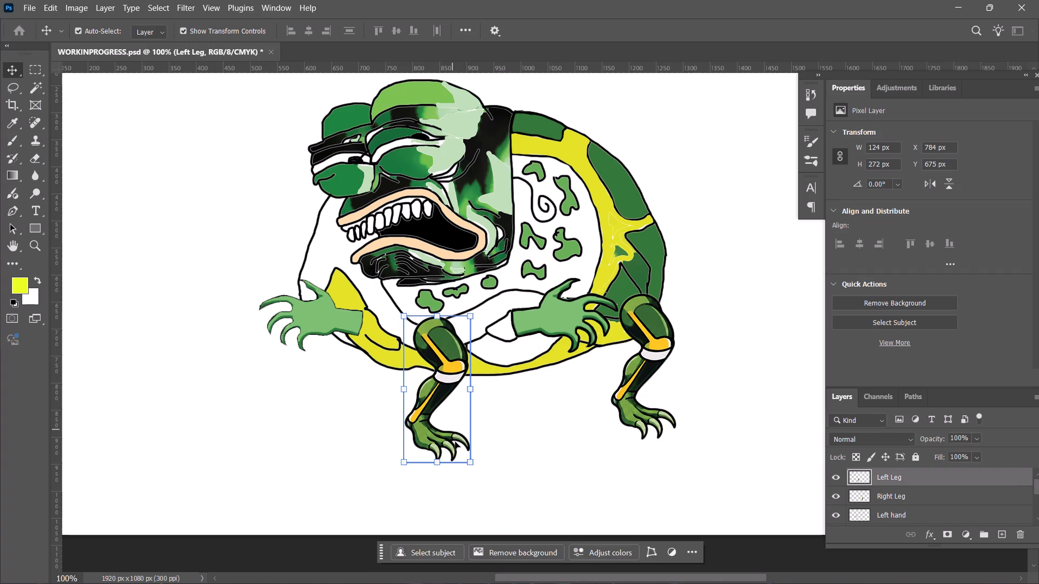
Flip the Left Leg horizontally so its foot points toward the front of the creature.
click(446, 453)
double_click(451, 448)
double_click(450, 444)
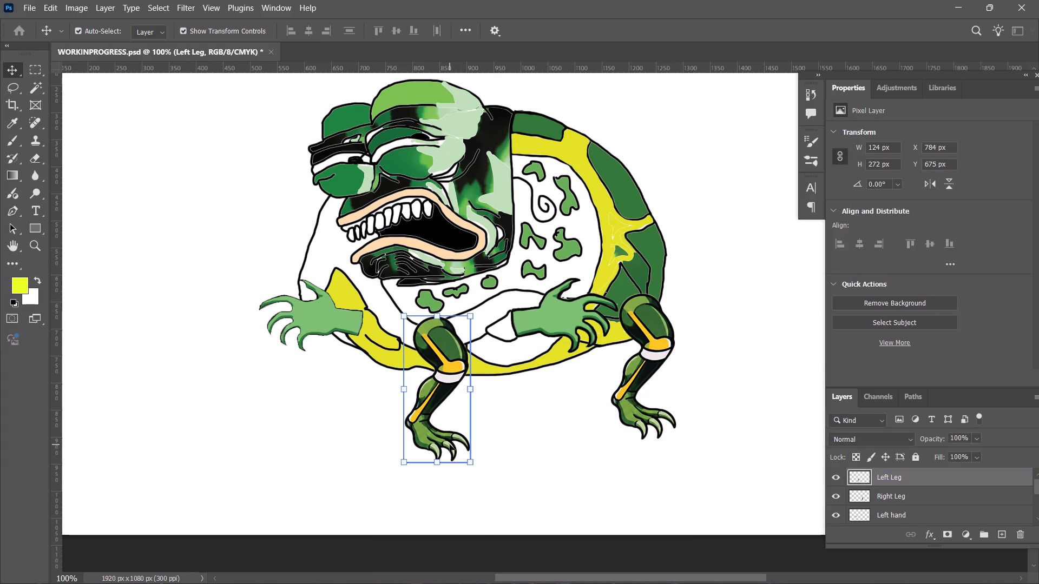
click(487, 440)
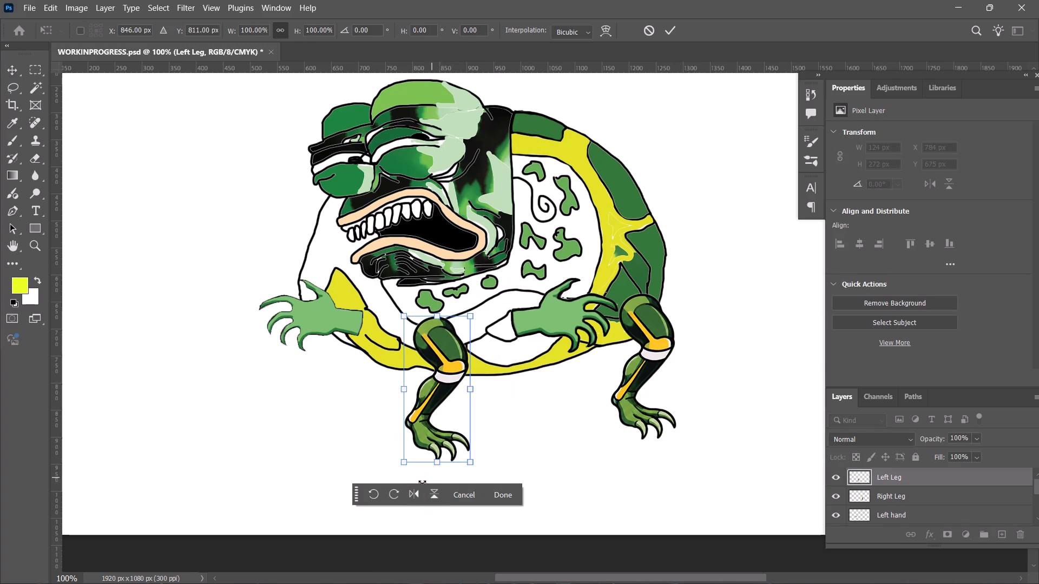
click(410, 493)
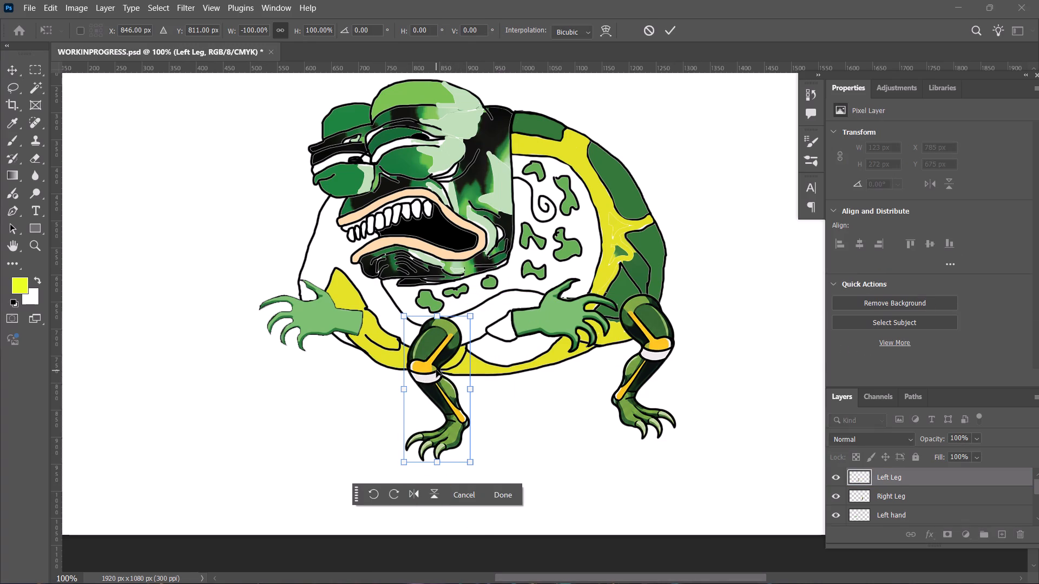
drag(436, 370, 436, 396)
click(505, 497)
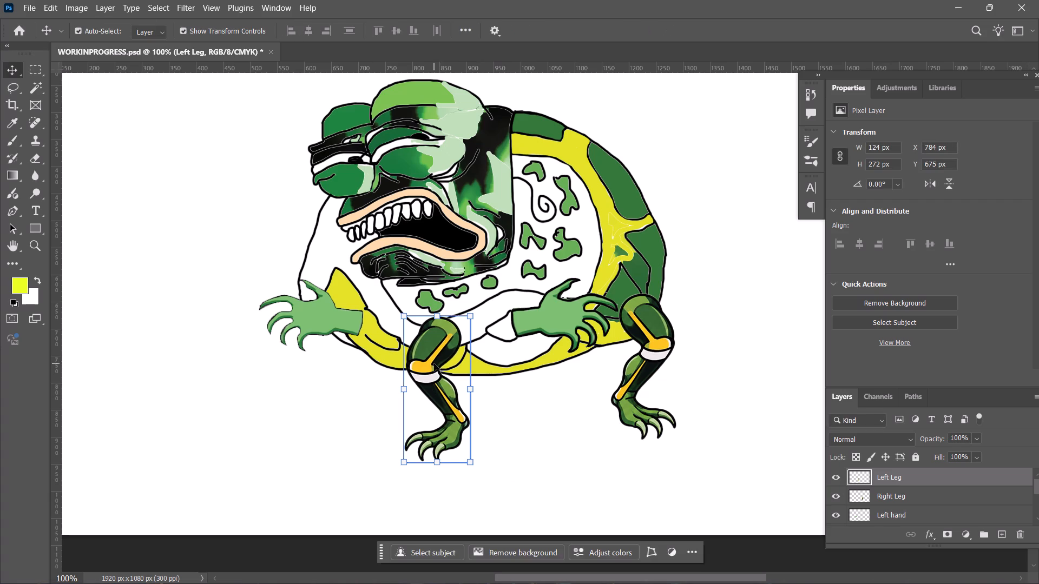
Reposition the mirrored Left Leg at the front lower edge of the body, at about X 694 px, Y 674 px.
drag(432, 360, 394, 377)
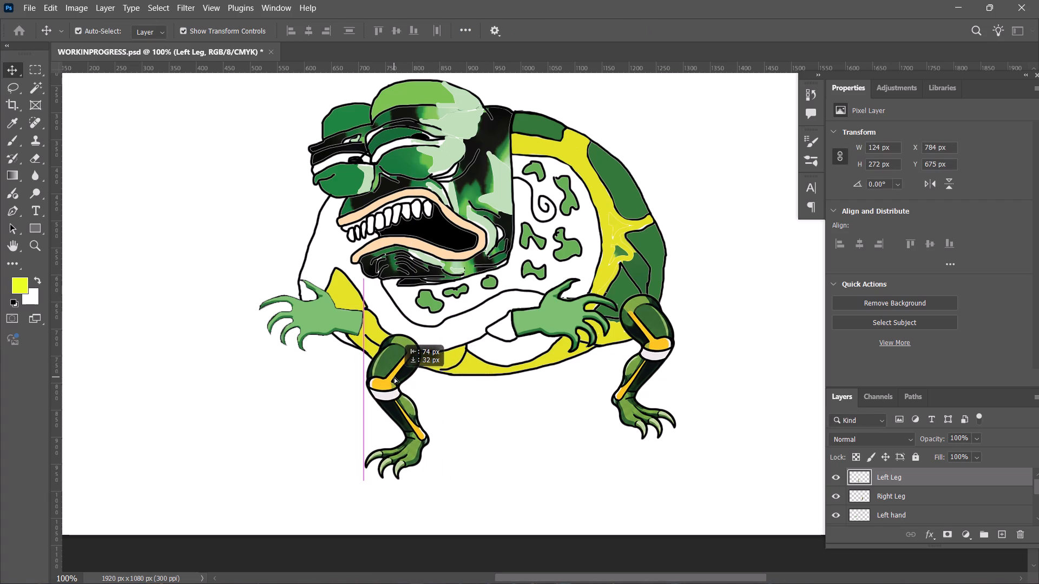
drag(394, 377, 390, 375)
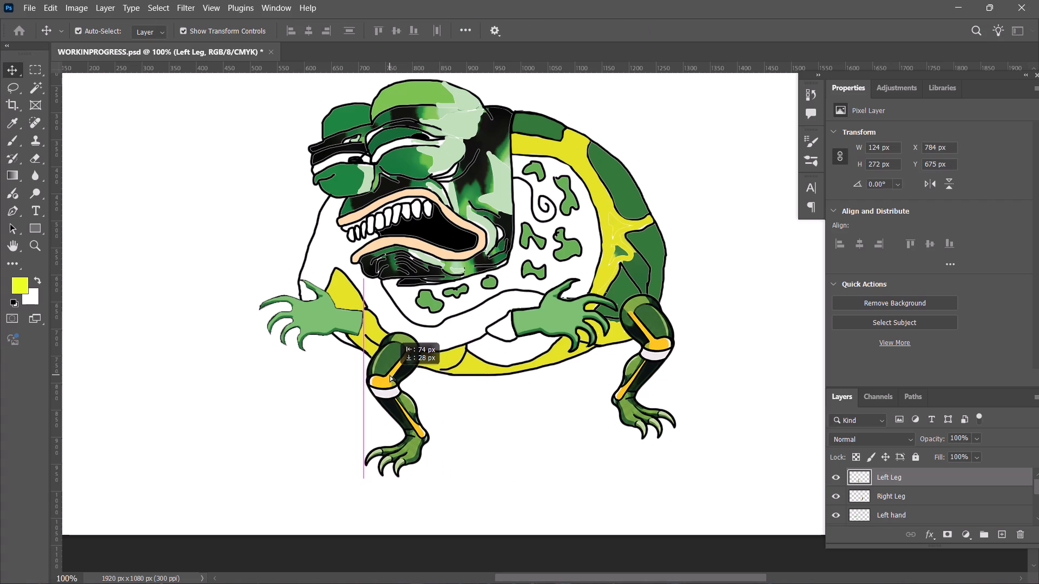
drag(390, 375, 391, 369)
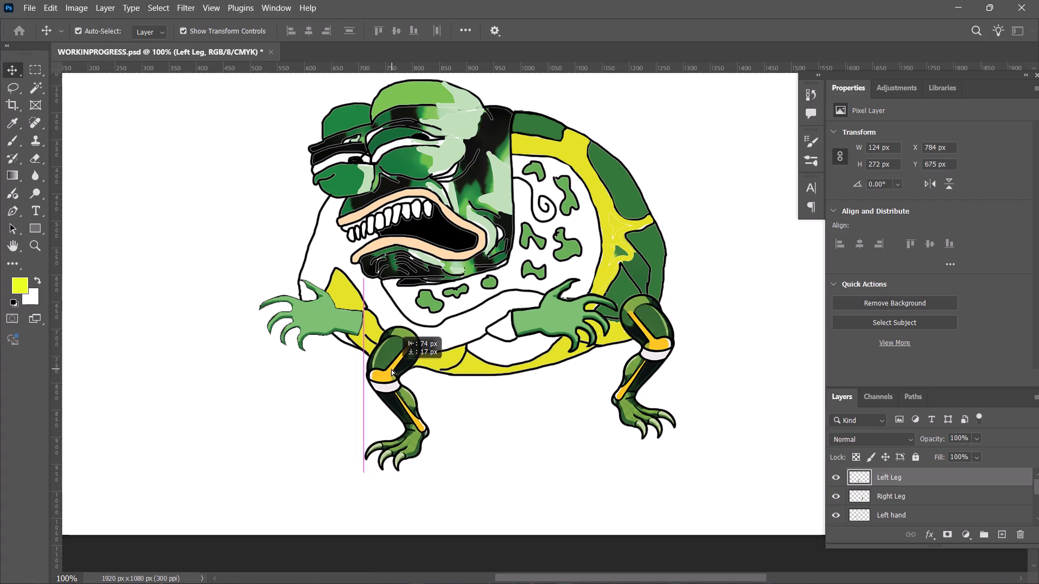
drag(391, 369, 390, 373)
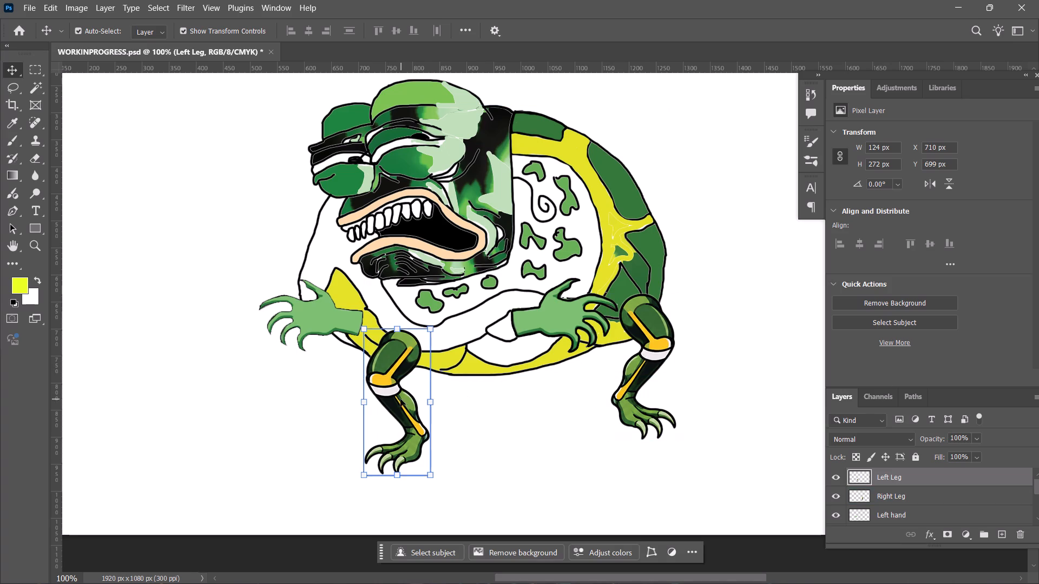
drag(400, 399, 393, 378)
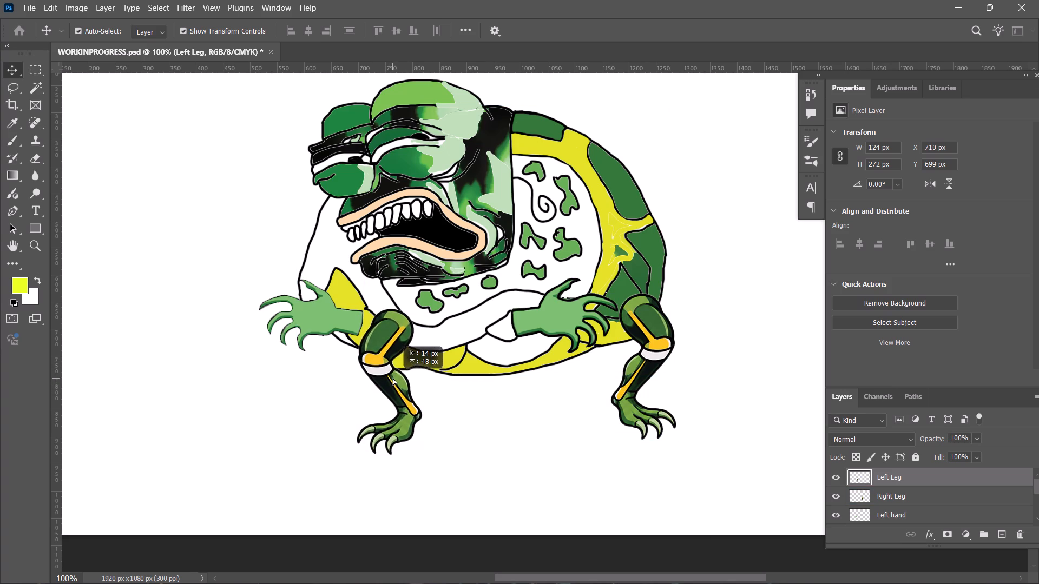
drag(393, 378, 392, 382)
Level the two legs by lowering the Right Leg slightly and raising the Left Leg about 23 px, with nothing left selected.
drag(665, 340, 664, 344)
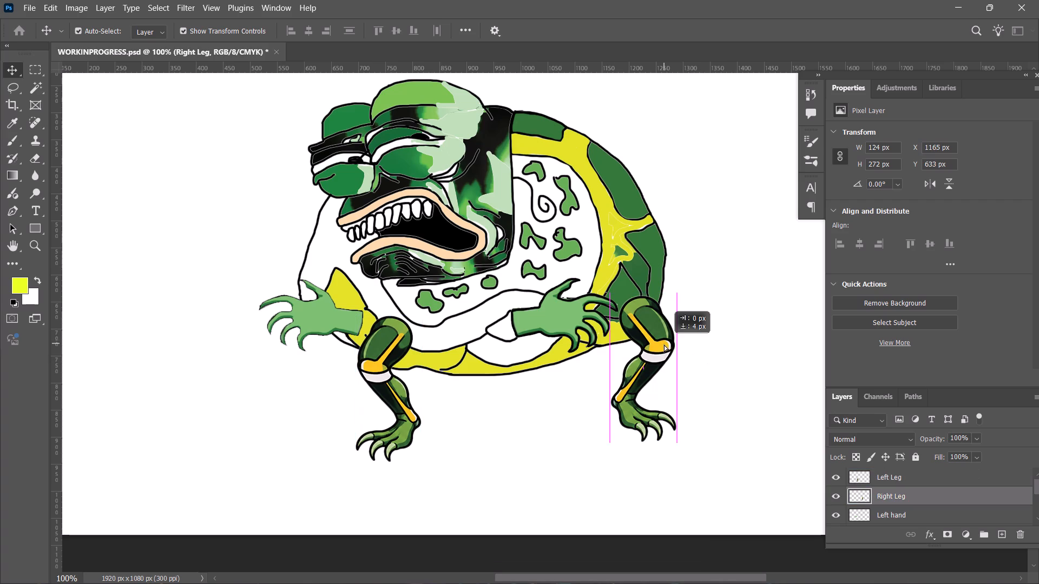
drag(664, 344, 663, 347)
click(398, 374)
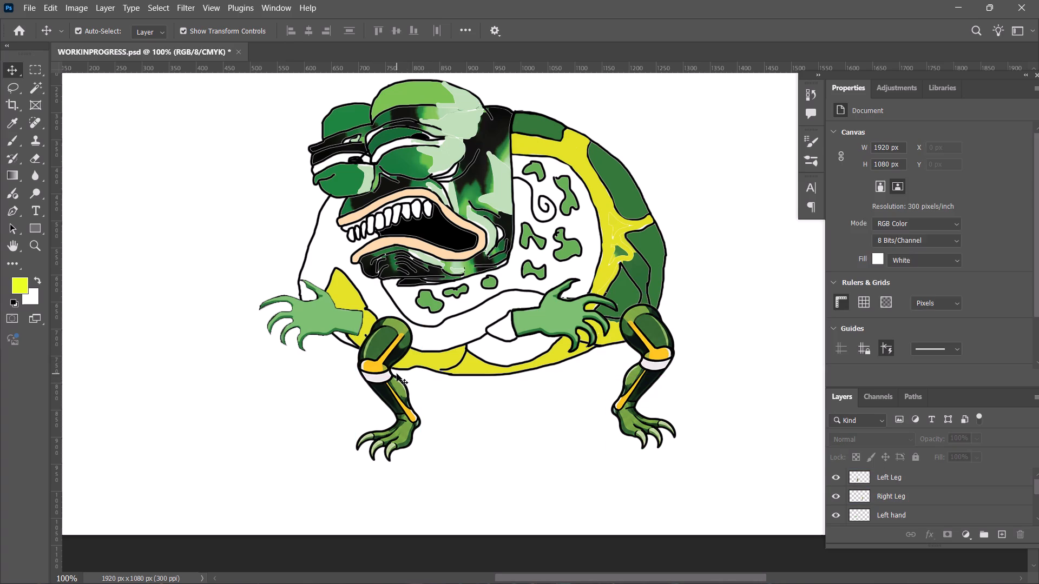
click(390, 374)
drag(390, 374, 390, 362)
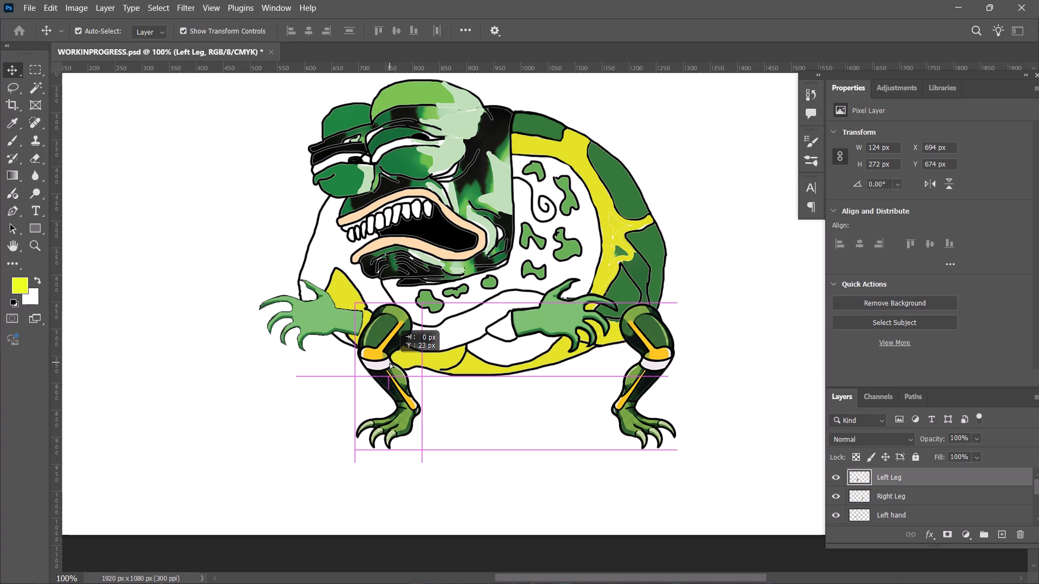
drag(390, 362, 389, 362)
click(504, 415)
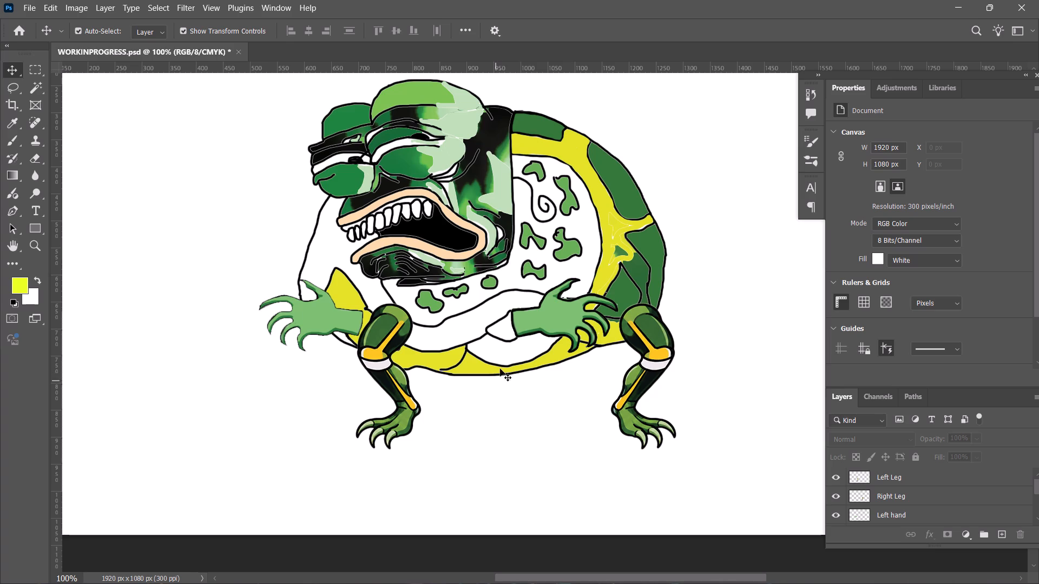
Look through the layer stack from Left Leg down to Background, examining which body part each layer holds.
scroll(900, 481, up, 2)
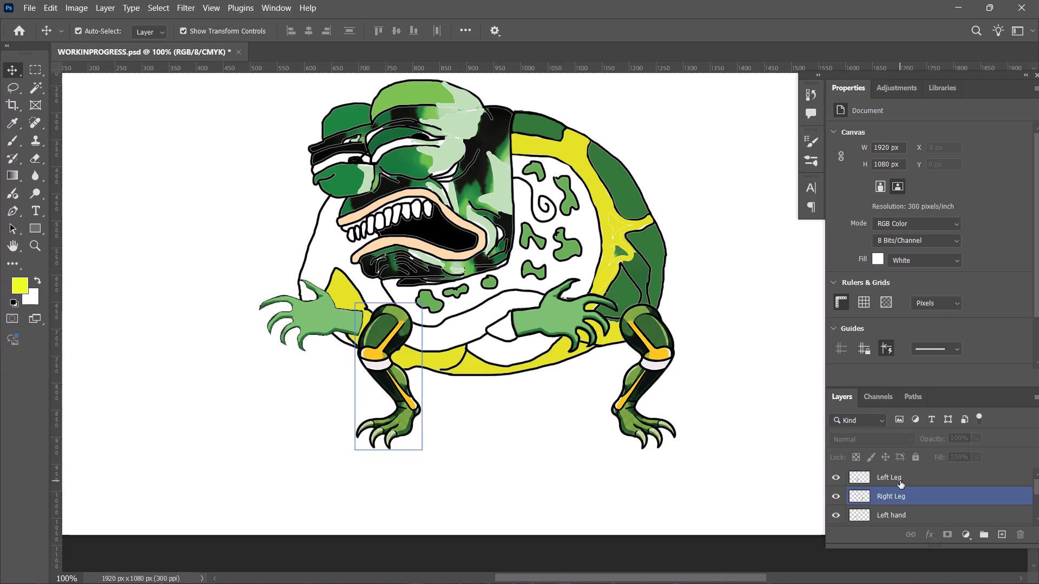
scroll(900, 481, up, 5)
scroll(902, 483, down, 7)
scroll(903, 488, up, 3)
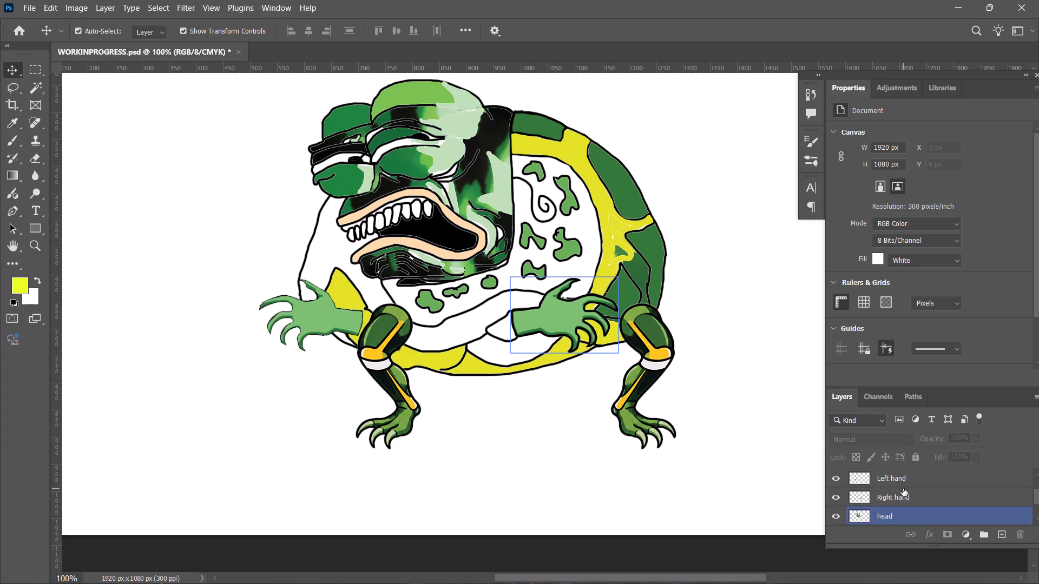
scroll(903, 488, up, 4)
scroll(903, 488, down, 9)
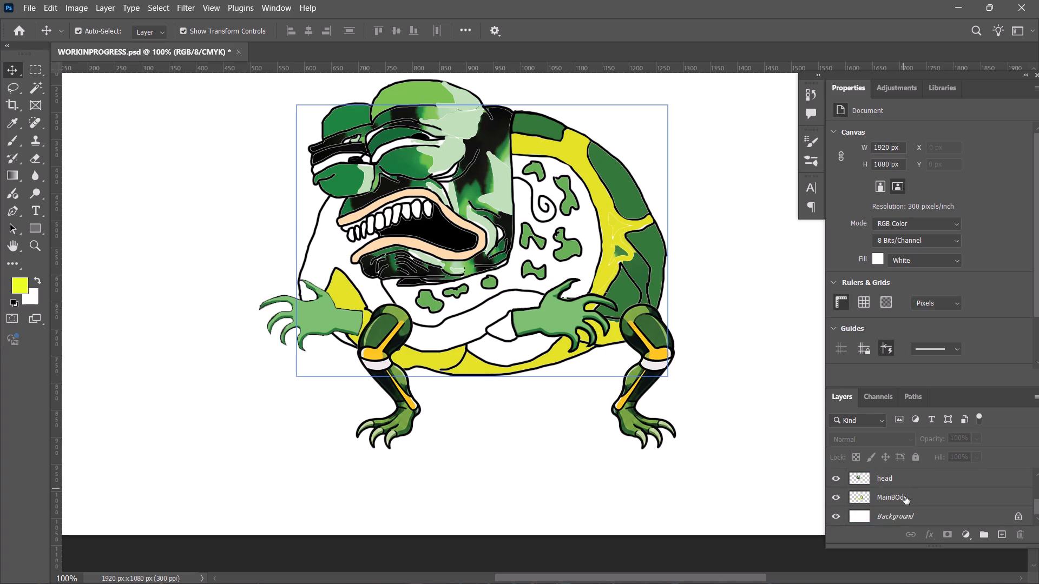
scroll(905, 496, down, 2)
scroll(924, 495, up, 3)
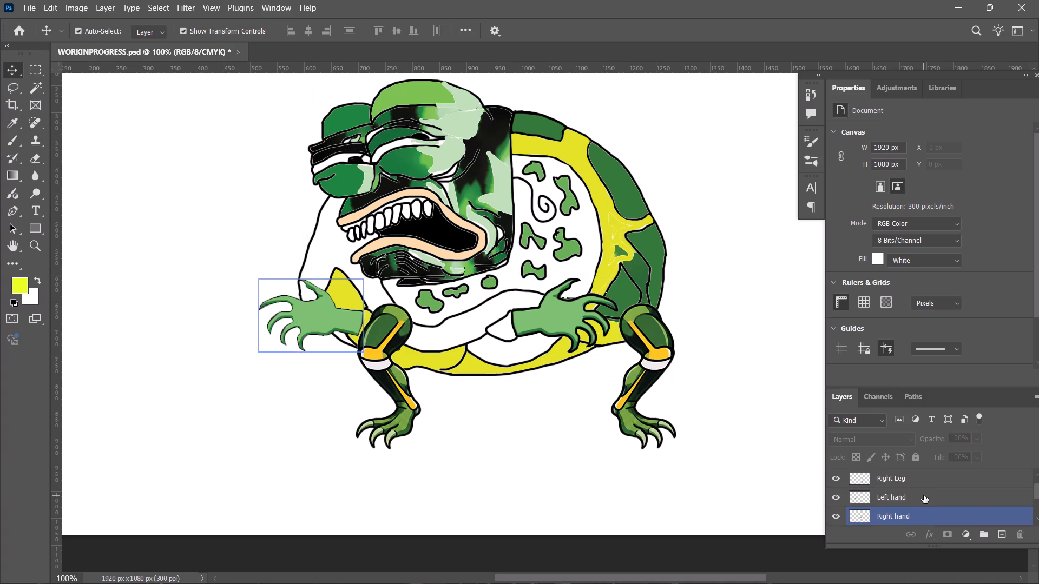
scroll(924, 495, up, 3)
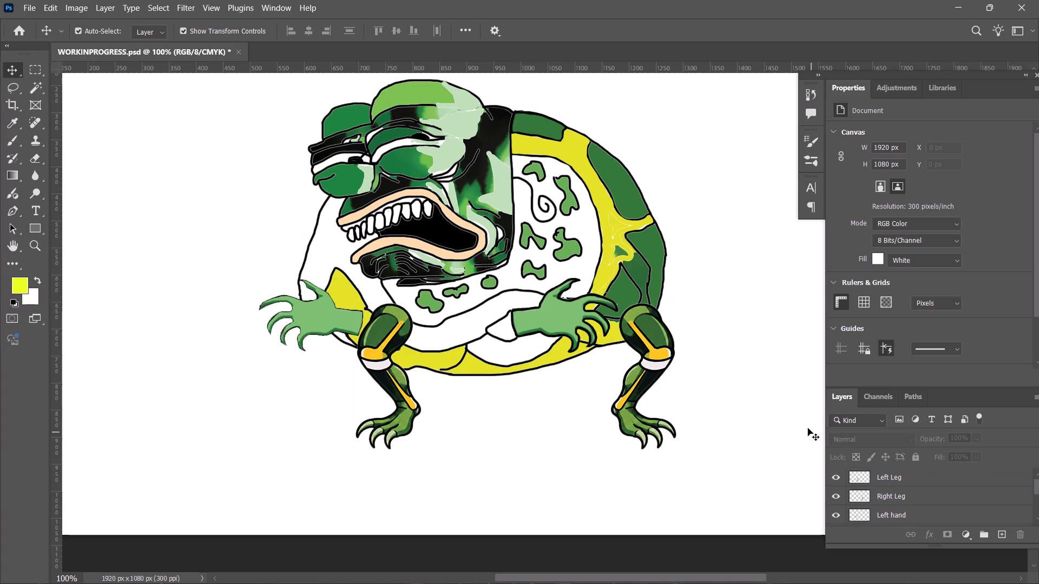
scroll(972, 504, down, 4)
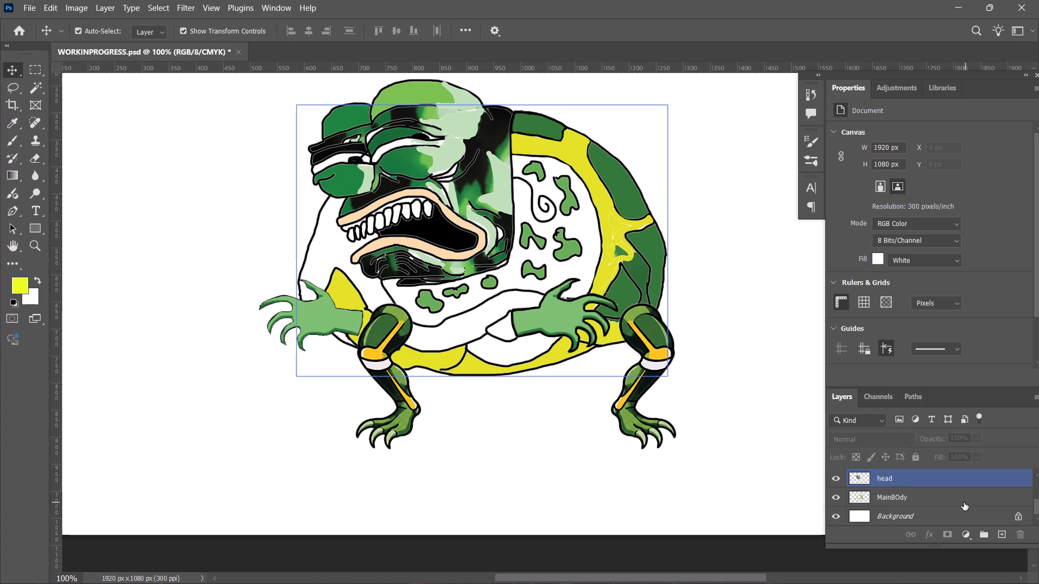
scroll(964, 502, down, 2)
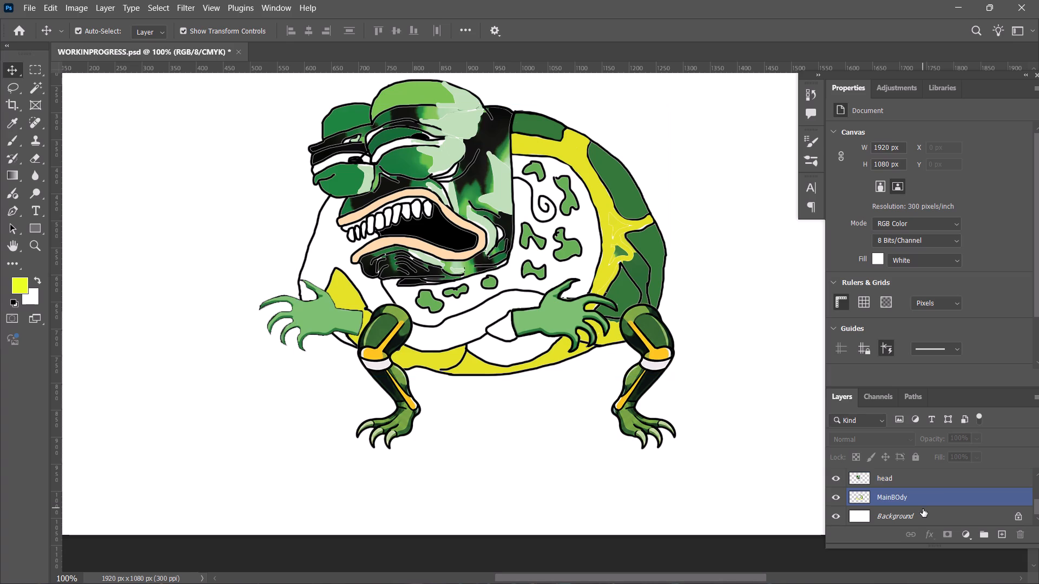
scroll(923, 509, up, 2)
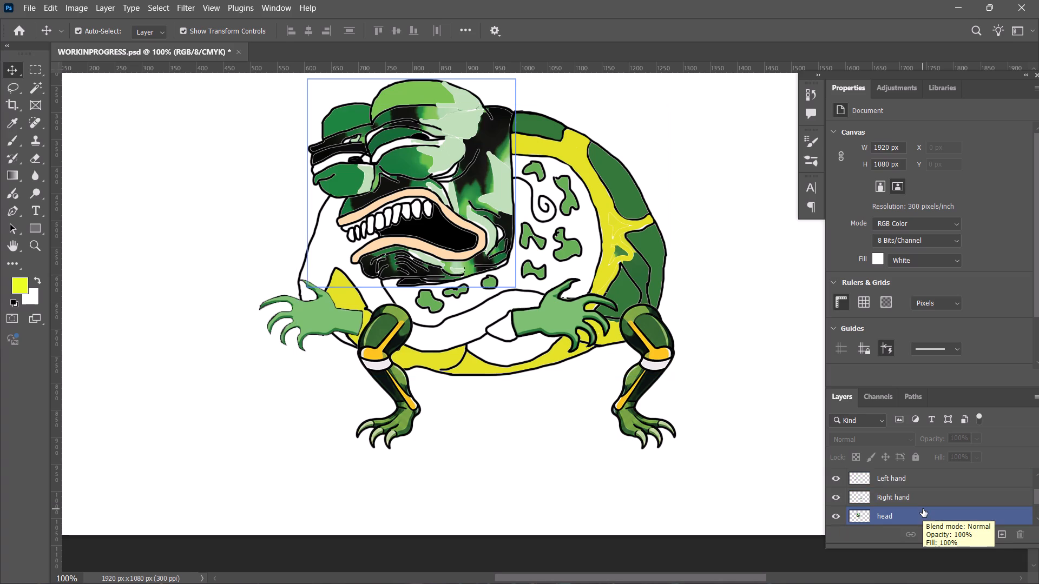
scroll(923, 509, up, 3)
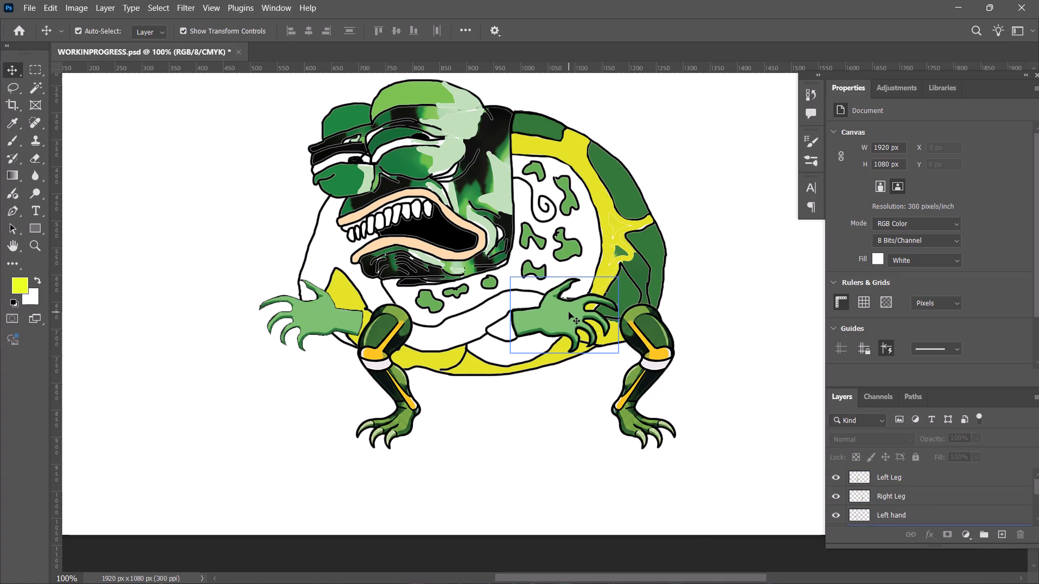
Delete the existing Left hand layer at the front of the body.
click(569, 312)
click(305, 307)
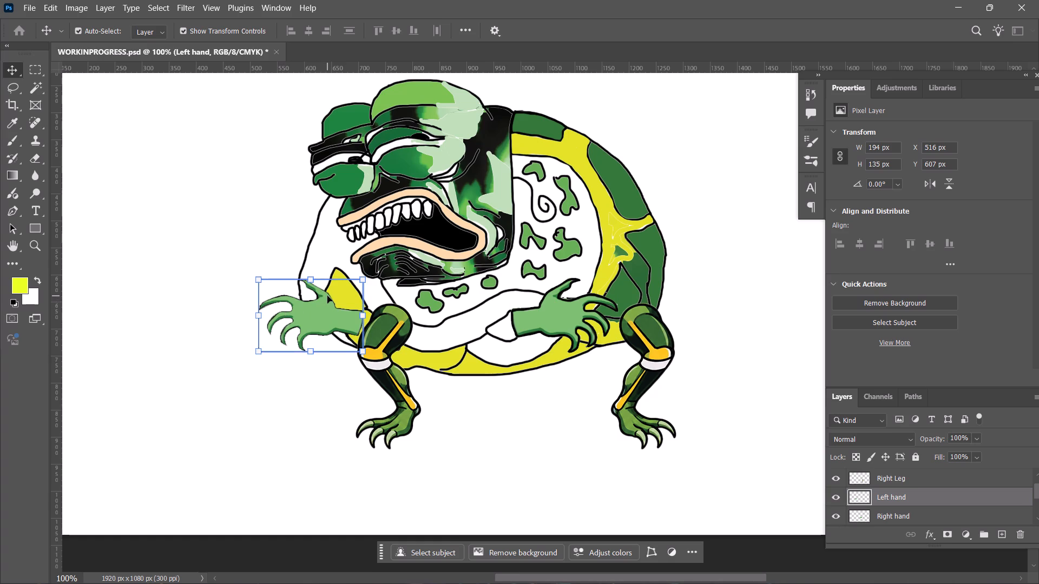
key(Delete)
Duplicate the Right hand layer within the same document, naming the copy "left hand".
click(558, 313)
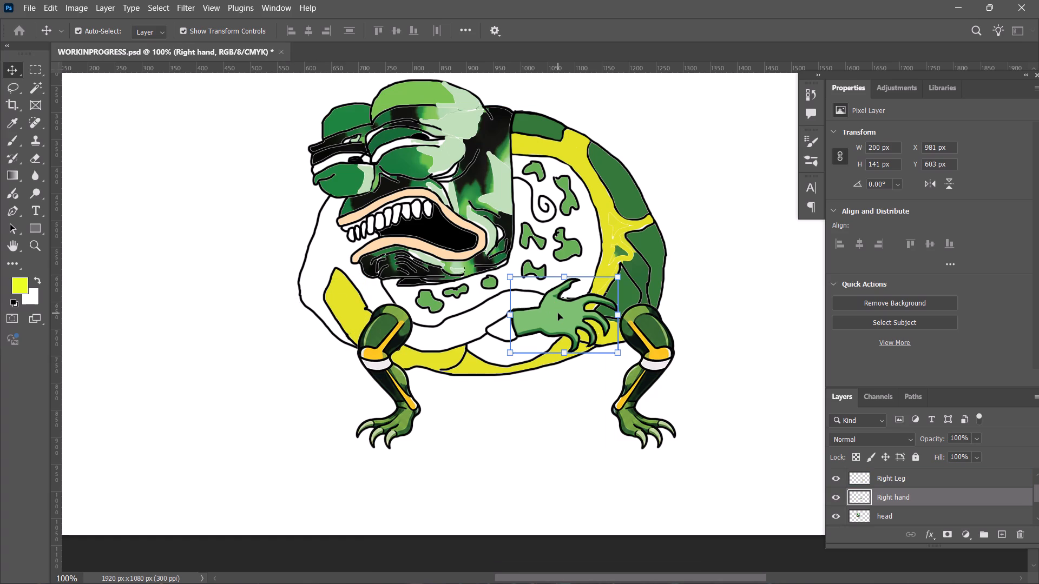
right_click(890, 499)
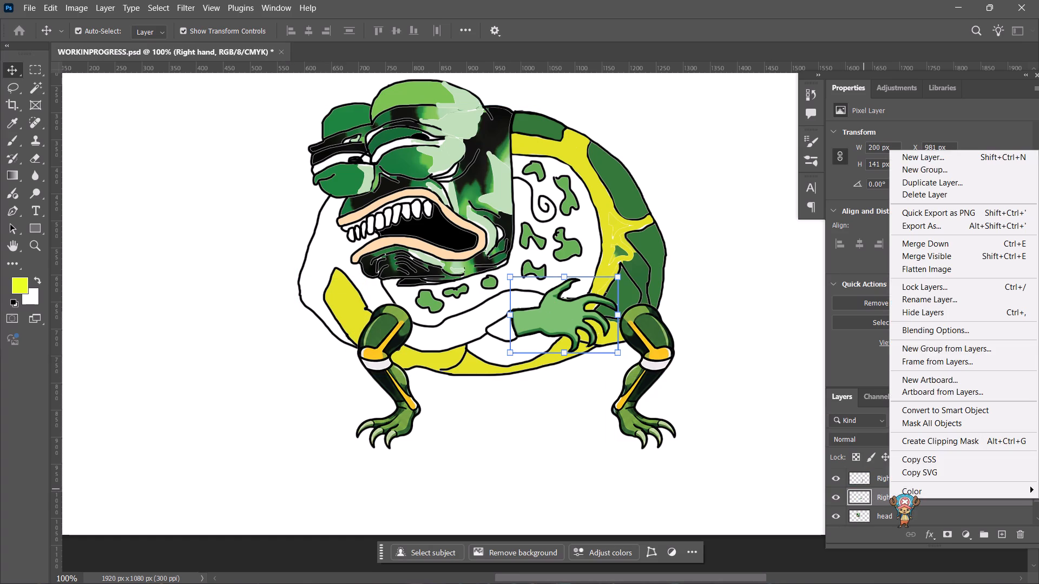
click(957, 186)
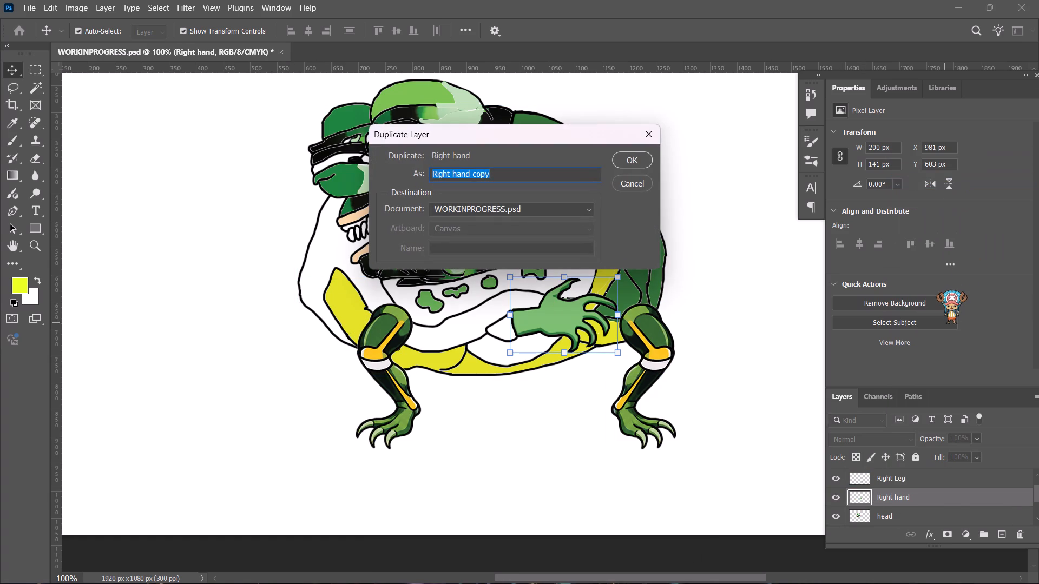
key(Left)
key(Right)
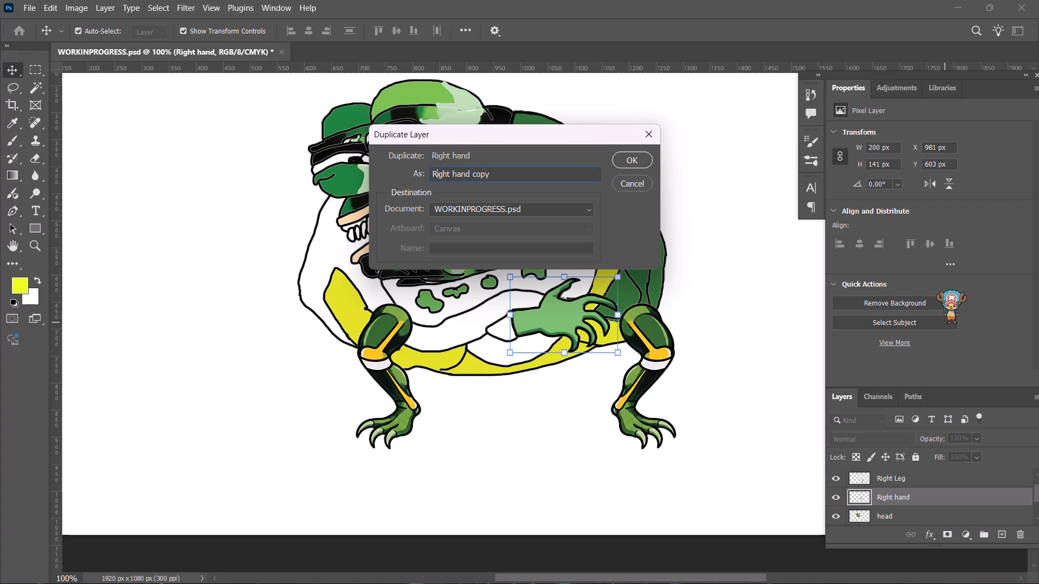
key(Right)
key(Right)
key(Right)
key(Right)
key(ctrl+BackSpace)
key(ctrl+BackSpace)
key(ctrl+BackSpace)
key(ctrl+BackSpace)
key(ctrl+BackSpace)
key(ctrl+BackSpace)
key(ctrl+BackSpace)
key(ctrl+BackSpace)
key(BackSpace)
key(BackSpace)
key(BackSpace)
key(BackSpace)
key(BackSpace)
key(BackSpace)
key(BackSpace)
text(left)
key(Right)
key(Right)
key(Right)
key(Right)
key(Right)
key(Right)
key(Right)
key(Right)
key(Right)
key(Right)
key(Right)
key(Right)
key(BackSpace)
key(BackSpace)
key(BackSpace)
key(BackSpace)
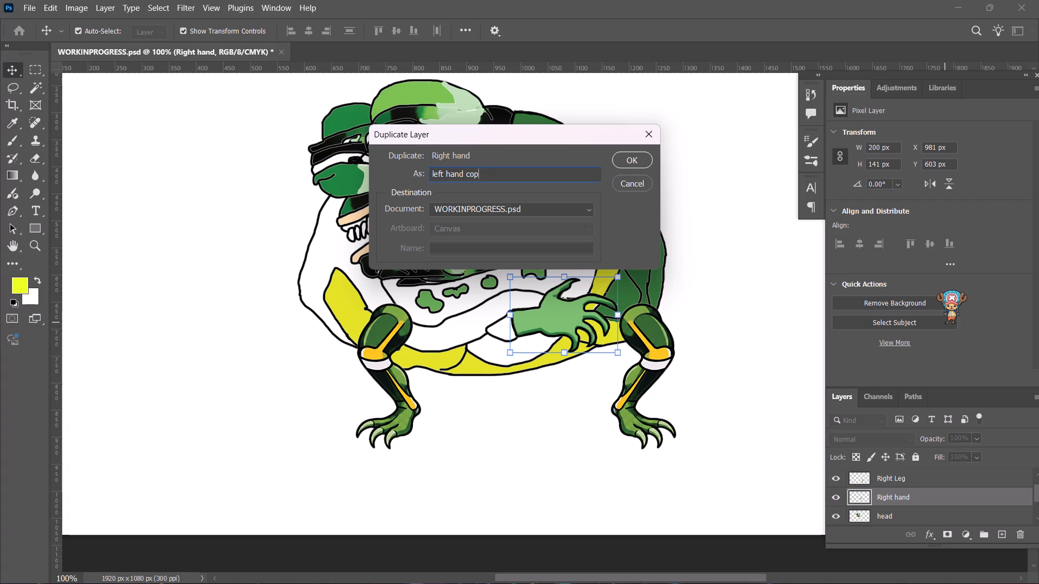
key(BackSpace)
key(Return)
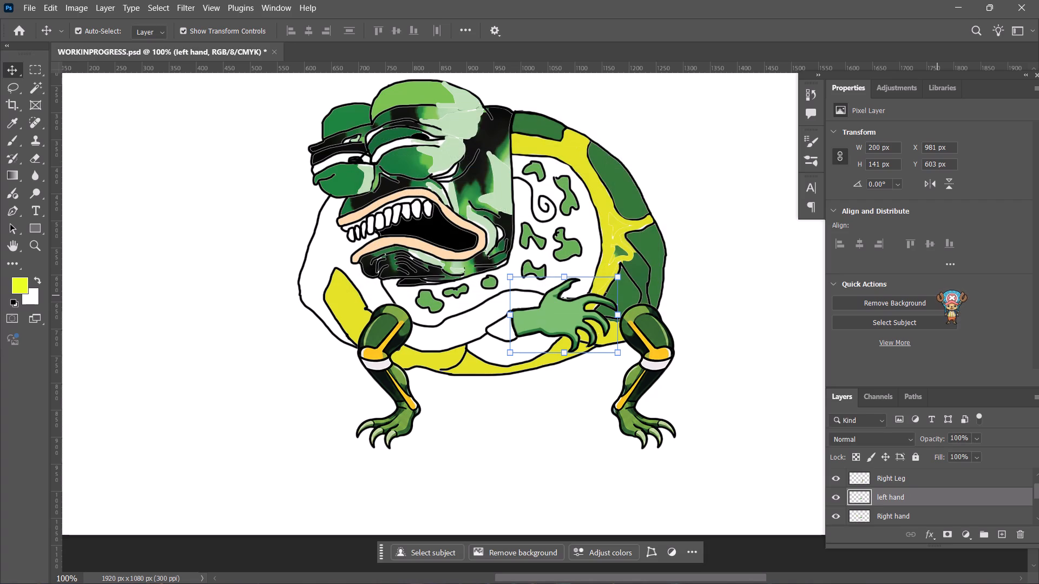
Move the left hand copy across the body onto the blank canvas in front of it, at about X 406 px, Y 622 px.
drag(562, 309, 452, 311)
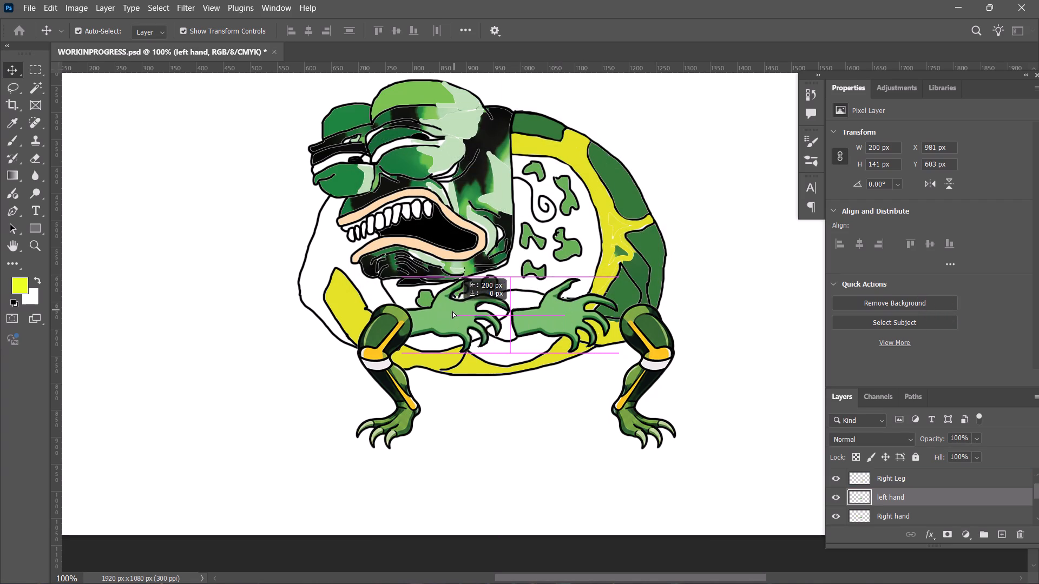
drag(452, 311, 371, 285)
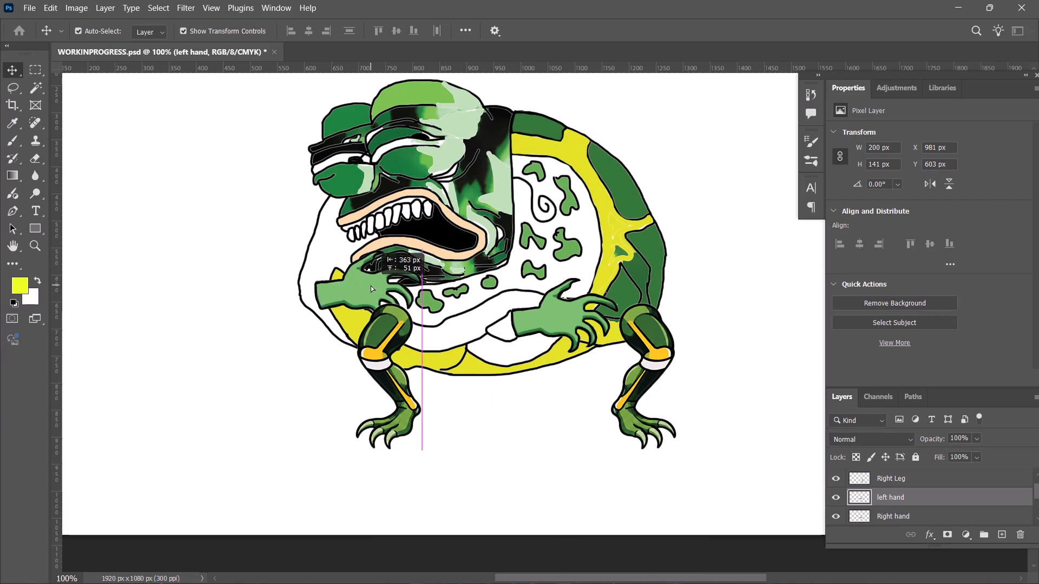
drag(371, 285, 387, 288)
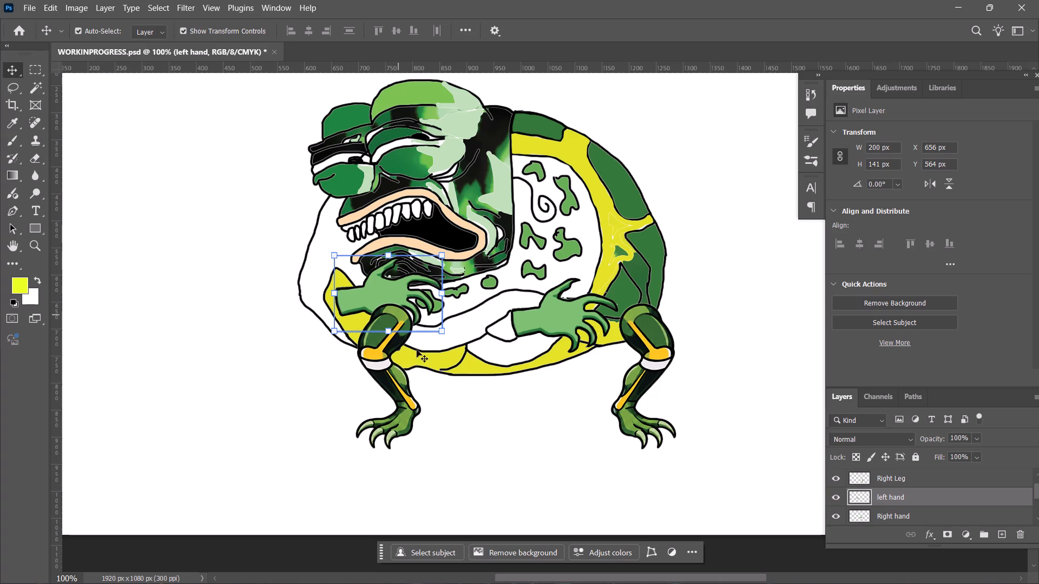
click(299, 394)
click(367, 296)
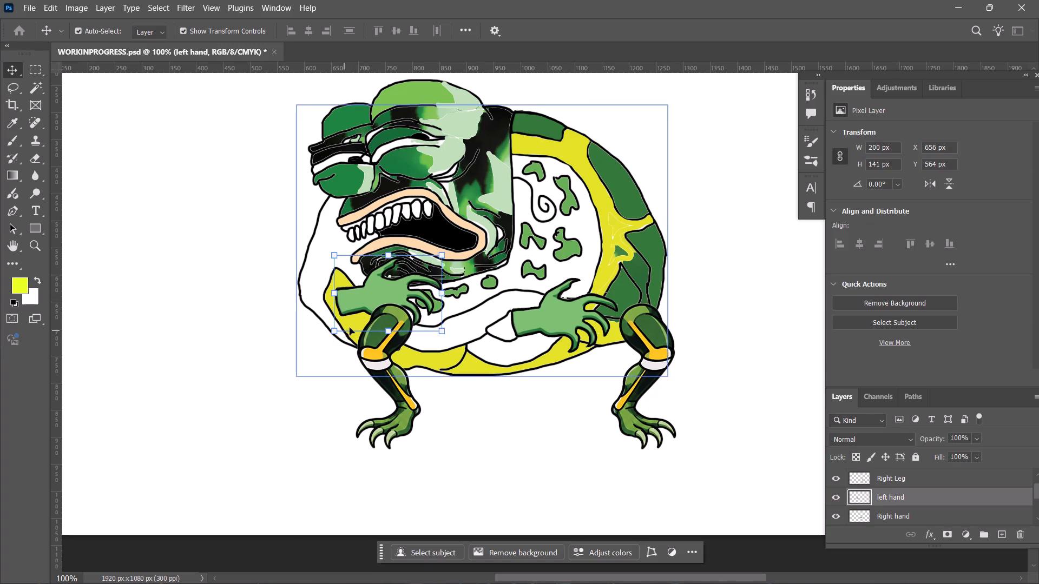
click(357, 290)
double_click(358, 291)
click(320, 366)
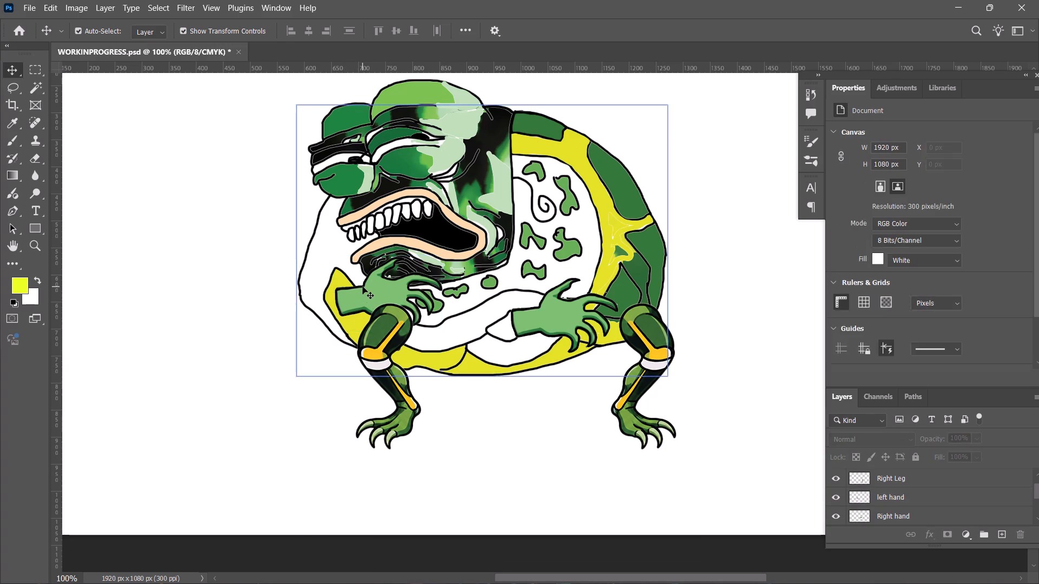
click(363, 287)
drag(367, 286, 232, 313)
double_click(250, 311)
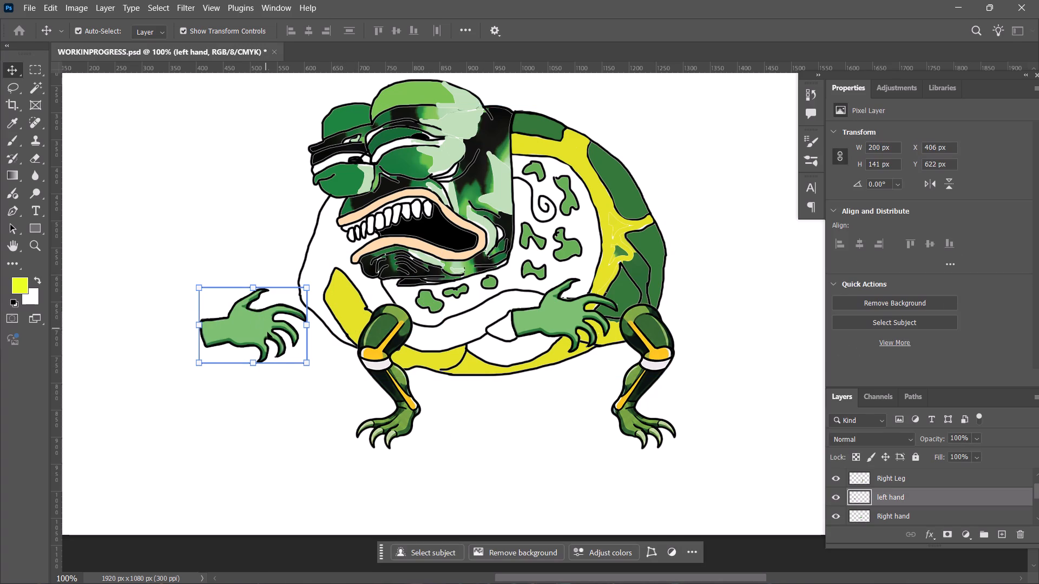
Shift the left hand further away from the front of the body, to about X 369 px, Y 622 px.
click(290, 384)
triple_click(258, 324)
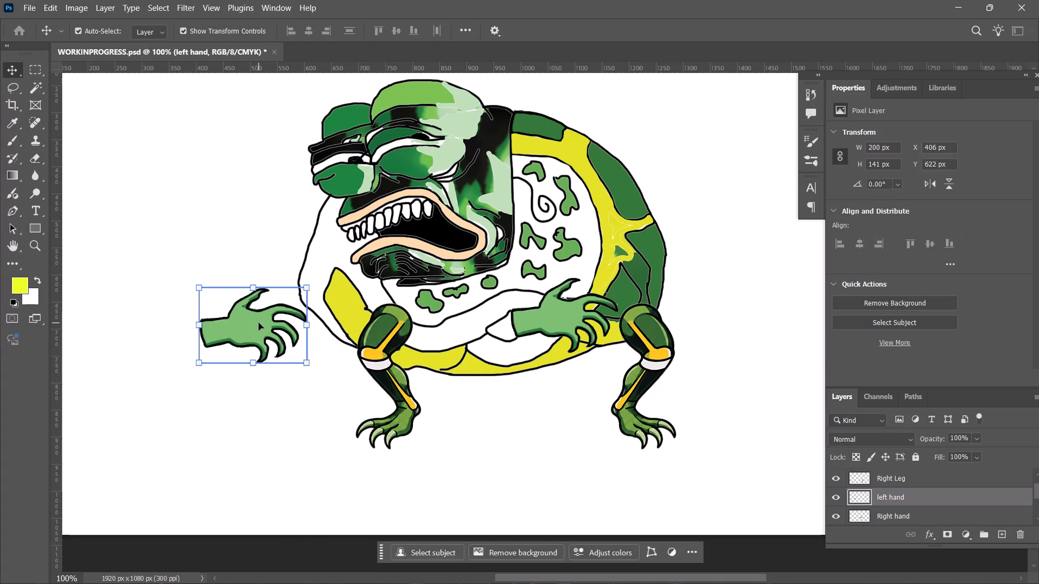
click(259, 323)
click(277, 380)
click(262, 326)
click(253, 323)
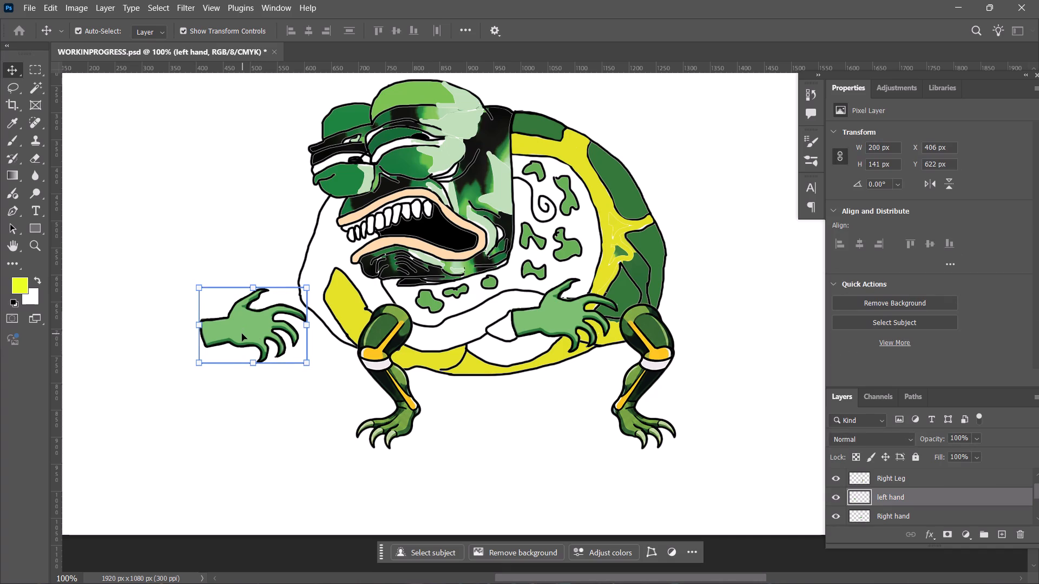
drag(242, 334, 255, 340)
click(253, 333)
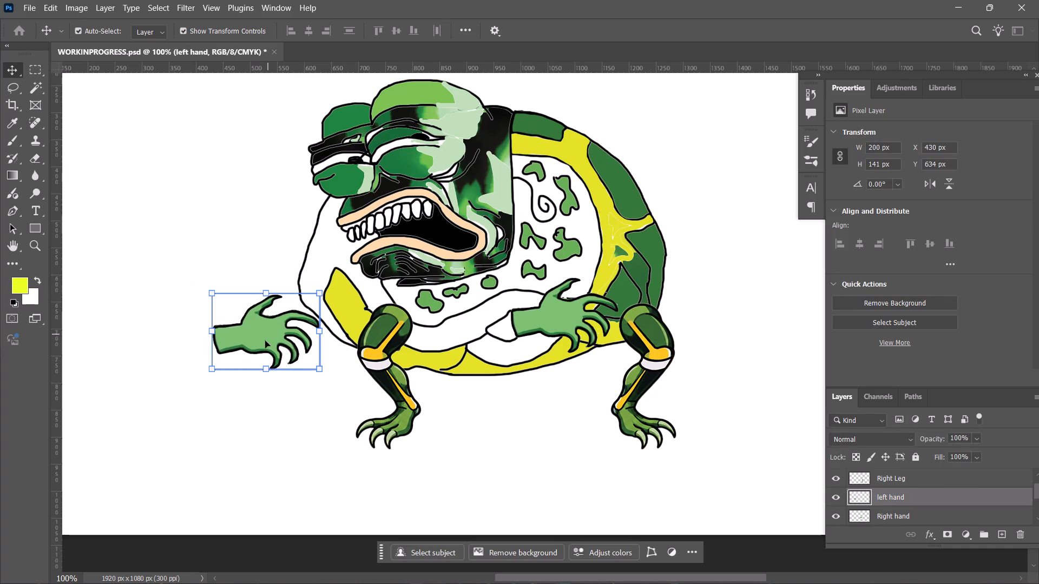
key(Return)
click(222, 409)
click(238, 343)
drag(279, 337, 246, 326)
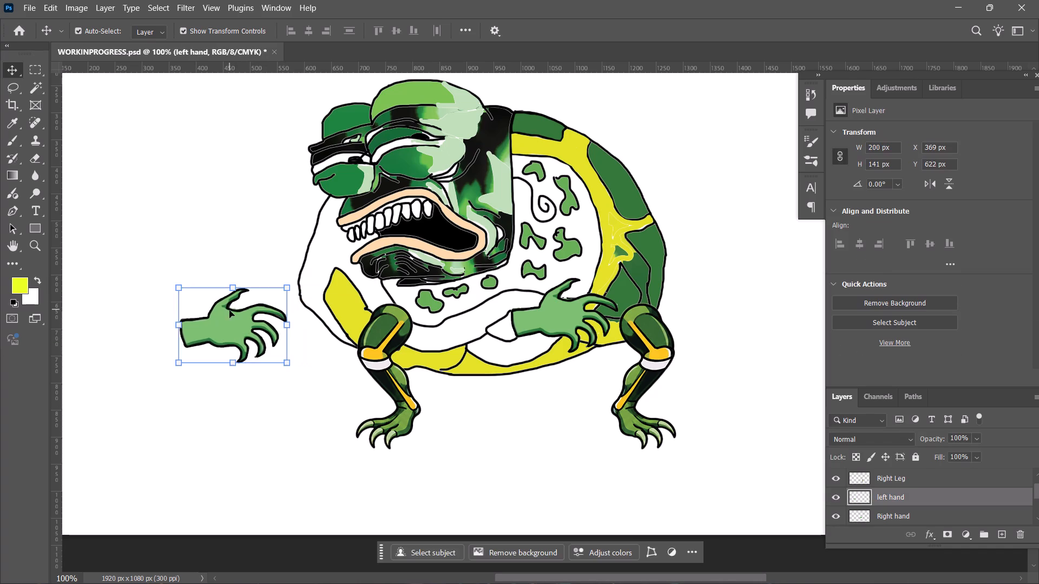
Reposition the left hand beside the front edge of the body, at about X 434 px, Y 592 px, and keep it selected.
click(254, 380)
click(248, 351)
click(249, 357)
triple_click(249, 354)
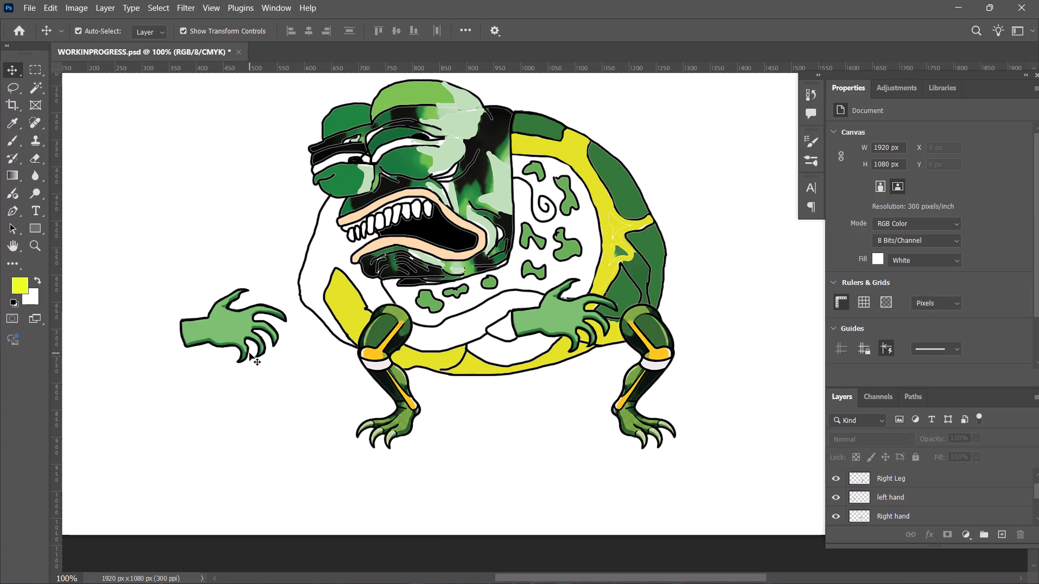
click(249, 352)
click(256, 337)
double_click(256, 337)
drag(245, 333, 260, 348)
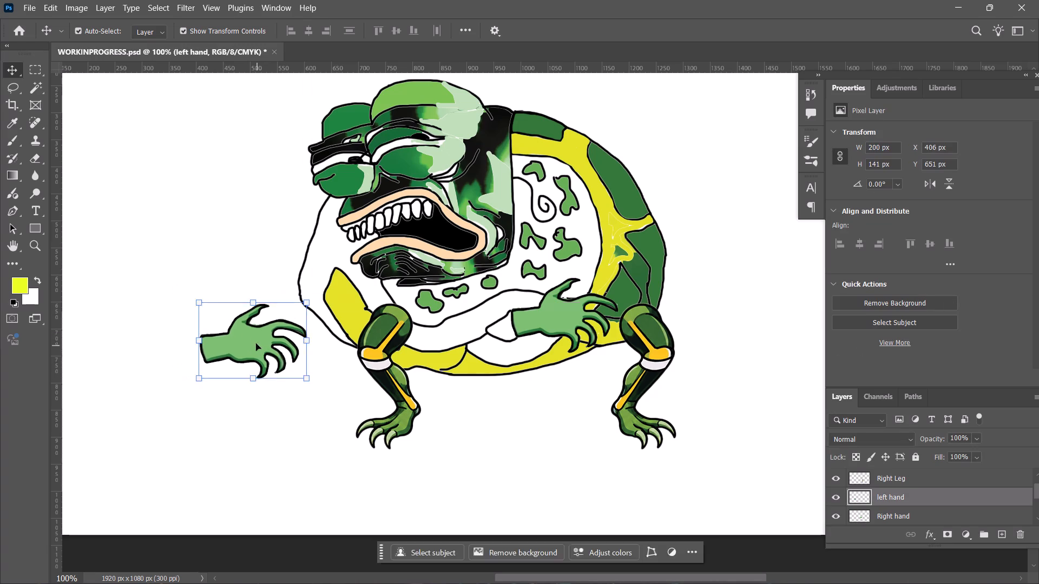
drag(255, 339, 271, 346)
drag(255, 321, 256, 331)
click(258, 332)
click(258, 322)
drag(256, 337, 255, 292)
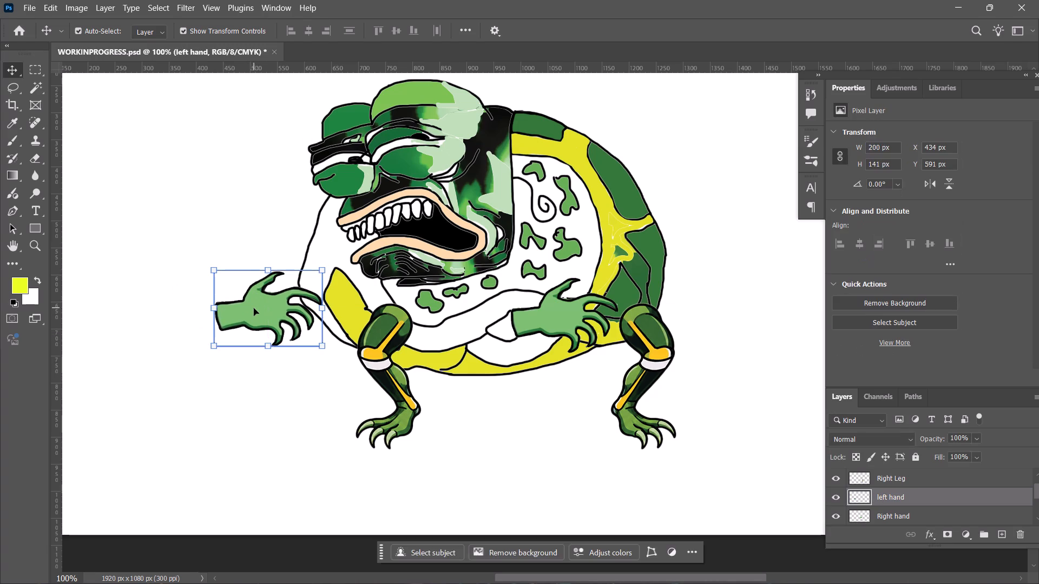
click(254, 309)
double_click(257, 305)
right_click(258, 301)
click(234, 290)
click(238, 290)
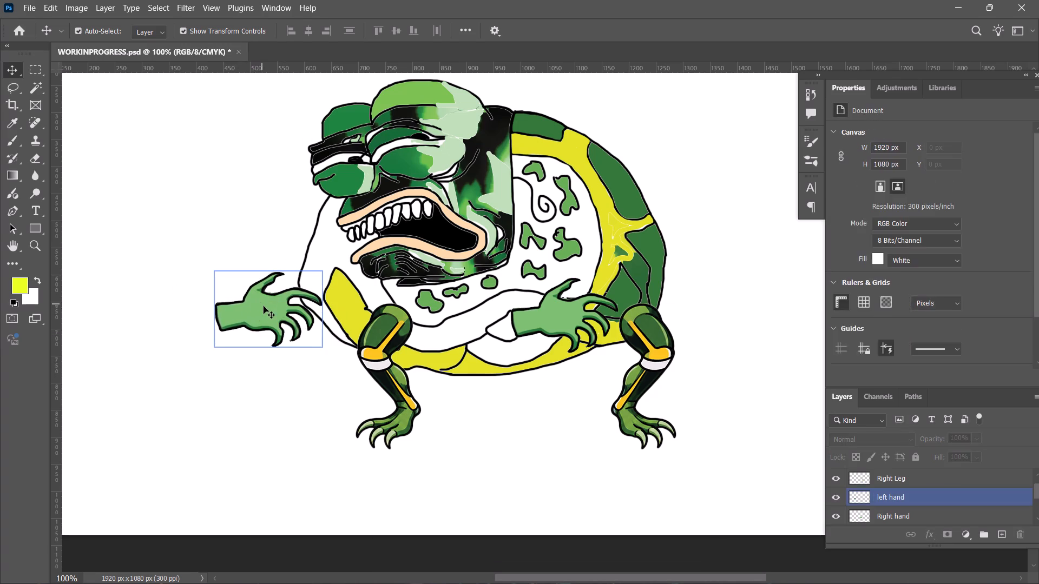
click(267, 310)
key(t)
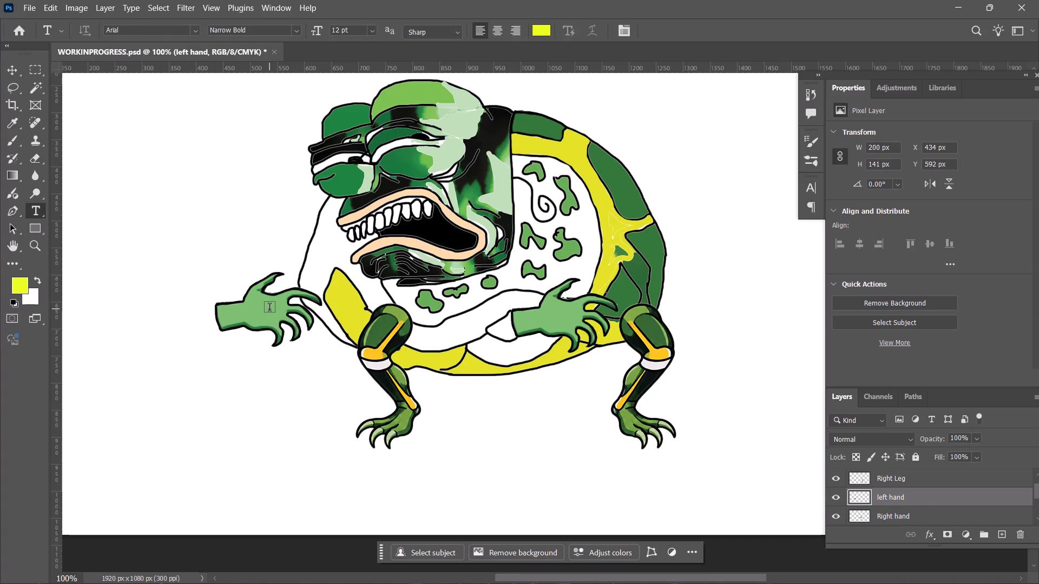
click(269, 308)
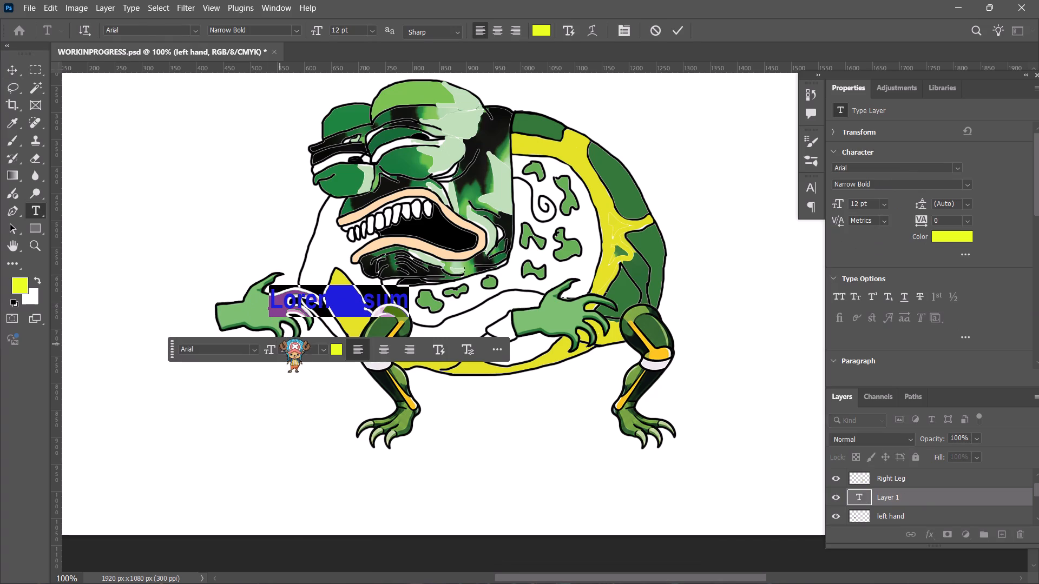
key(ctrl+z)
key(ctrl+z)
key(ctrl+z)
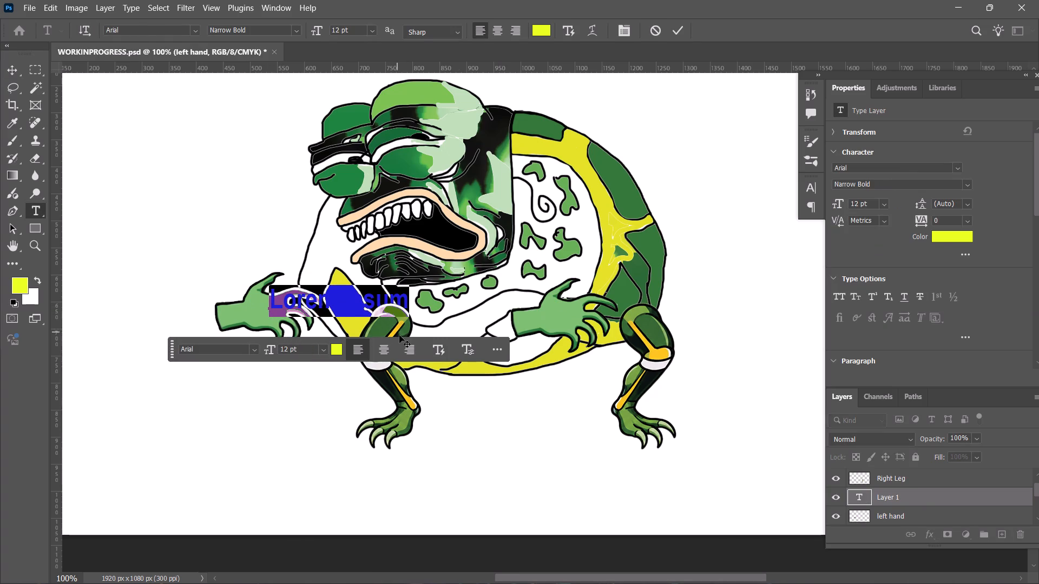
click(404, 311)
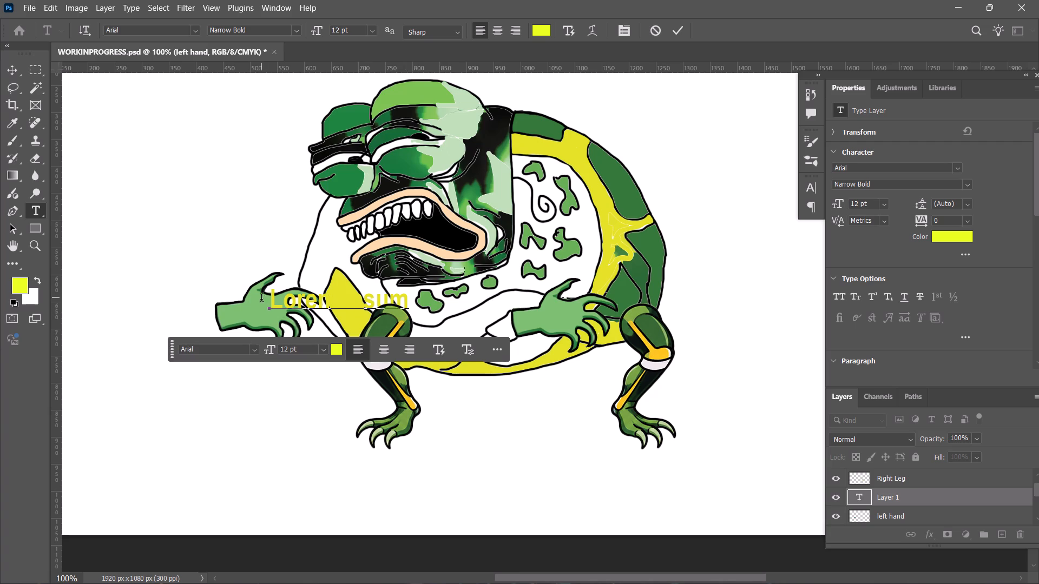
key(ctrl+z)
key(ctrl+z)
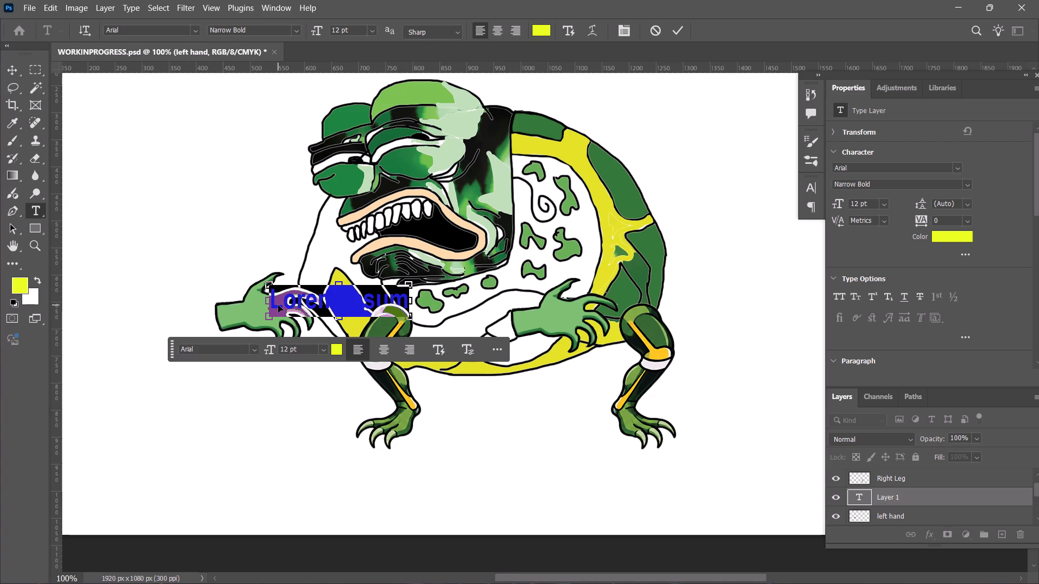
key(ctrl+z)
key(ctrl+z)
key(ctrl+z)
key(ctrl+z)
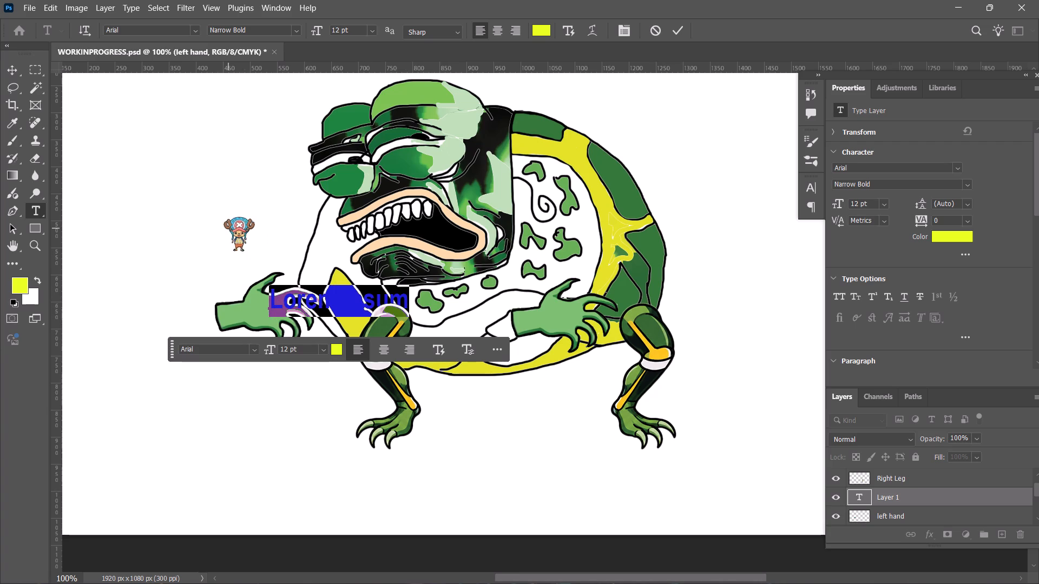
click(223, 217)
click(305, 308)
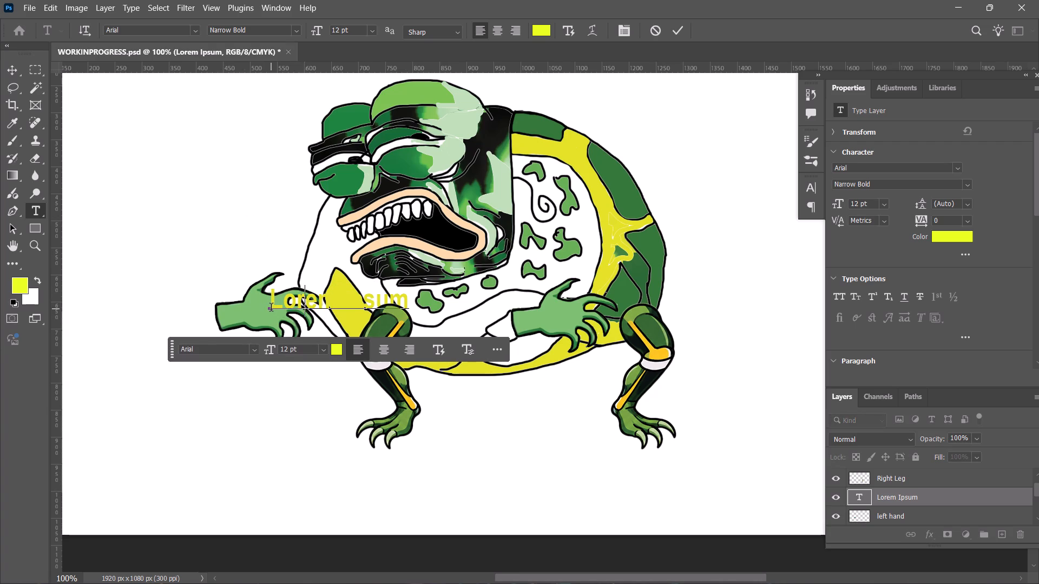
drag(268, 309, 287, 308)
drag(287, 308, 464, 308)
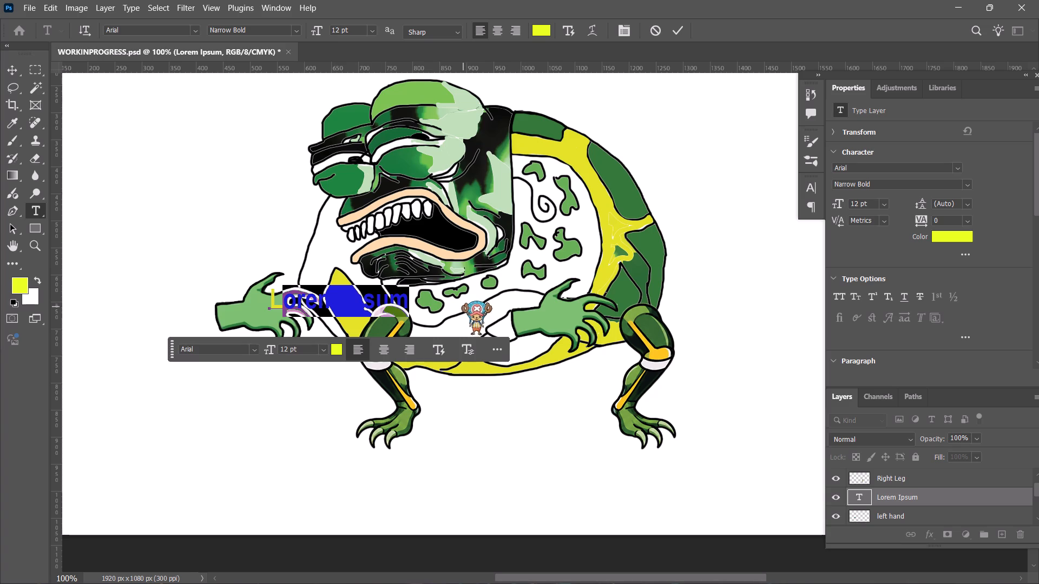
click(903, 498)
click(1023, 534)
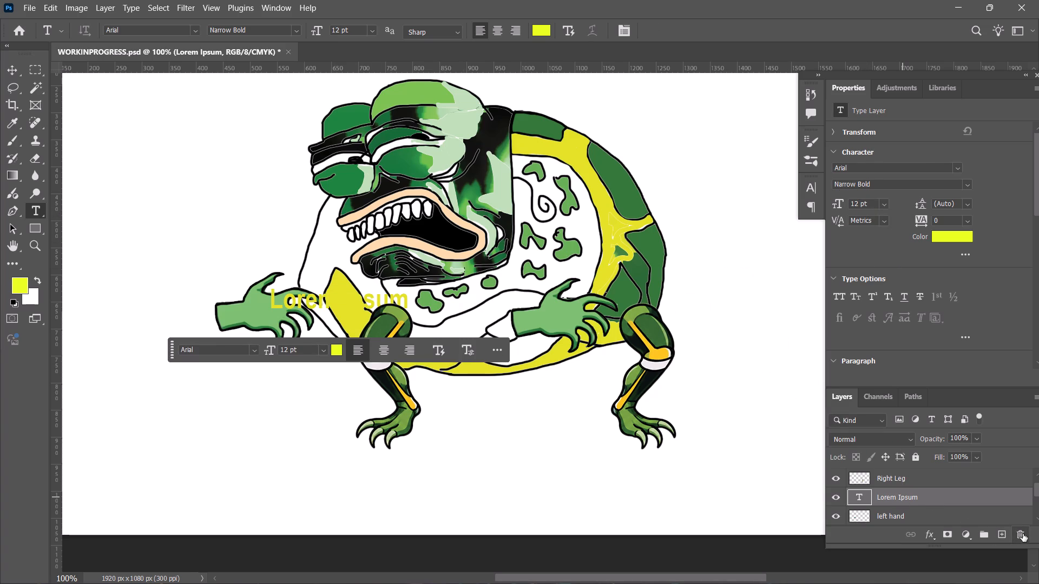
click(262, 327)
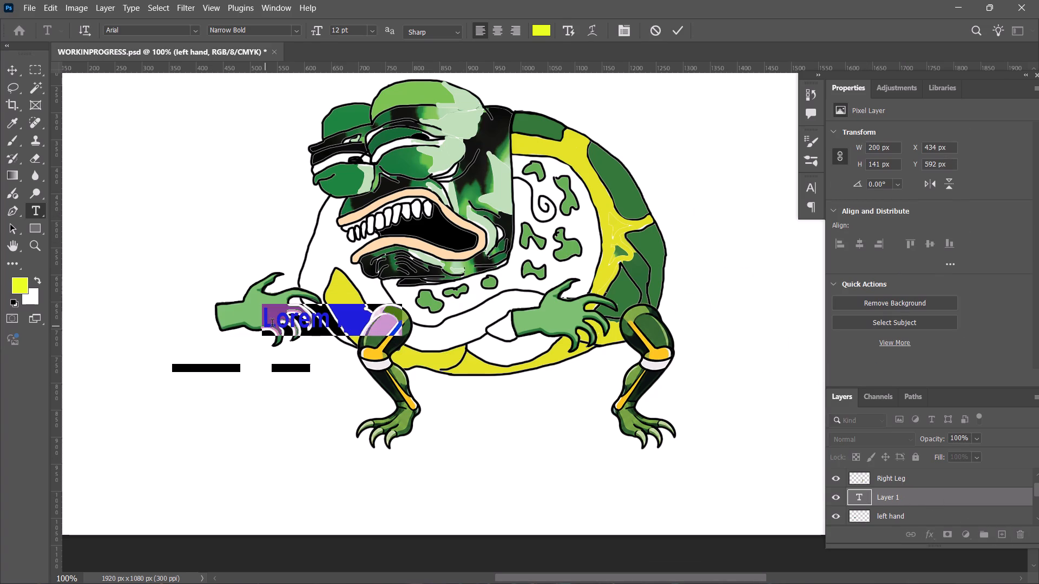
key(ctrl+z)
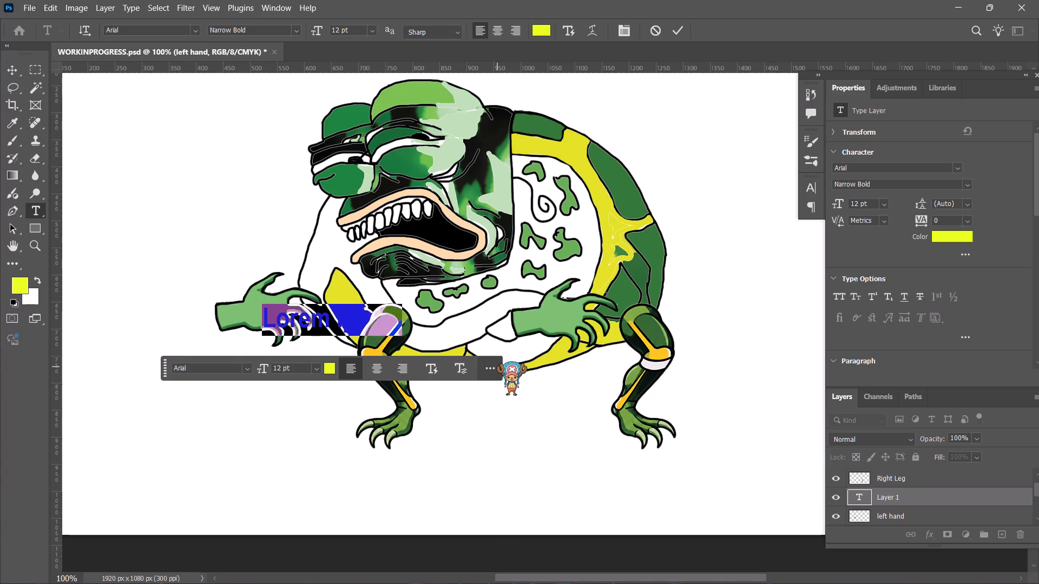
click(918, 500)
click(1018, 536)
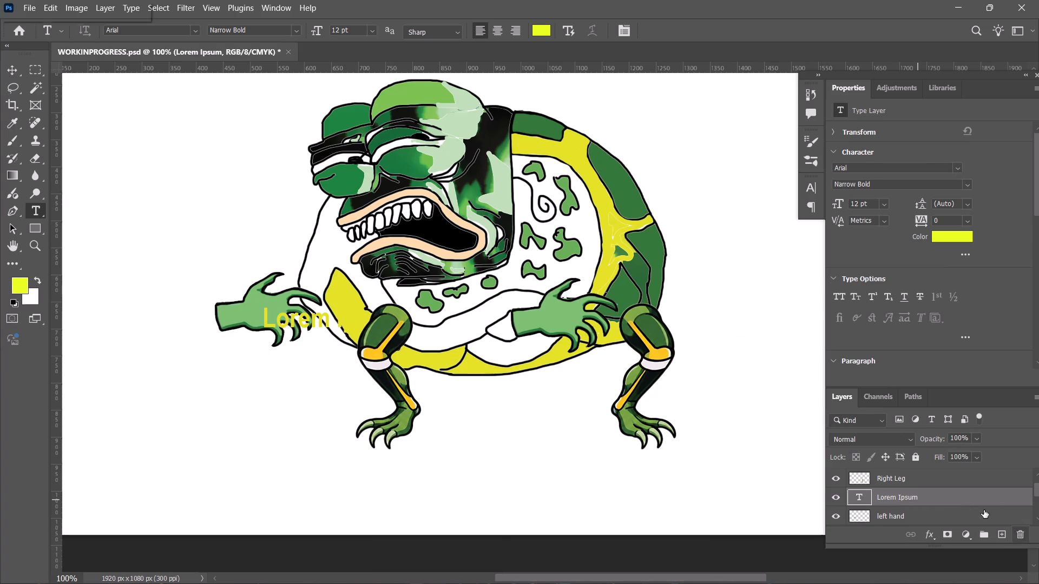
Flip the left hand horizontally and shift it onto the front edge of the body, at about X 494 px, Y 591 px.
click(900, 496)
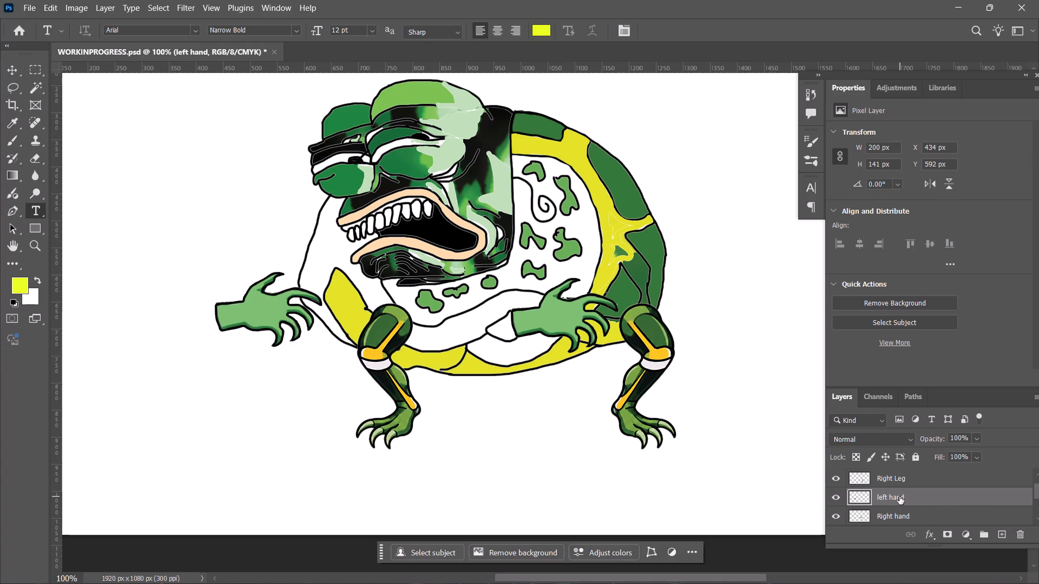
key(m)
click(16, 71)
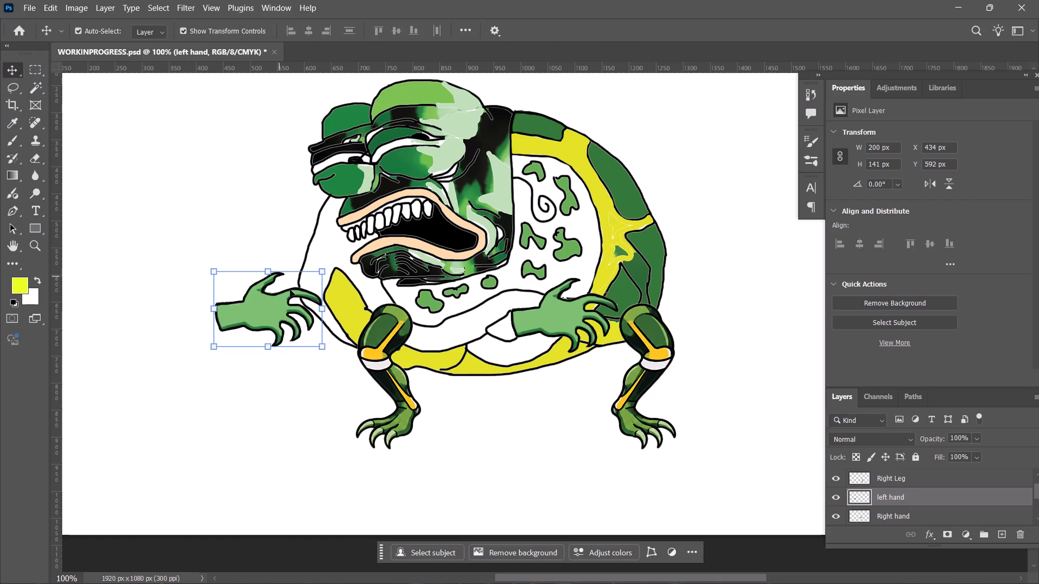
click(274, 296)
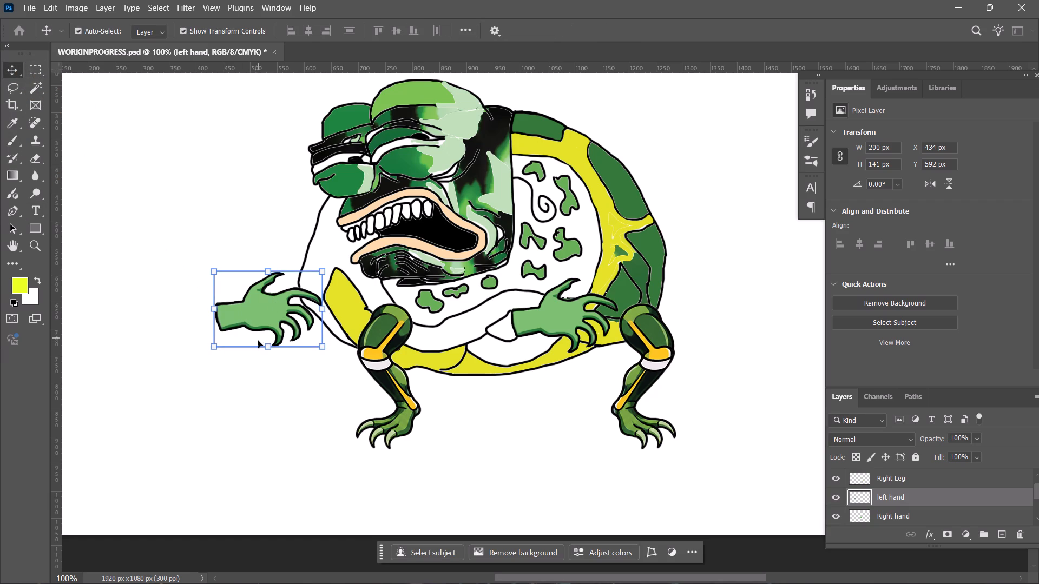
key(ctrl+t)
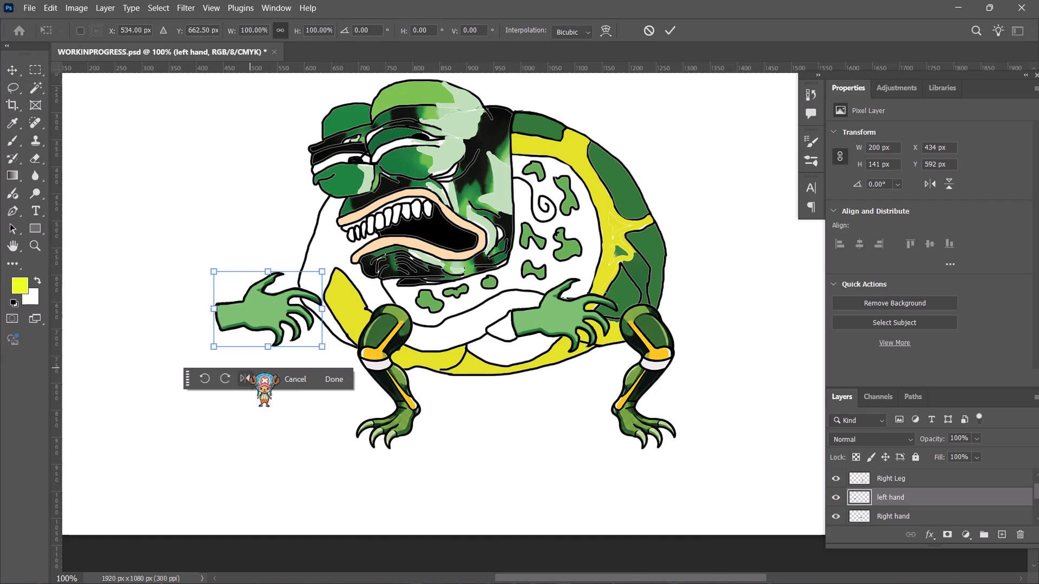
click(251, 379)
drag(251, 314, 253, 315)
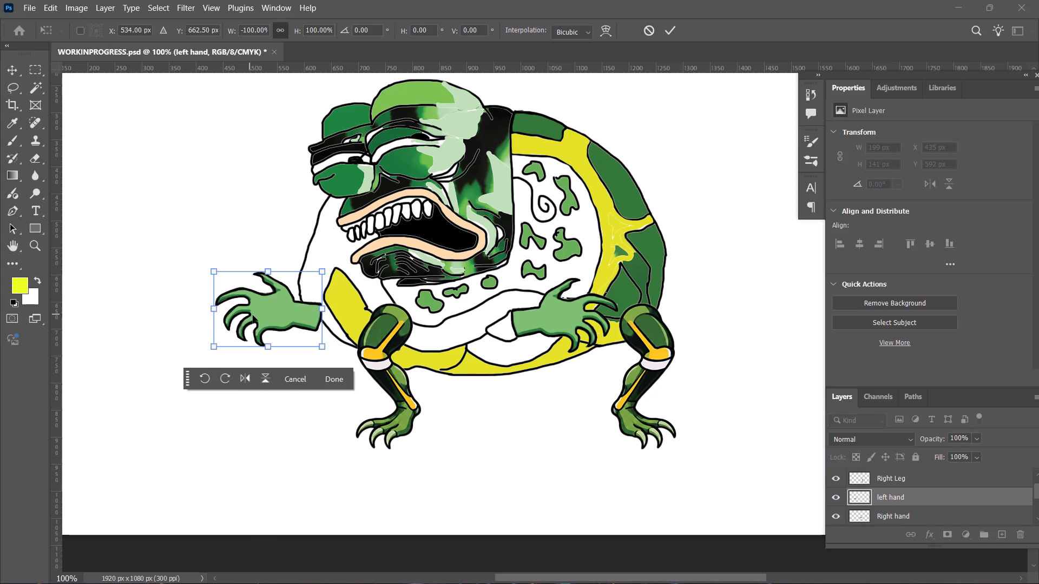
drag(253, 315, 285, 309)
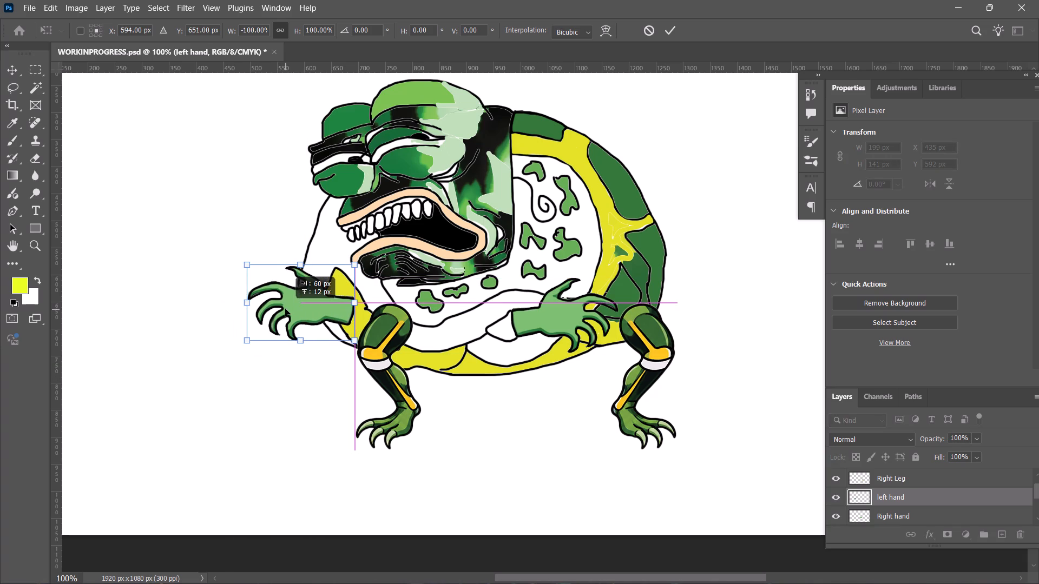
drag(285, 309, 285, 314)
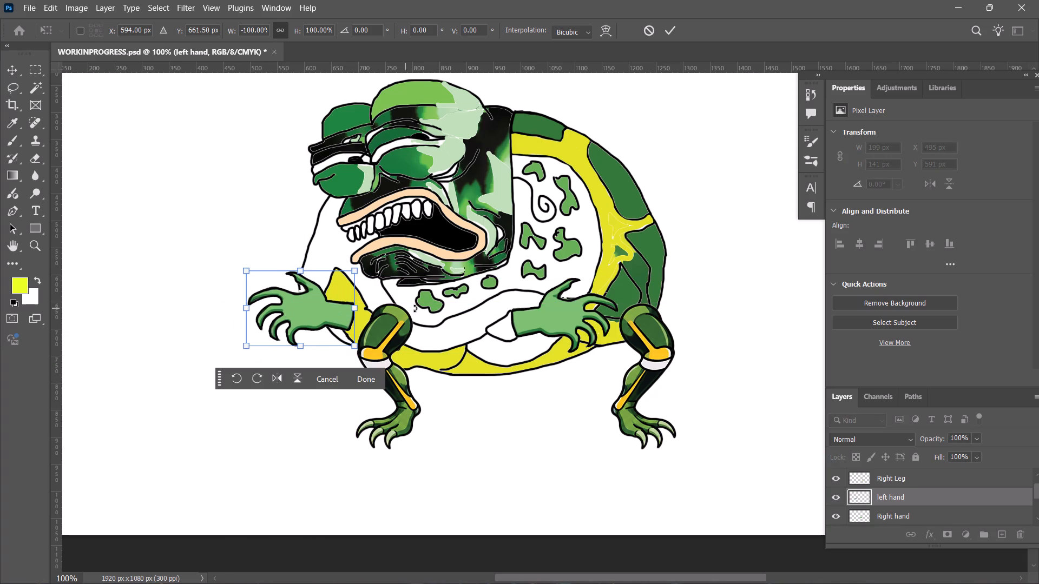
drag(563, 308, 567, 291)
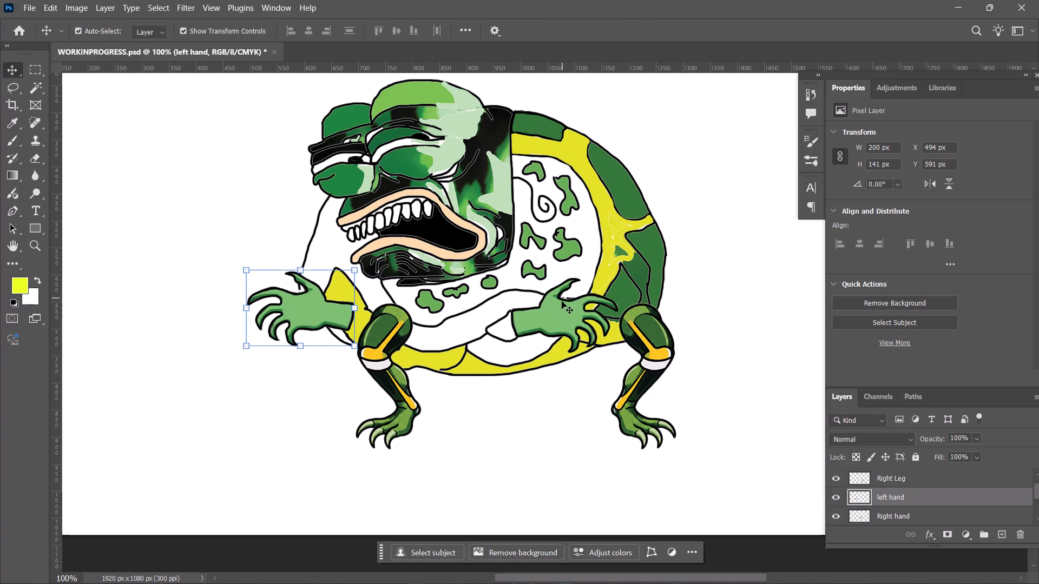
Raise the Right hand to the rear of the body so it overlaps the yellow stripe and green back at mouth height.
click(557, 310)
drag(558, 310, 591, 298)
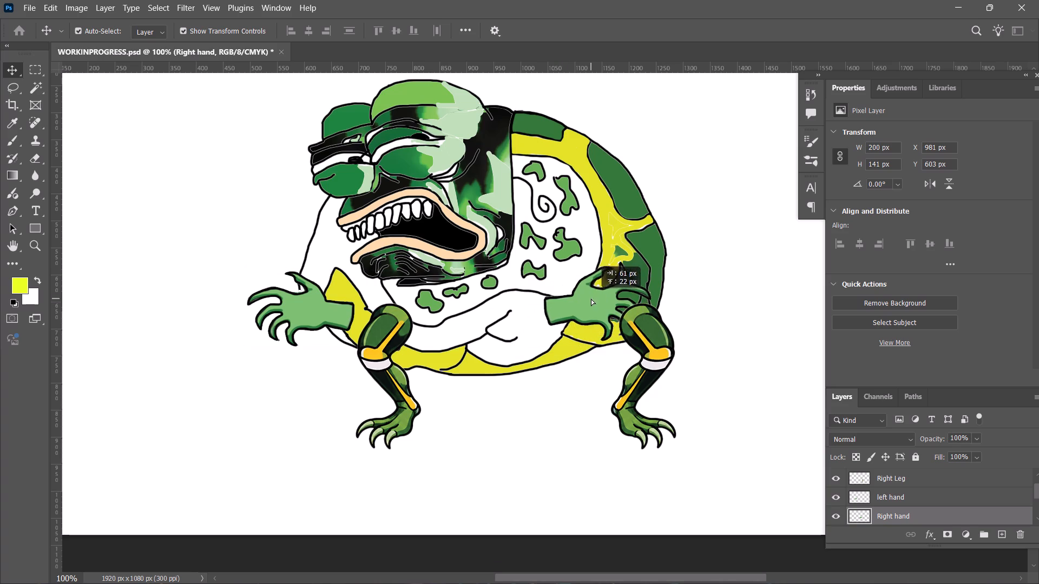
drag(591, 298, 619, 200)
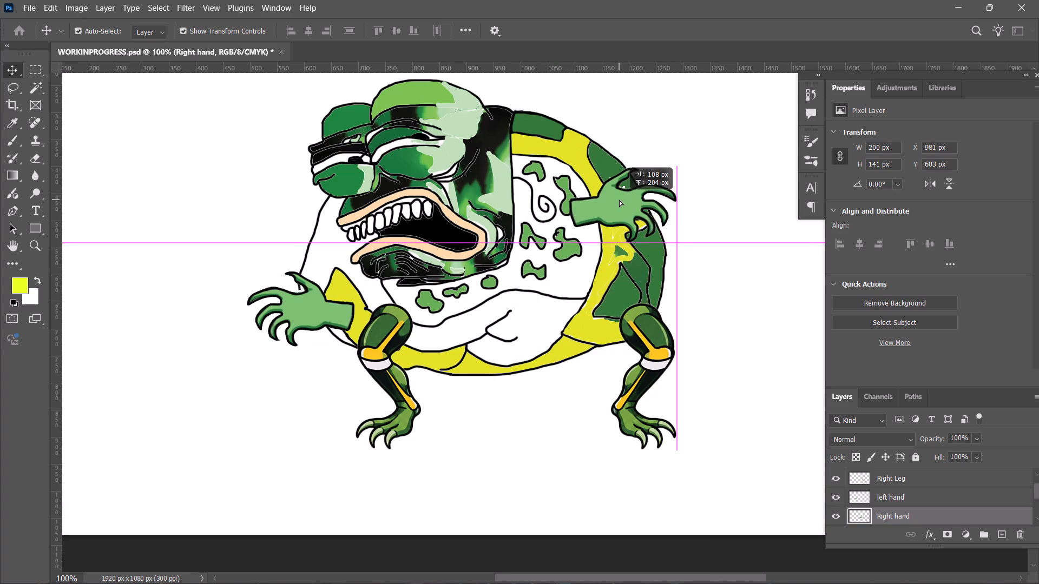
drag(619, 200, 631, 213)
Raise the left hand to mouth height at the front edge of the body, at about X 452 px, Y 455 px.
drag(323, 304, 307, 282)
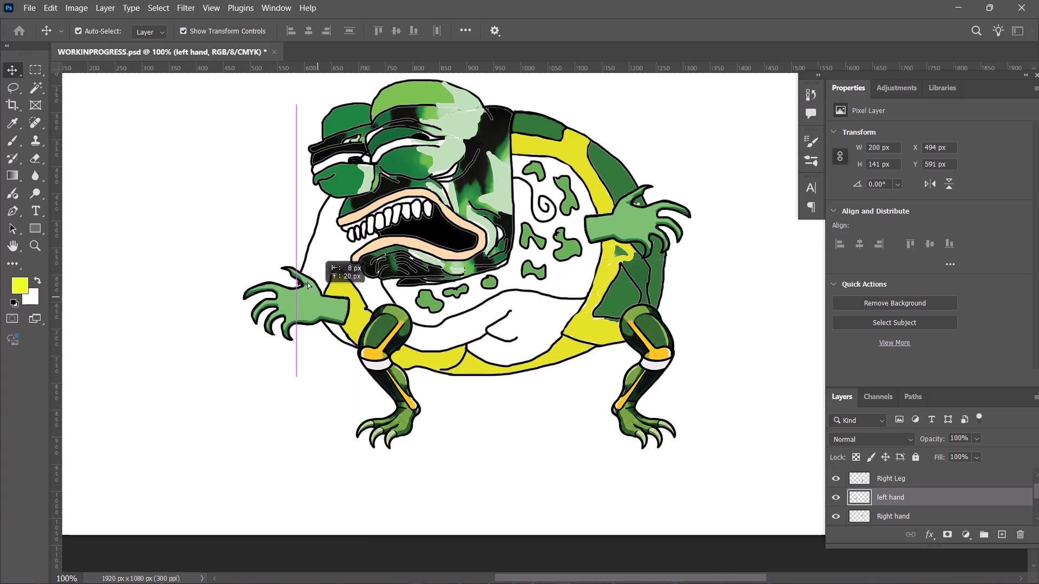
drag(307, 282, 299, 235)
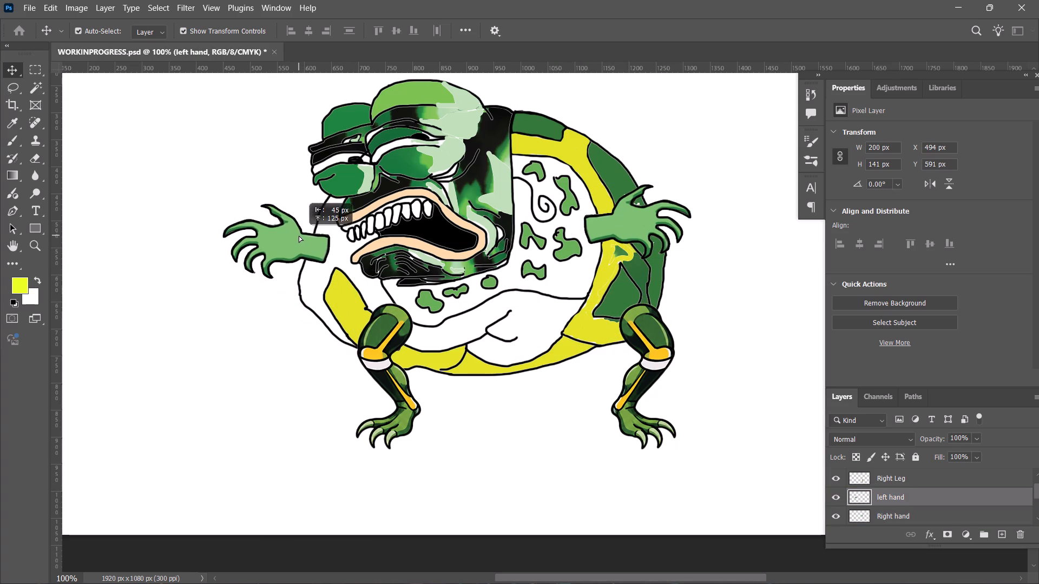
drag(299, 235, 300, 228)
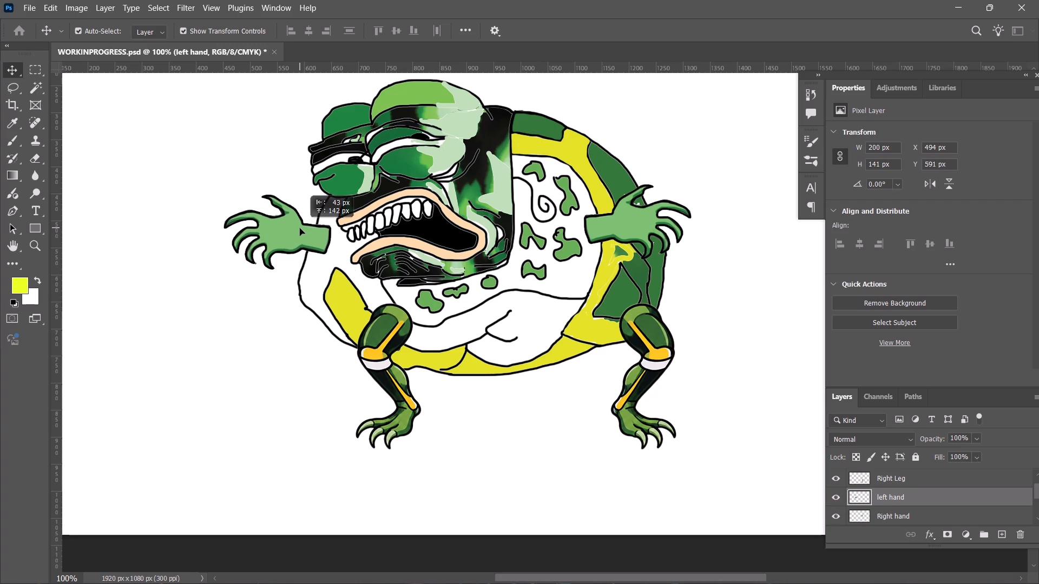
drag(300, 228, 300, 231)
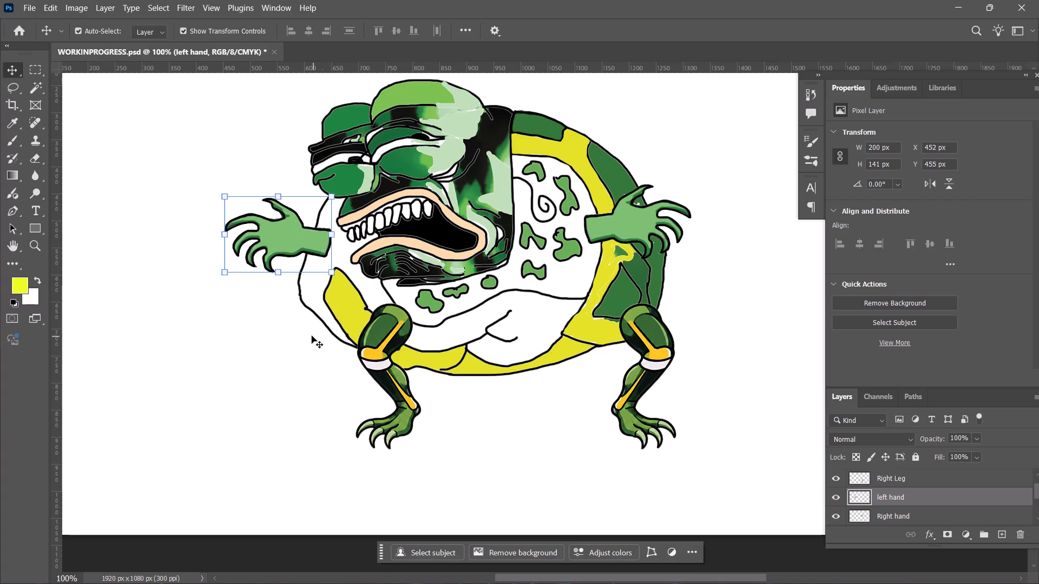
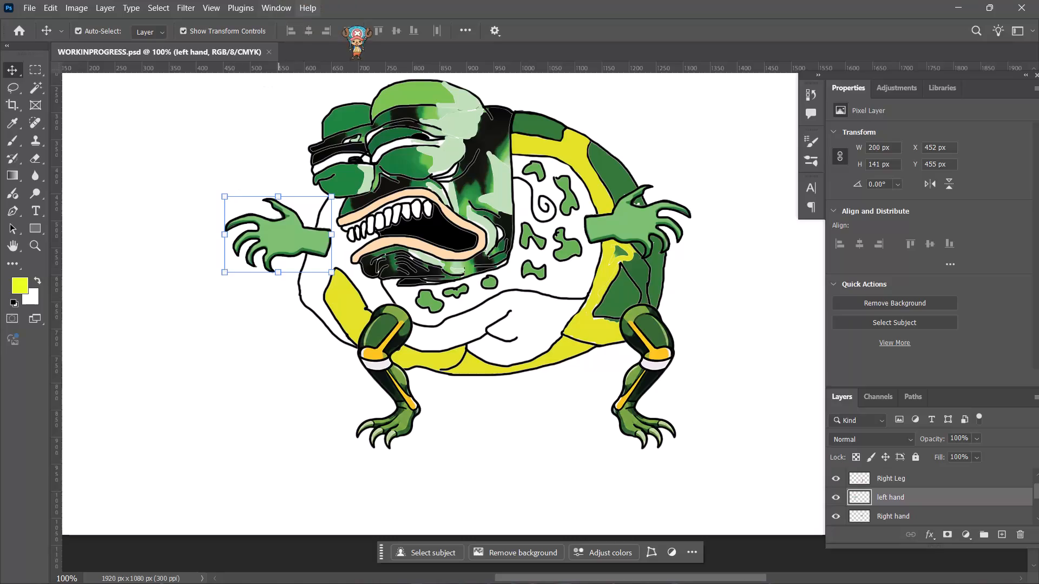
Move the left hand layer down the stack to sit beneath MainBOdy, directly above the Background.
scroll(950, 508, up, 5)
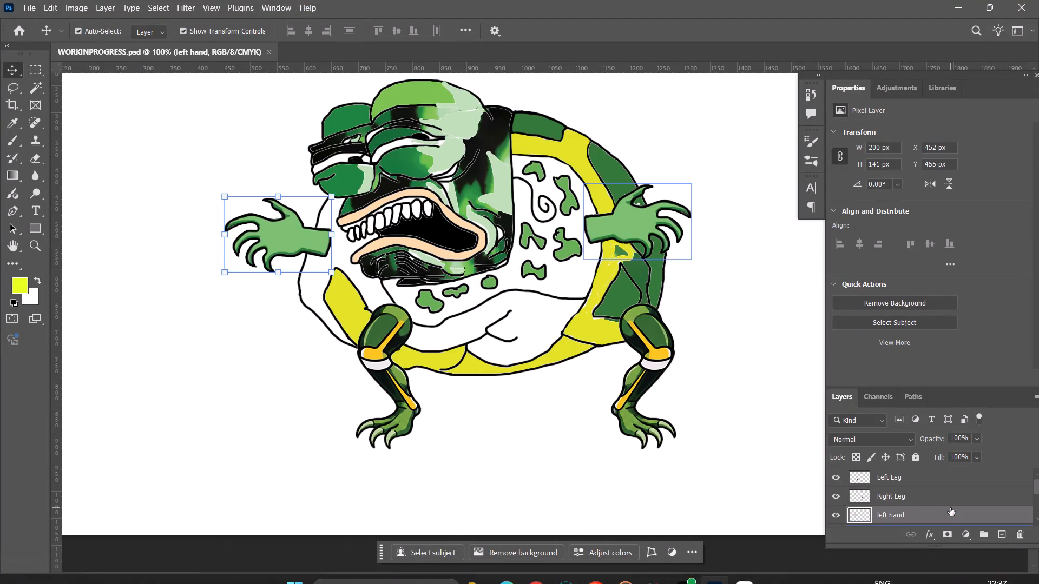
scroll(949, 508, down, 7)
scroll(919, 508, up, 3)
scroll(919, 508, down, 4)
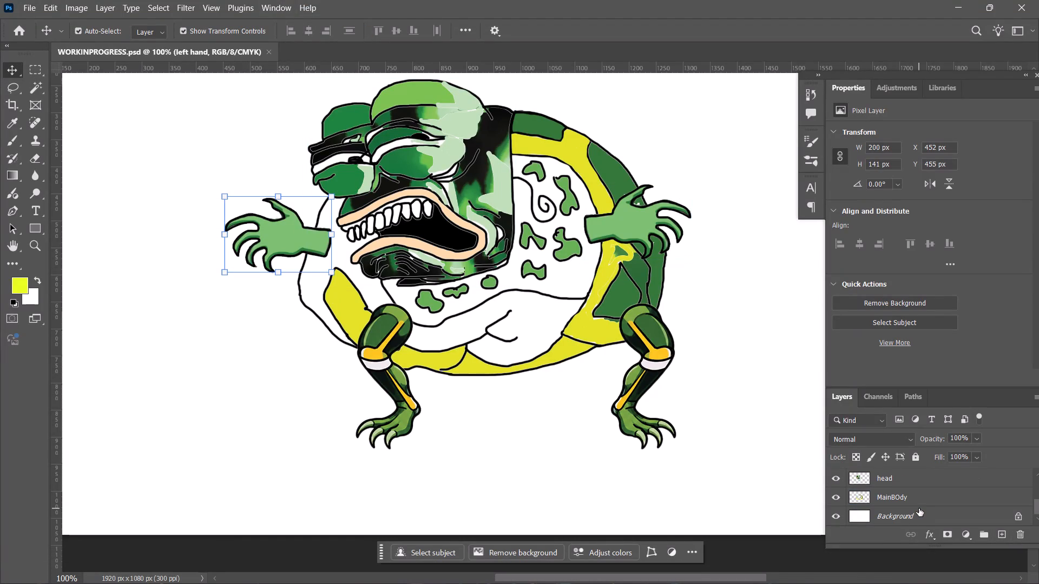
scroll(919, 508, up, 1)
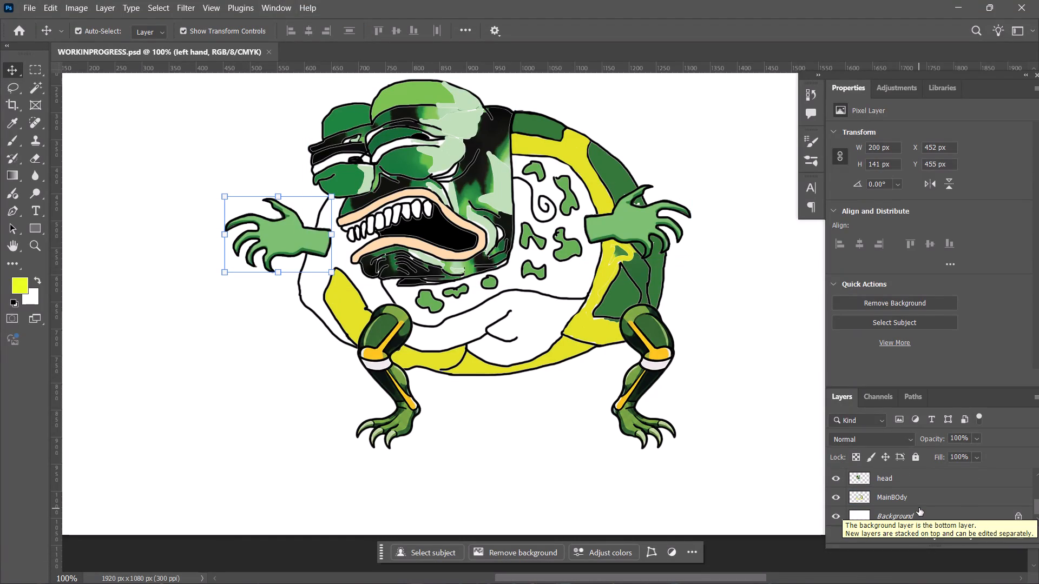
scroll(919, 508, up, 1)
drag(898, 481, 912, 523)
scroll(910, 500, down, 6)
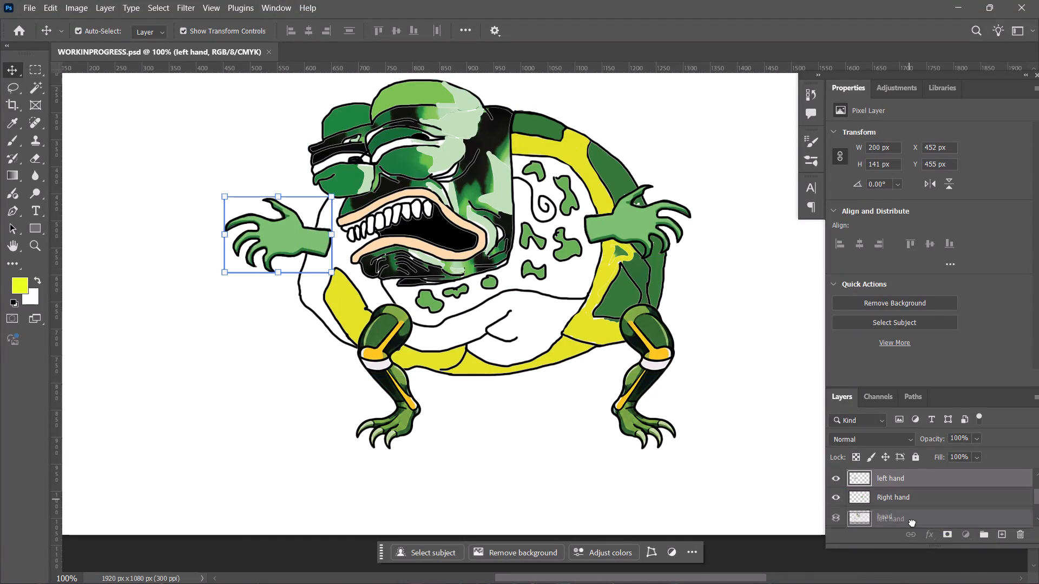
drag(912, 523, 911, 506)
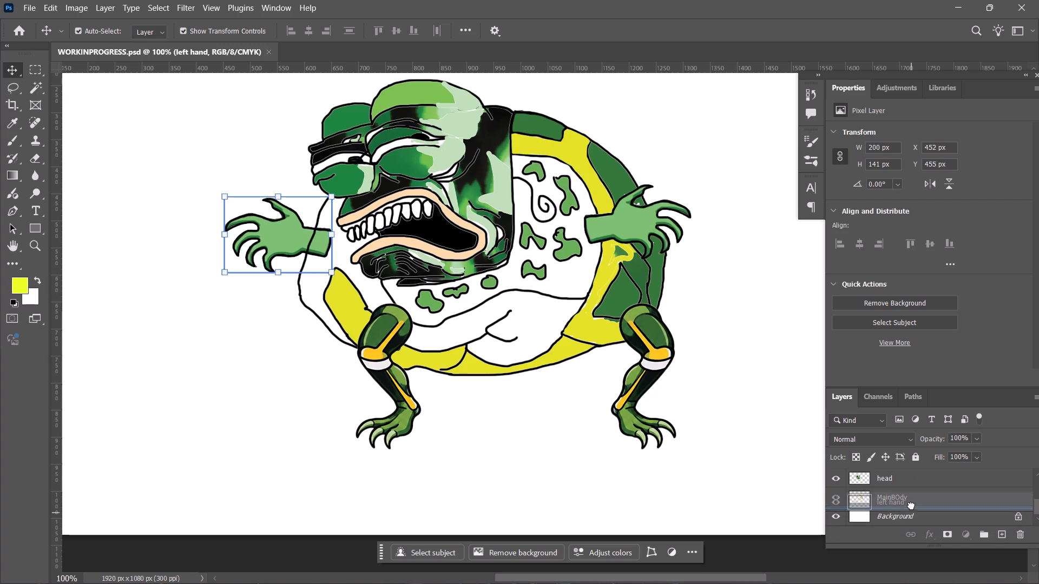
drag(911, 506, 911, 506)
Place the left hand layer directly above MainBOdy, beneath the head layer.
scroll(914, 504, up, 3)
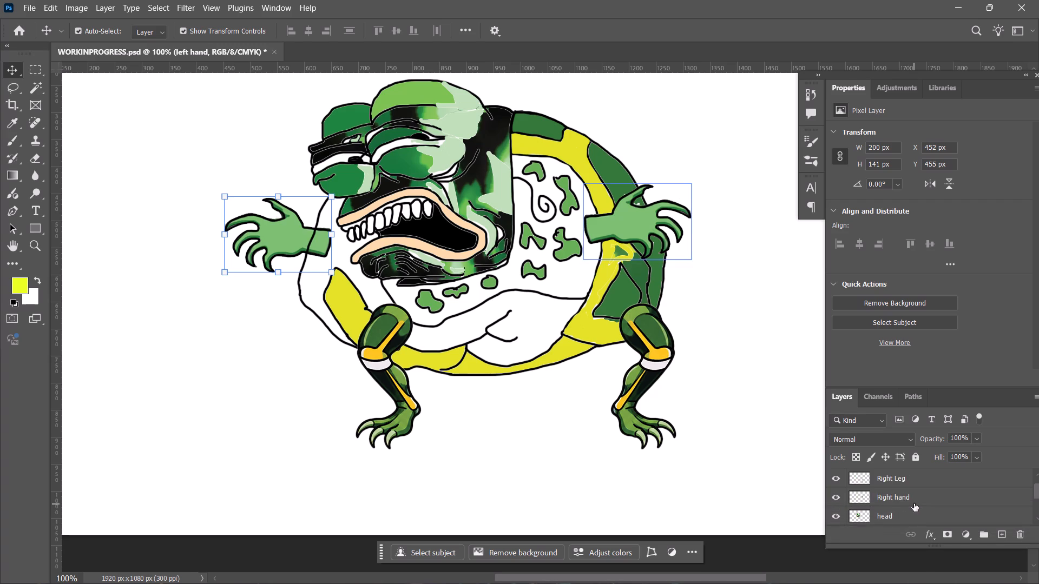
scroll(914, 503, down, 10)
drag(906, 504, 904, 482)
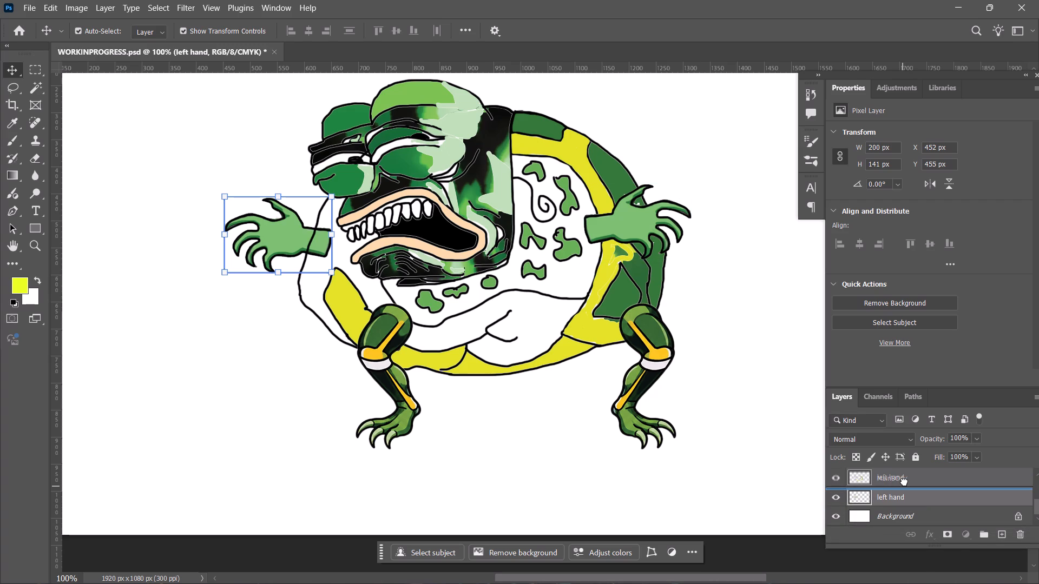
drag(904, 482, 907, 474)
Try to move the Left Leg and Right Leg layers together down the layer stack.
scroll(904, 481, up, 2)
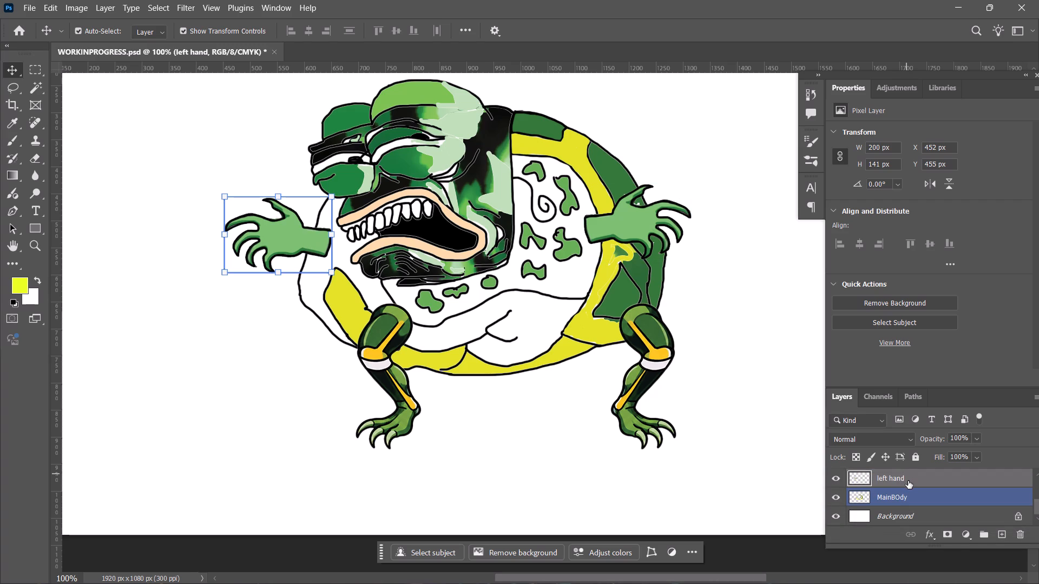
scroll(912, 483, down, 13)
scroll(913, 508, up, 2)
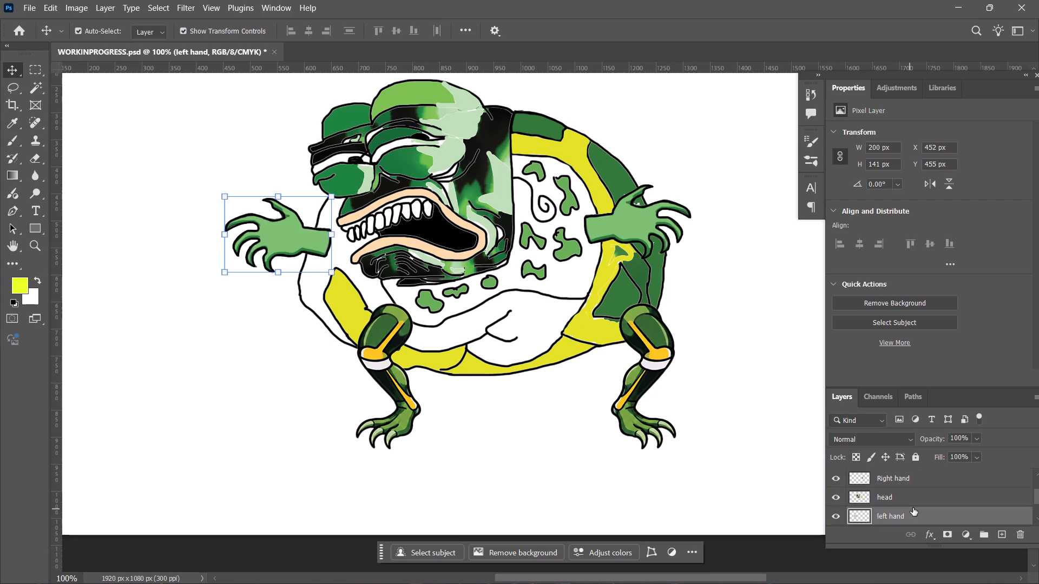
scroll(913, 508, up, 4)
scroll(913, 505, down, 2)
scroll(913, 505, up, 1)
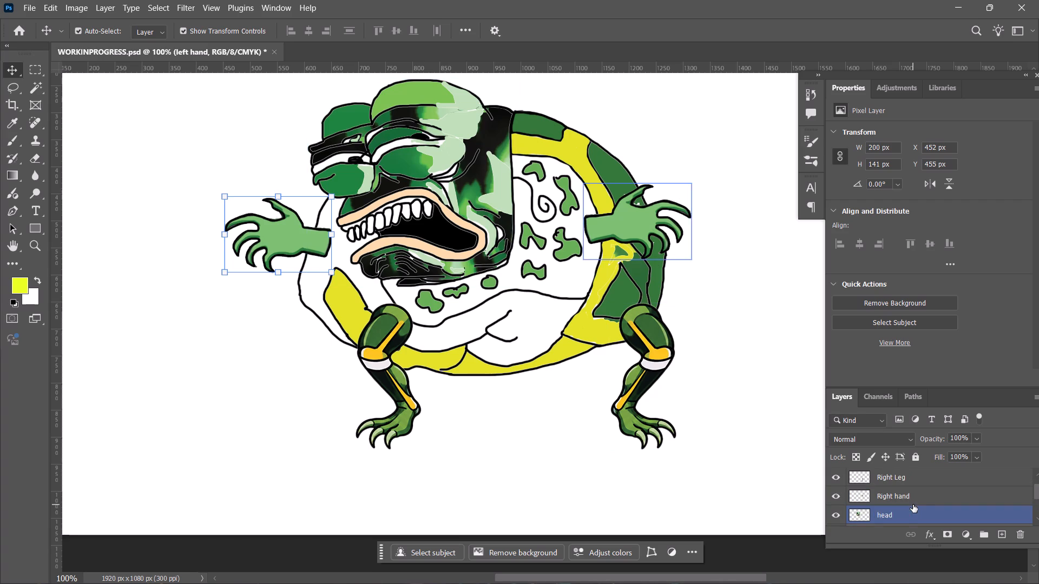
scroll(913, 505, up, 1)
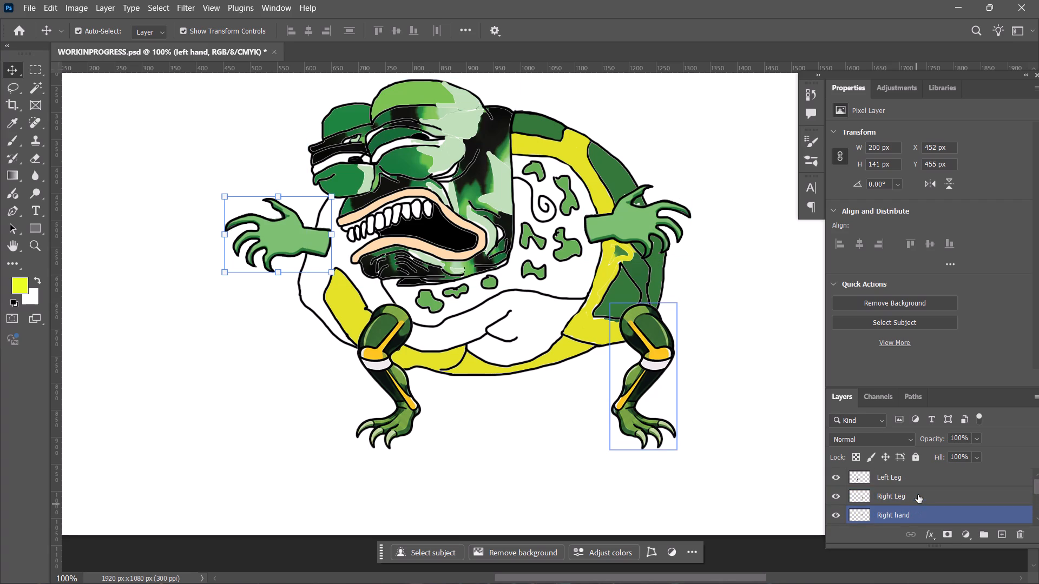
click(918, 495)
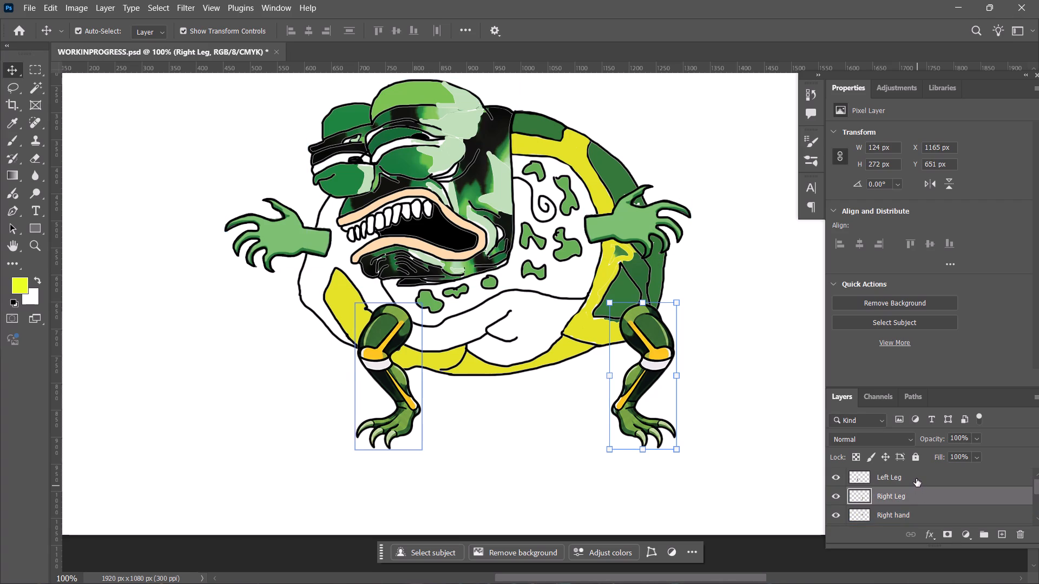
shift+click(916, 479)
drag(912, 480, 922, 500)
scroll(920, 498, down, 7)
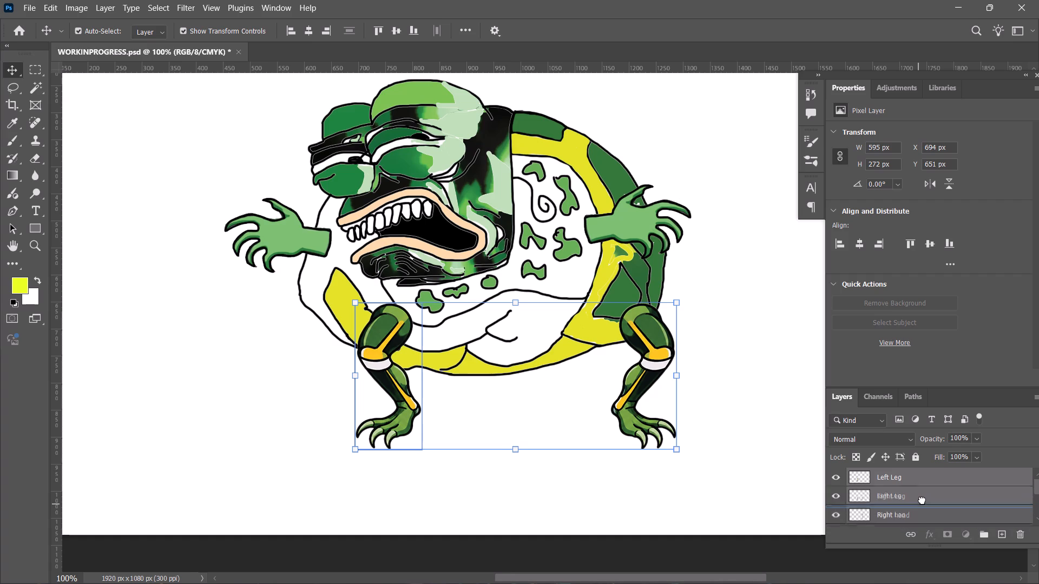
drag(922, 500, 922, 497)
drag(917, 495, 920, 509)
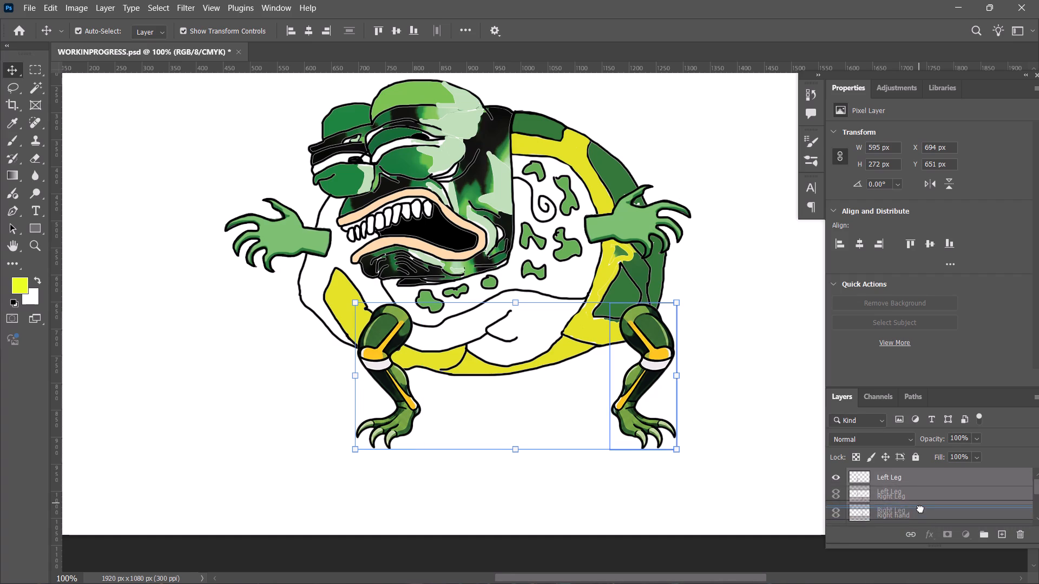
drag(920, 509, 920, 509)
Move the Right Leg layer alone beneath MainBOdy, directly above the Background, so the body overlaps its thigh.
click(917, 496)
drag(918, 496, 923, 509)
scroll(923, 508, down, 6)
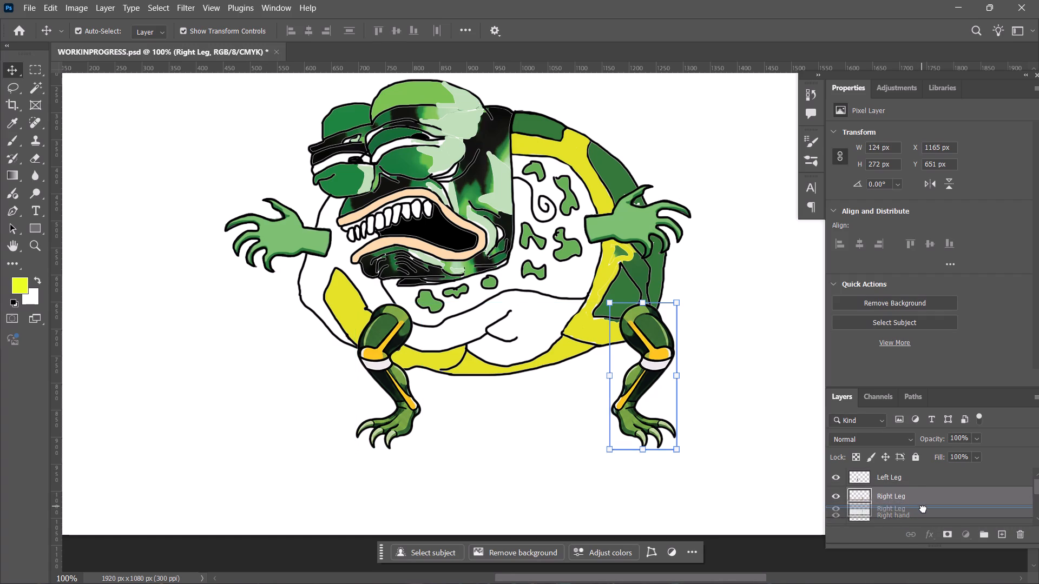
drag(923, 509, 931, 528)
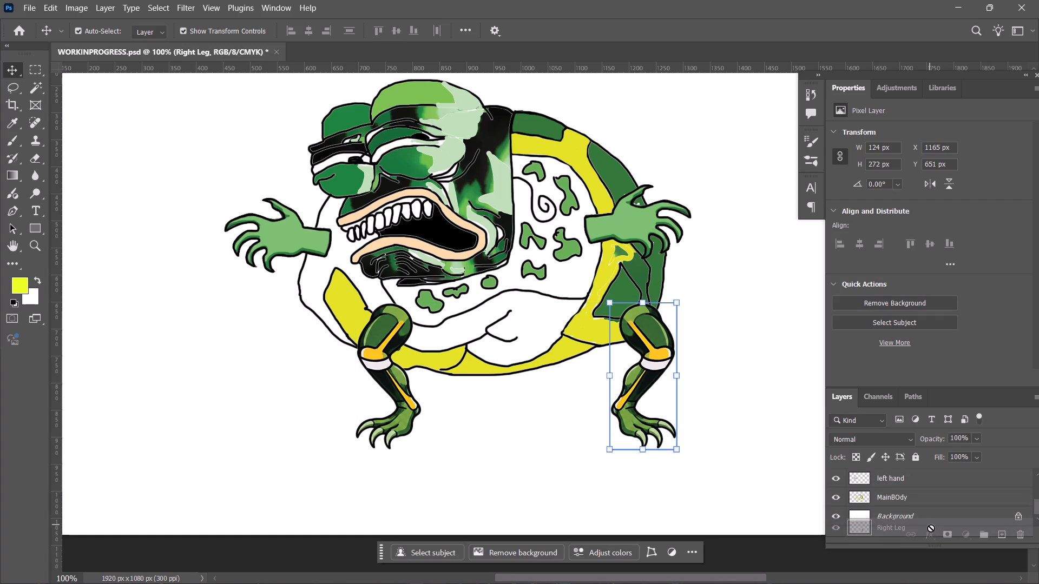
drag(931, 528, 928, 514)
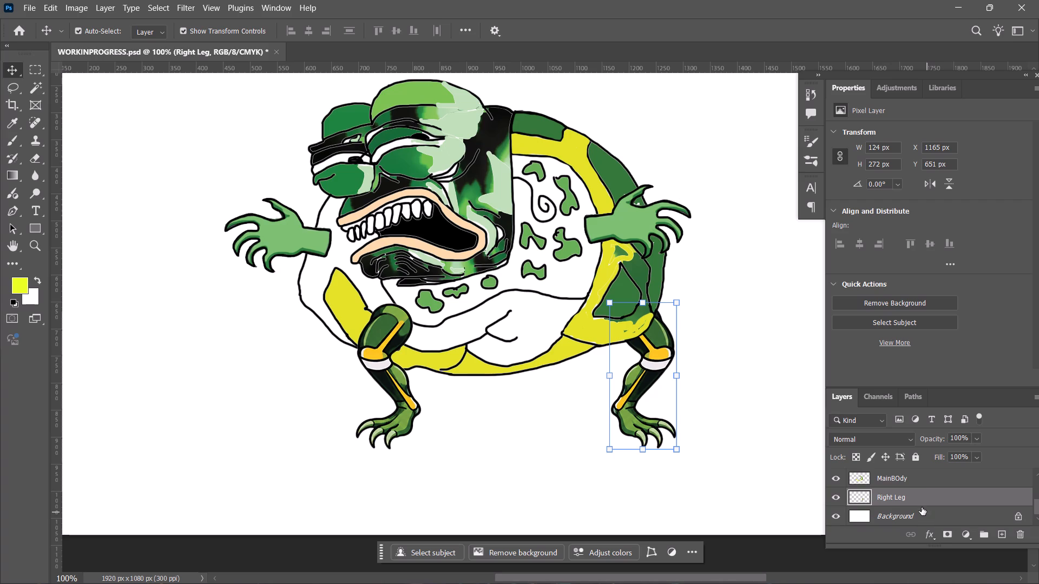
Move the Left Leg layer beneath MainBOdy, directly above the Right Leg layer.
scroll(922, 506, up, 3)
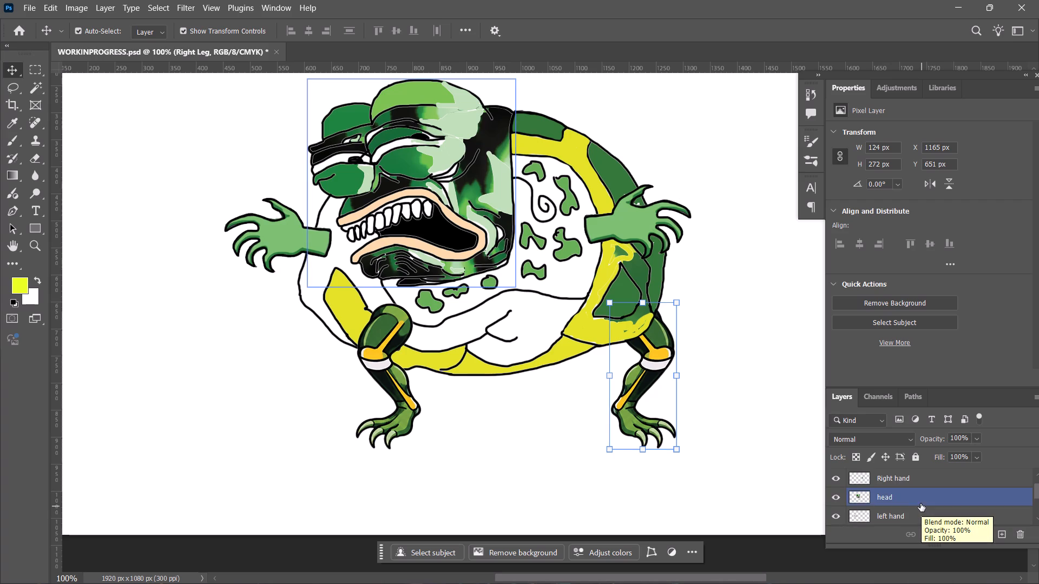
scroll(919, 503, up, 3)
drag(911, 477, 916, 486)
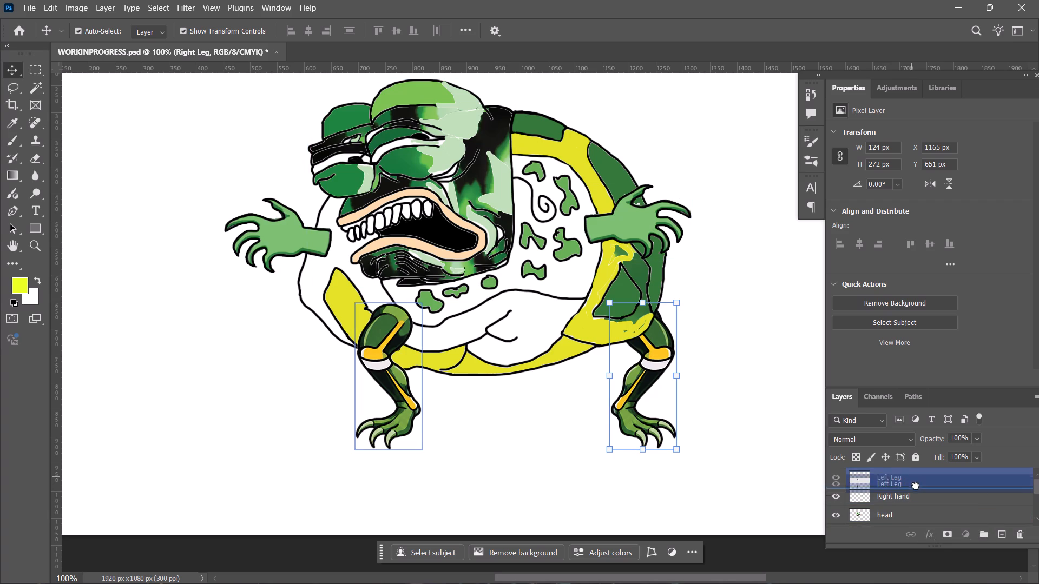
drag(916, 486, 929, 528)
scroll(918, 492, down, 5)
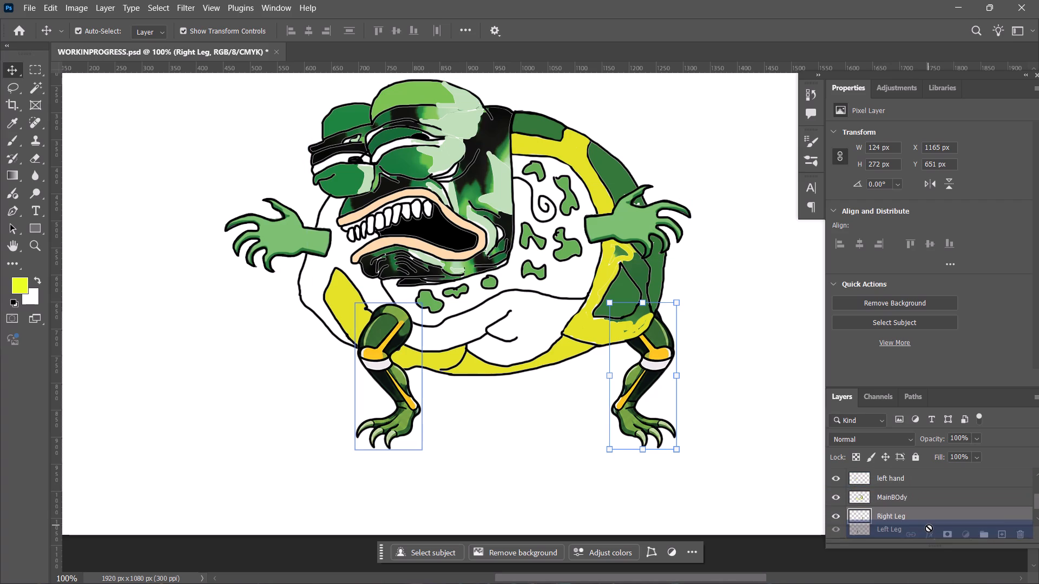
drag(929, 528, 922, 492)
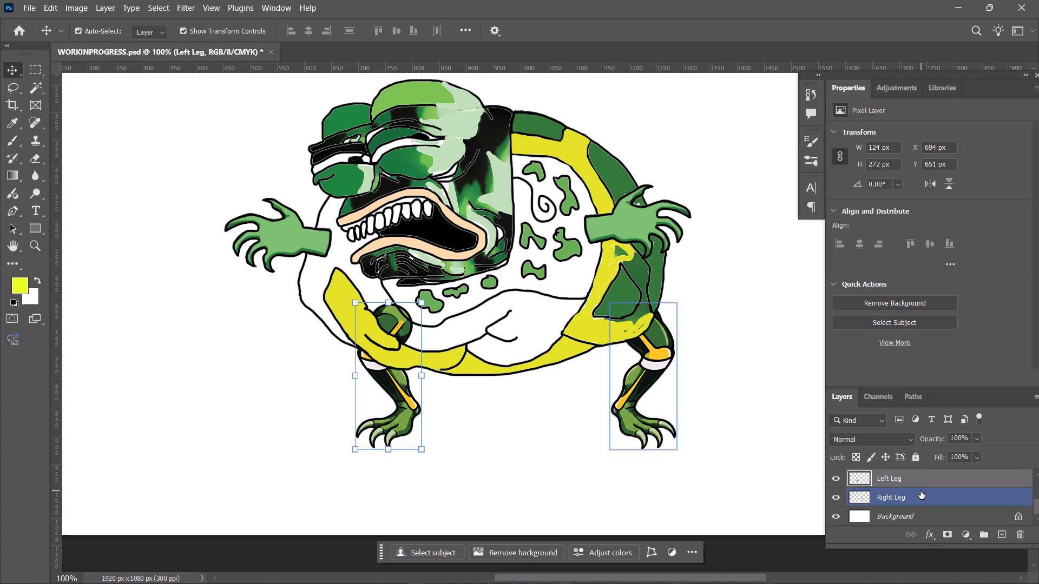
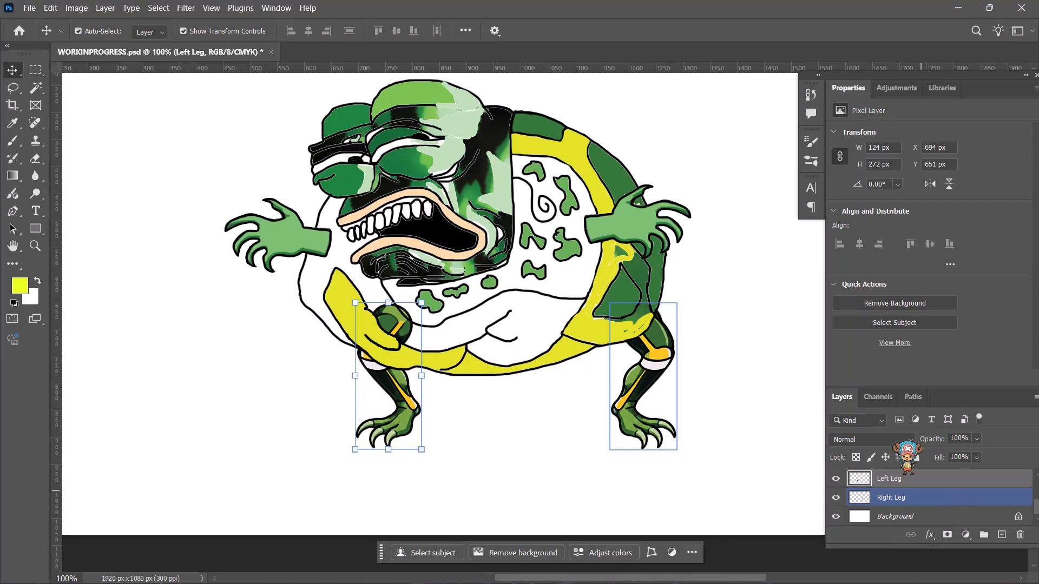
Select only the Background layer at the bottom of the layer stack instead of the two leg layers.
ctrl+scroll(920, 454, down, 5)
scroll(908, 494, down, 2)
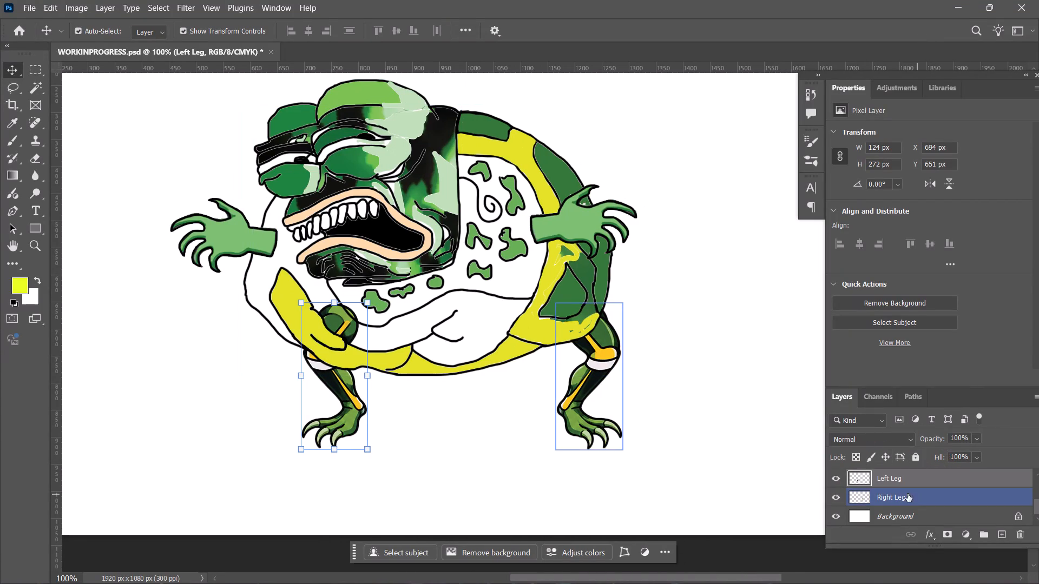
scroll(908, 494, down, 2)
click(900, 520)
ctrl+scroll(534, 289, down, 5)
ctrl+scroll(542, 292, up, 6)
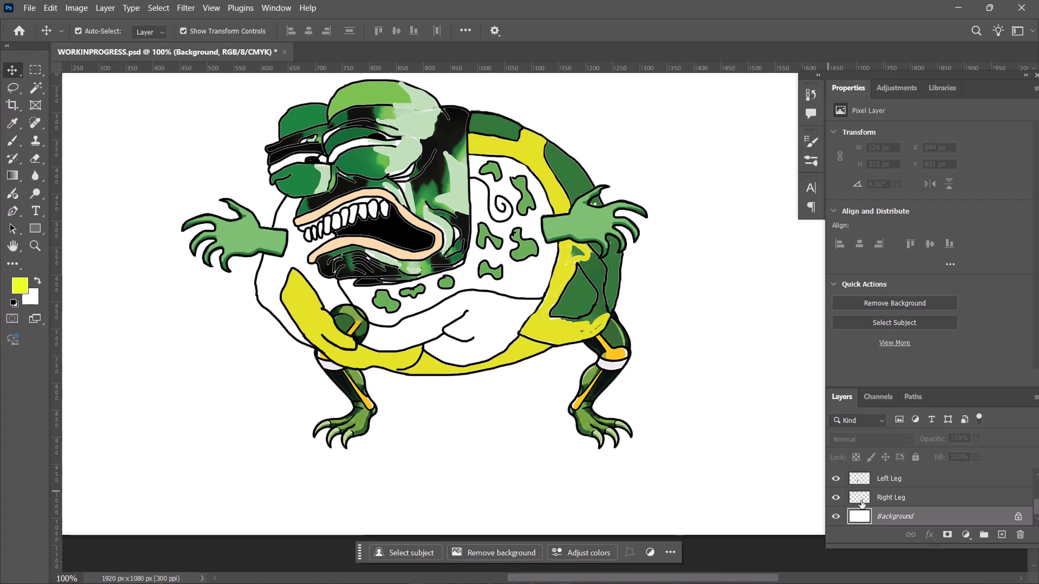
scroll(937, 512, down, 2)
click(910, 519)
Crop the canvas around the frog creature to about 1285 x 722 px, keeping the original ratio.
key(ctrl+minus)
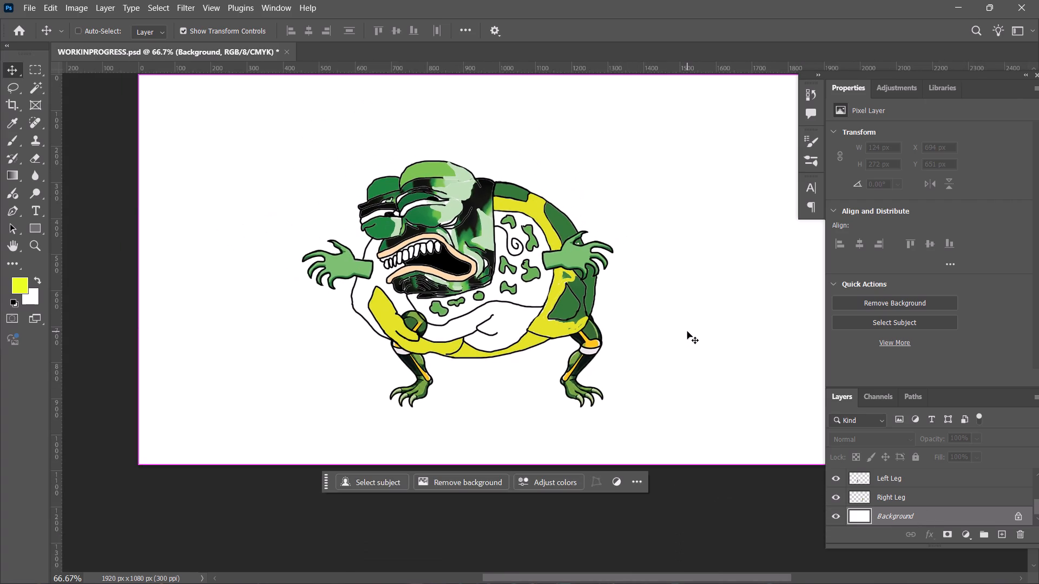
key(ctrl+minus)
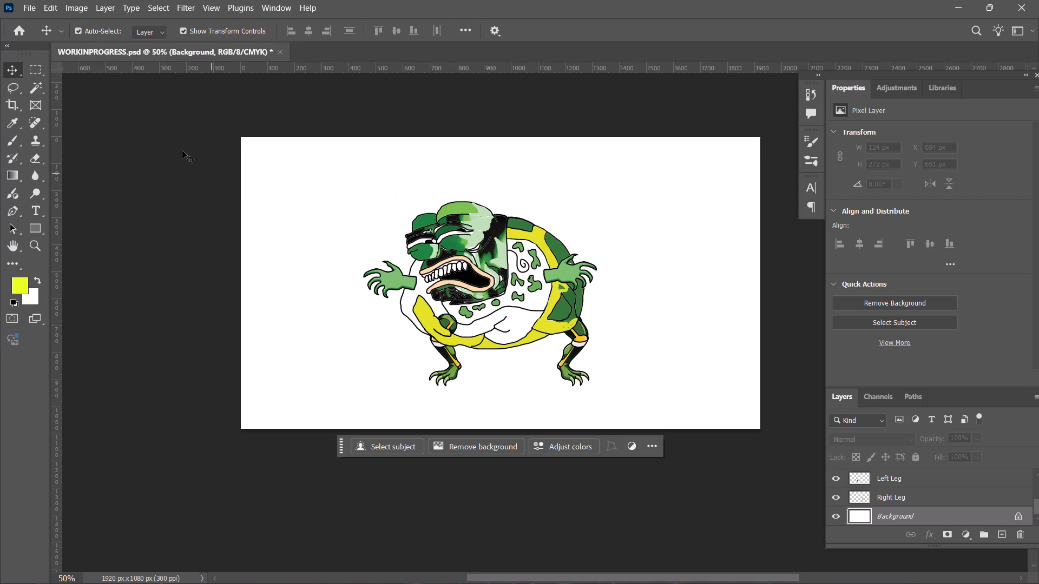
click(10, 108)
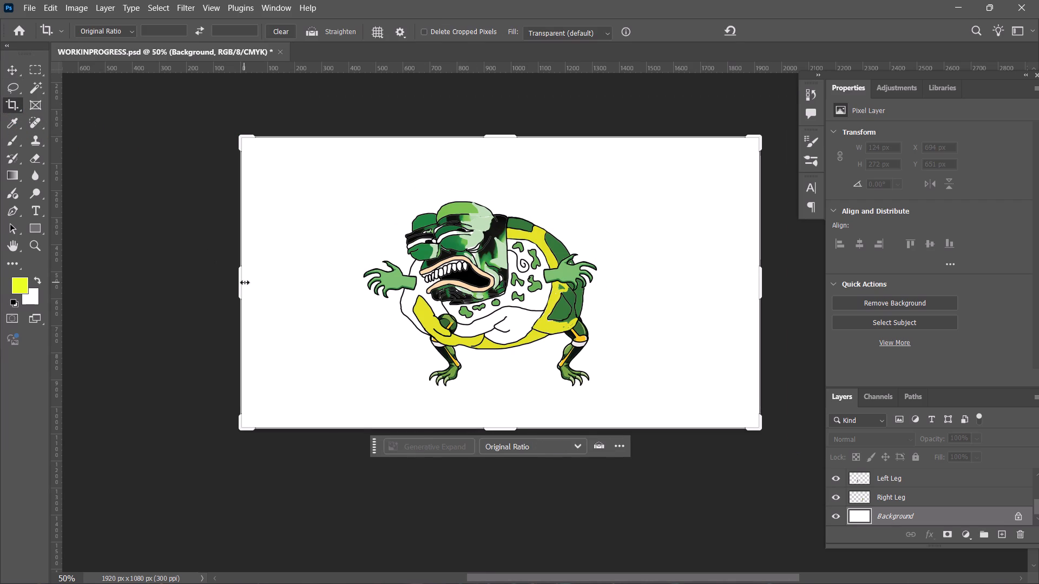
drag(242, 283, 289, 307)
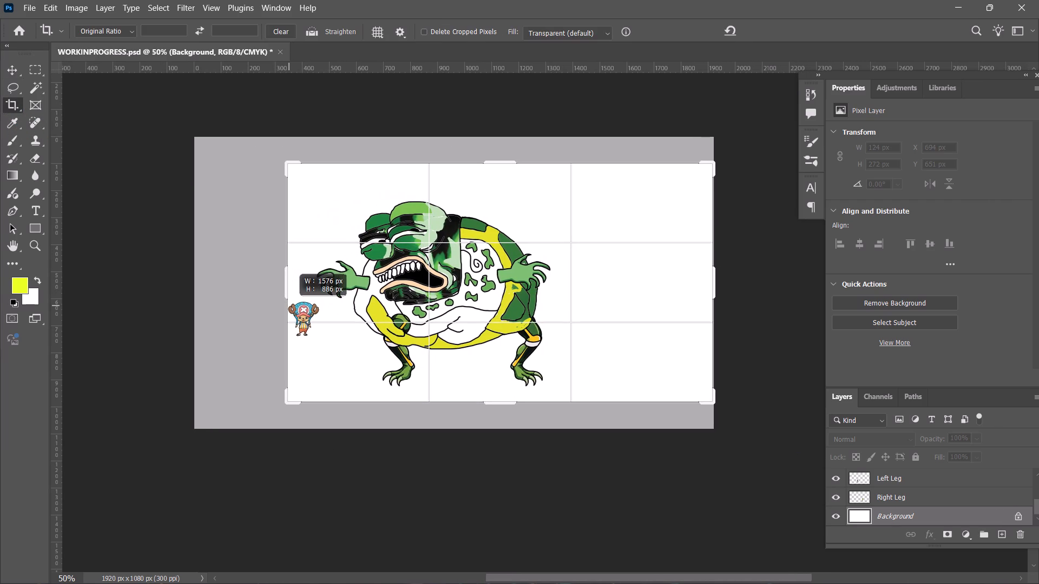
drag(289, 307, 291, 308)
drag(714, 282, 649, 293)
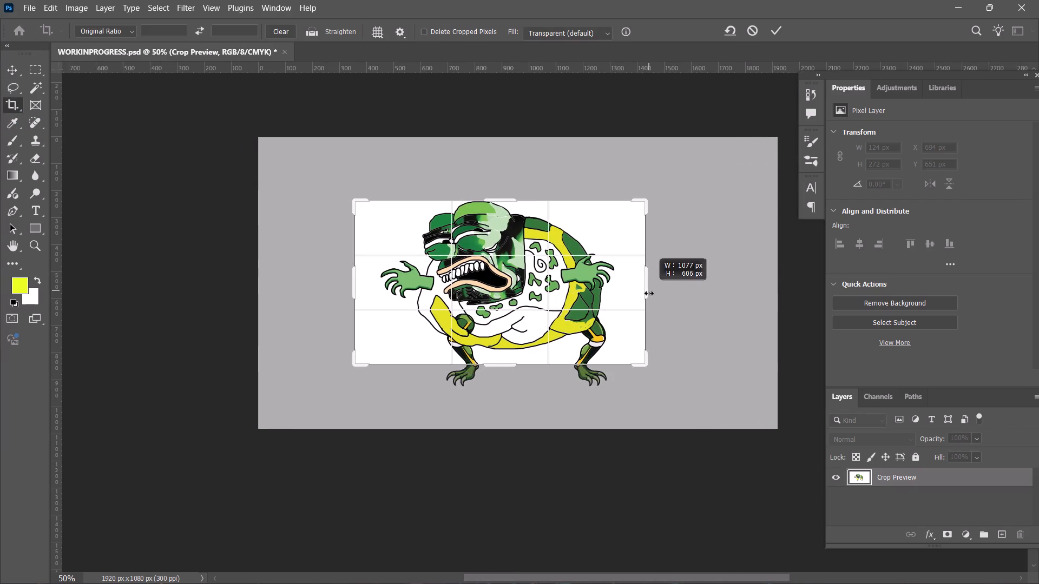
drag(649, 293, 695, 356)
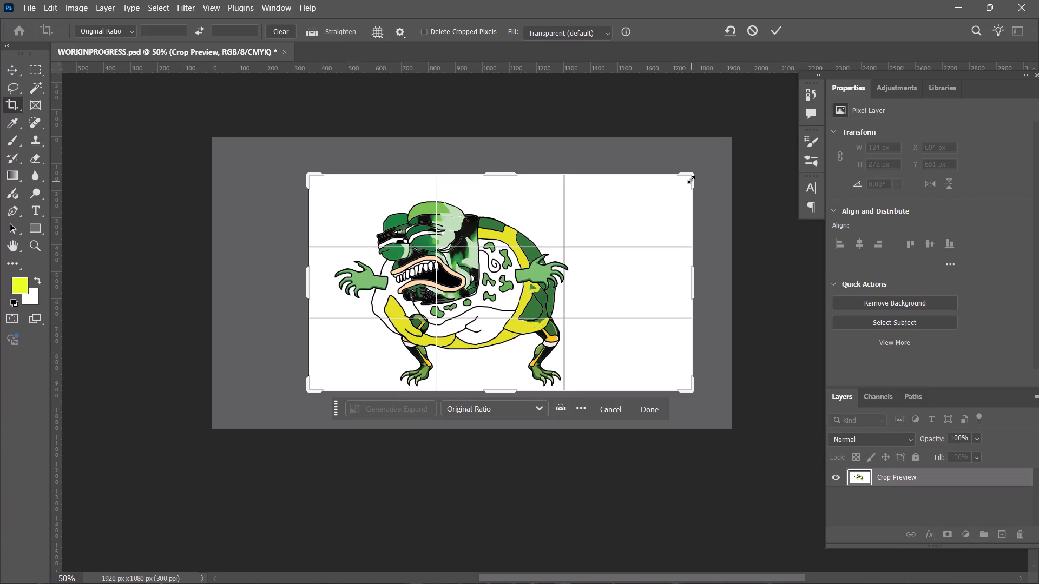
drag(691, 180, 686, 217)
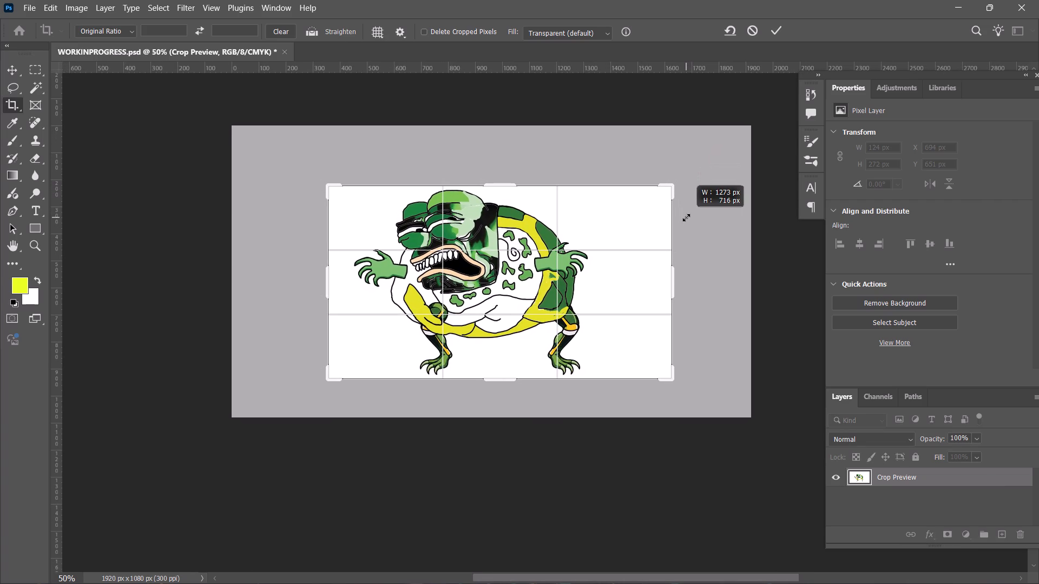
drag(686, 217, 689, 218)
click(660, 403)
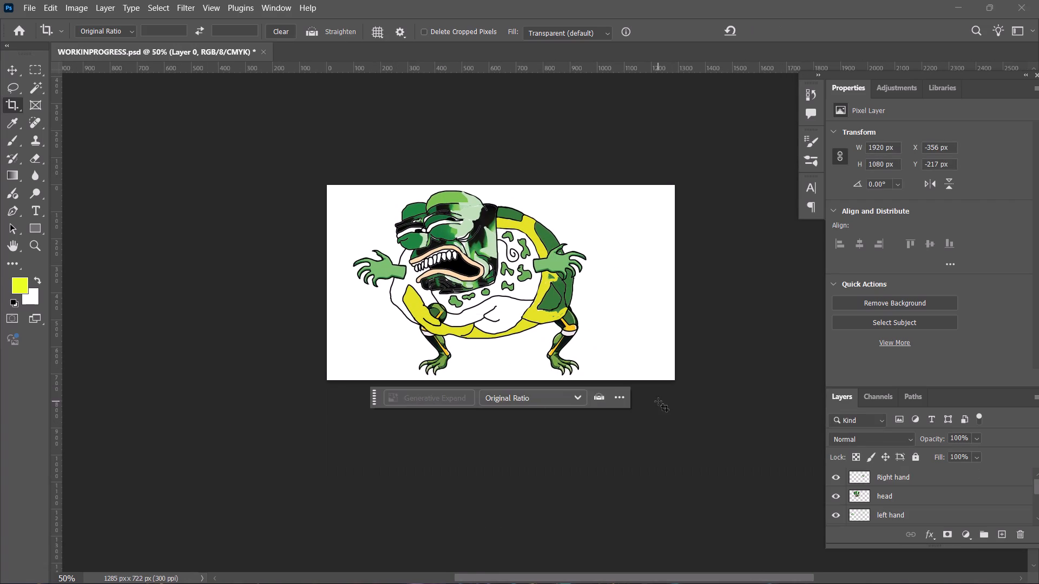
Hide the white Layer 0 at the bottom of the layer stack to leave a transparent background behind the frog.
scroll(915, 492, down, 5)
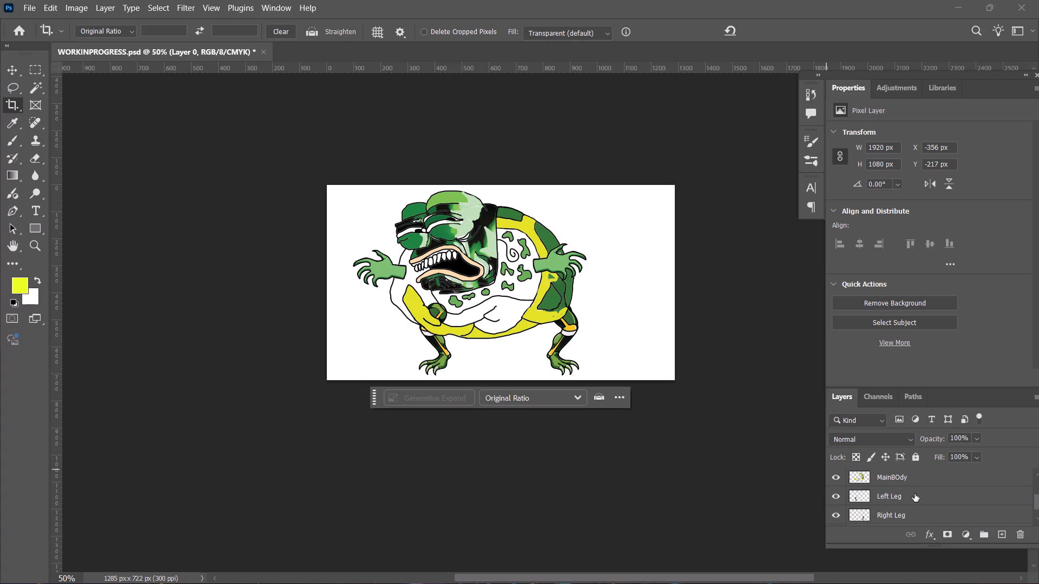
scroll(915, 494, down, 3)
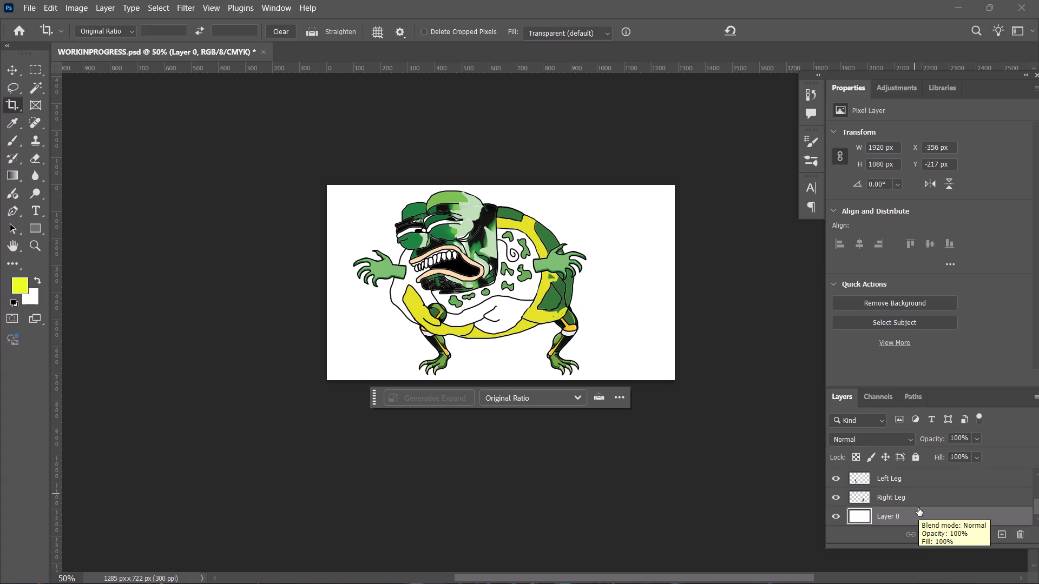
scroll(889, 488, down, 5)
scroll(882, 501, up, 8)
scroll(885, 499, down, 9)
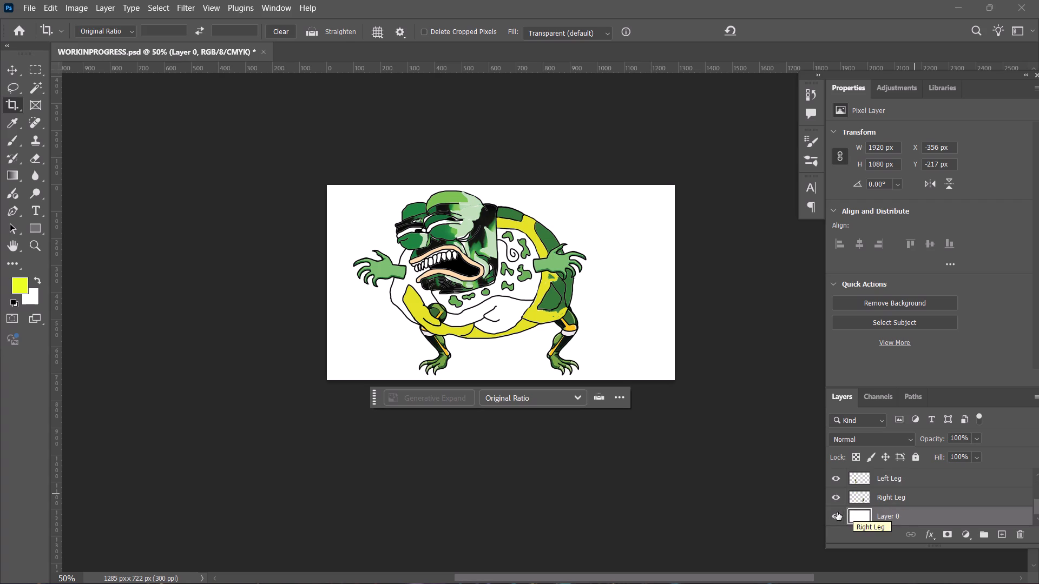
click(832, 515)
click(832, 515)
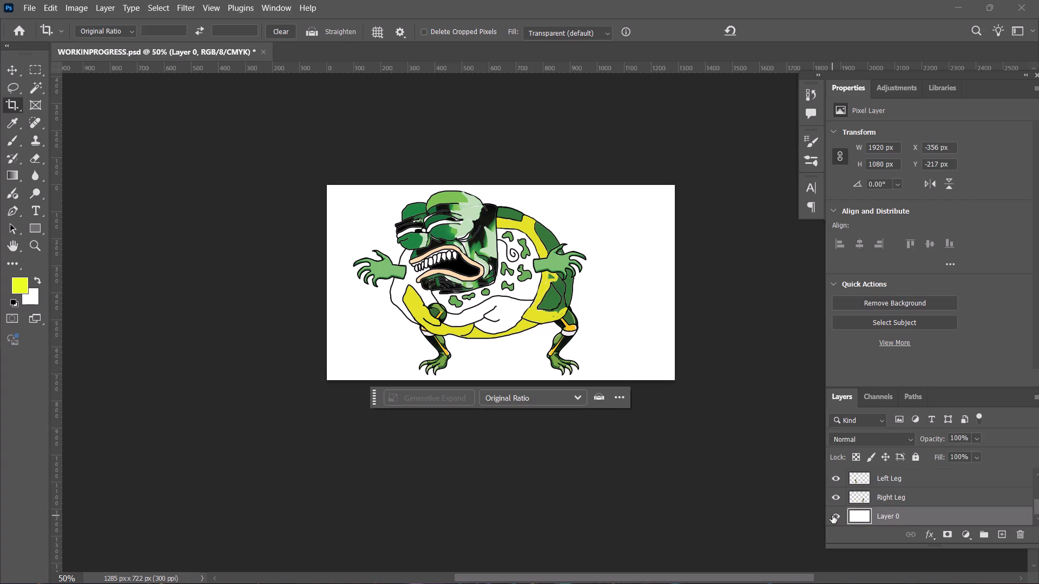
click(832, 515)
click(833, 515)
click(833, 515)
click(833, 515)
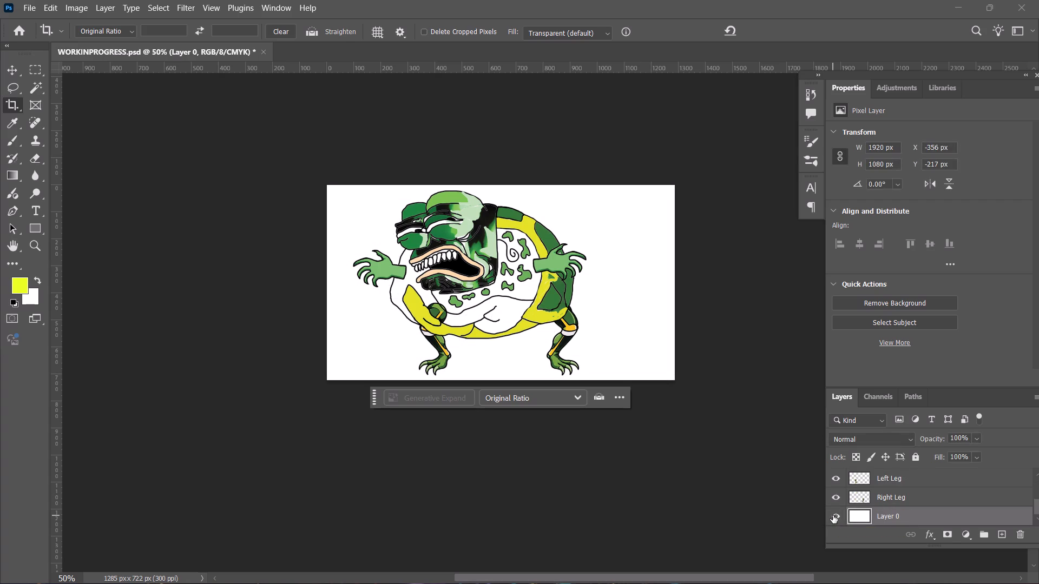
click(833, 515)
click(833, 516)
click(833, 516)
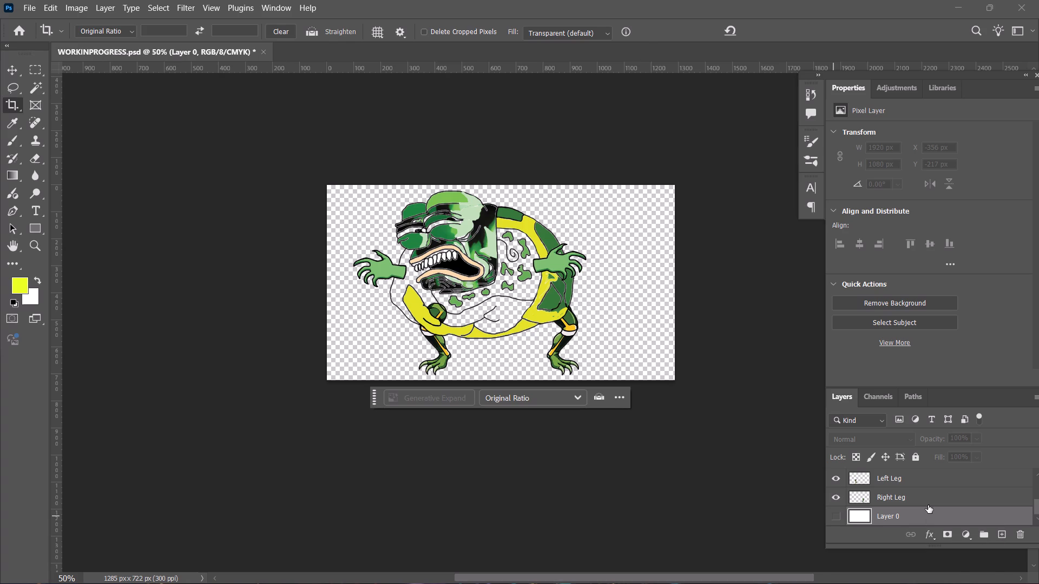
Save WORKINPROGRESS.psd and close Photoshop.
key(ctrl+s)
key(ctrl+s)
key(ctrl+s)
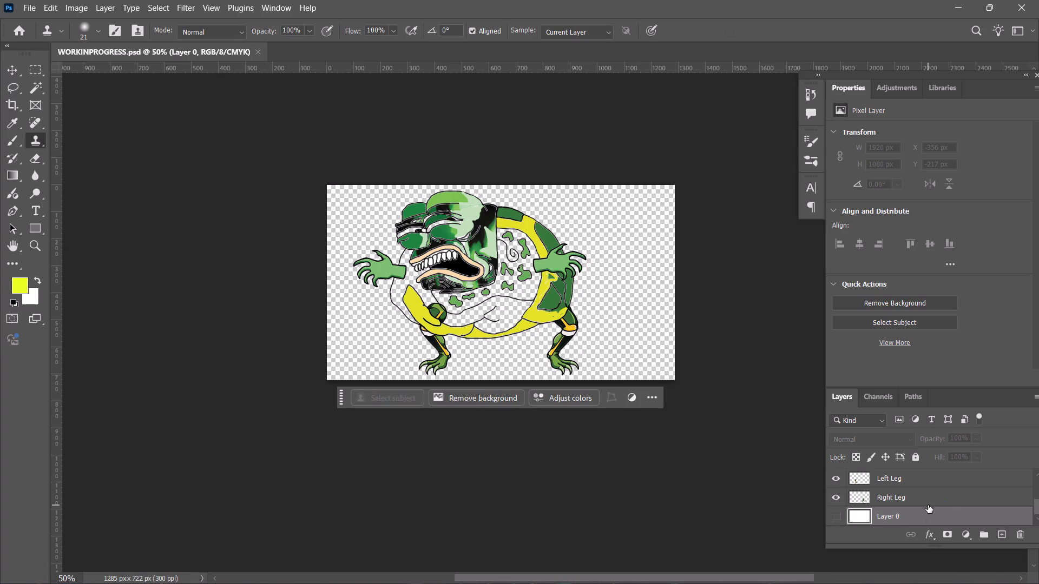
click(1038, 0)
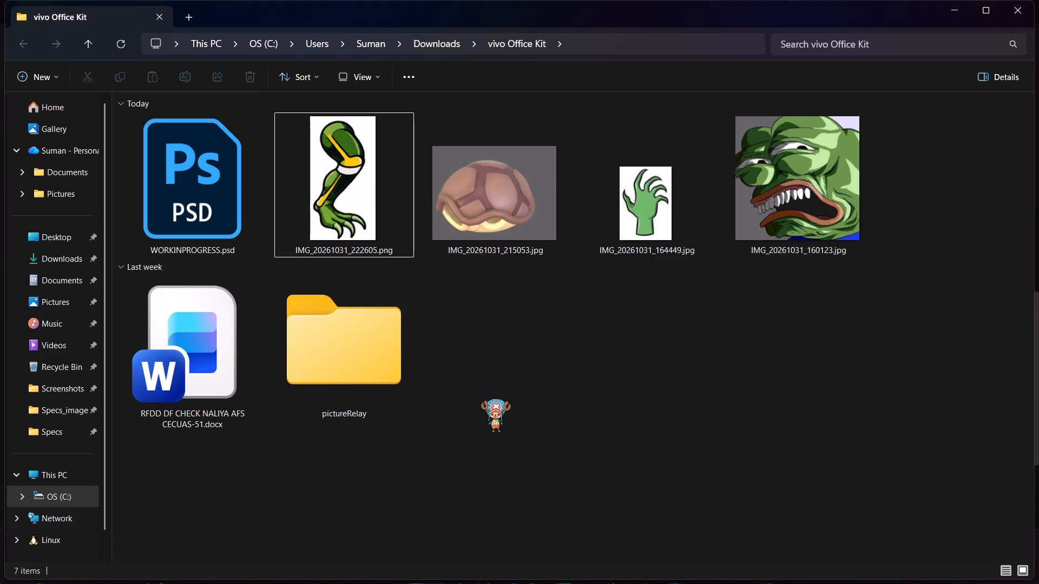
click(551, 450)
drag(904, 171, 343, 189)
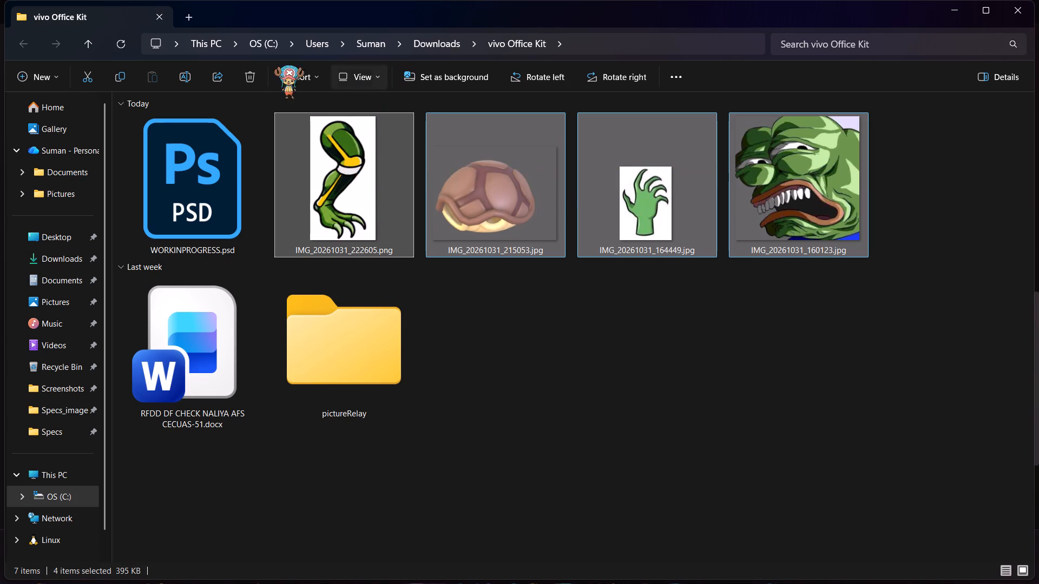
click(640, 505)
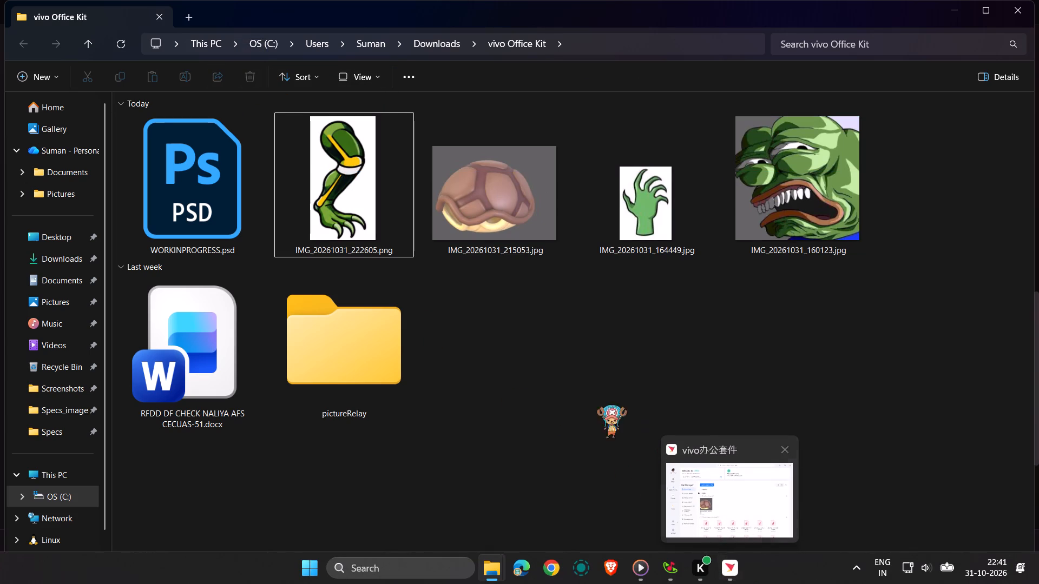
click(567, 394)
Search Windows for "u" and launch the Unity app.
click(391, 569)
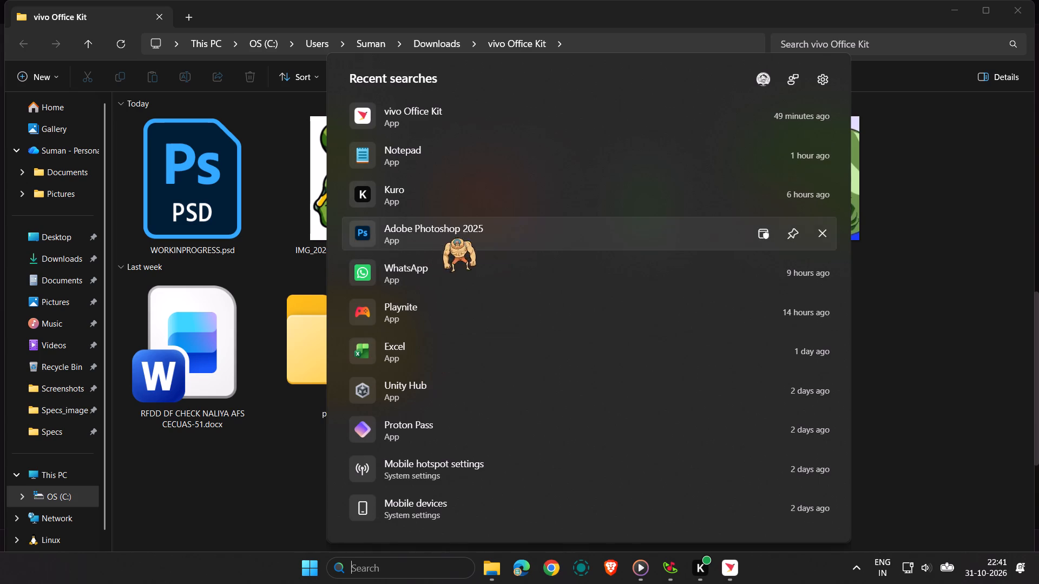
text(u)
key(space)
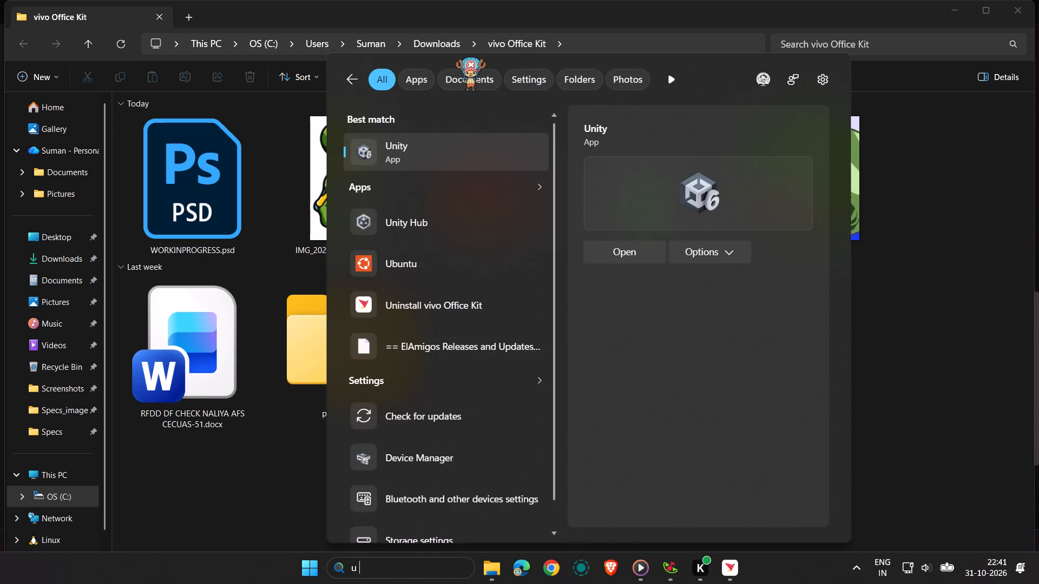
key(Return)
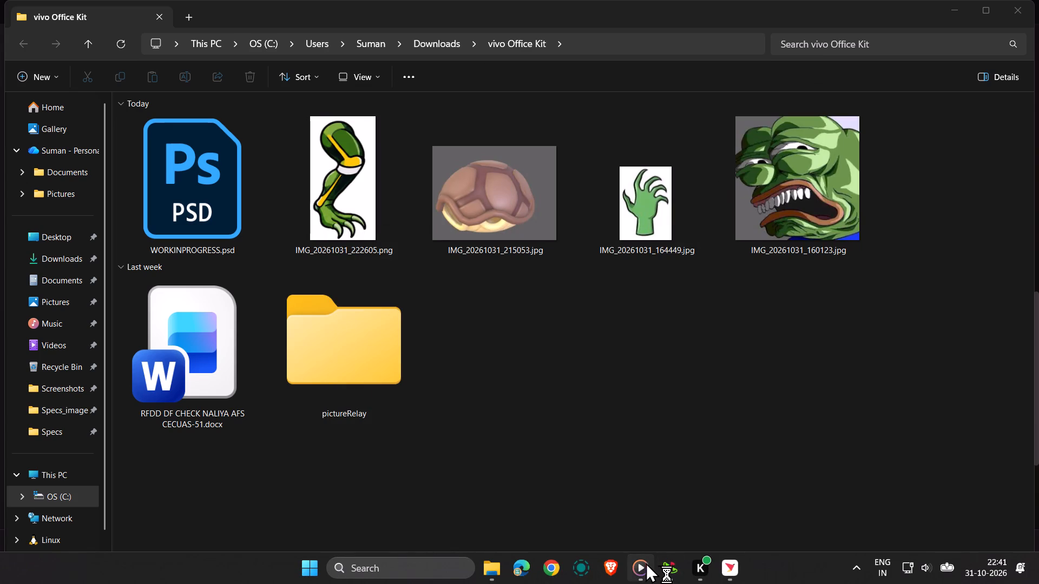
Switch to Media Player and play the track 4 Raws from the beginning.
click(665, 563)
click(536, 321)
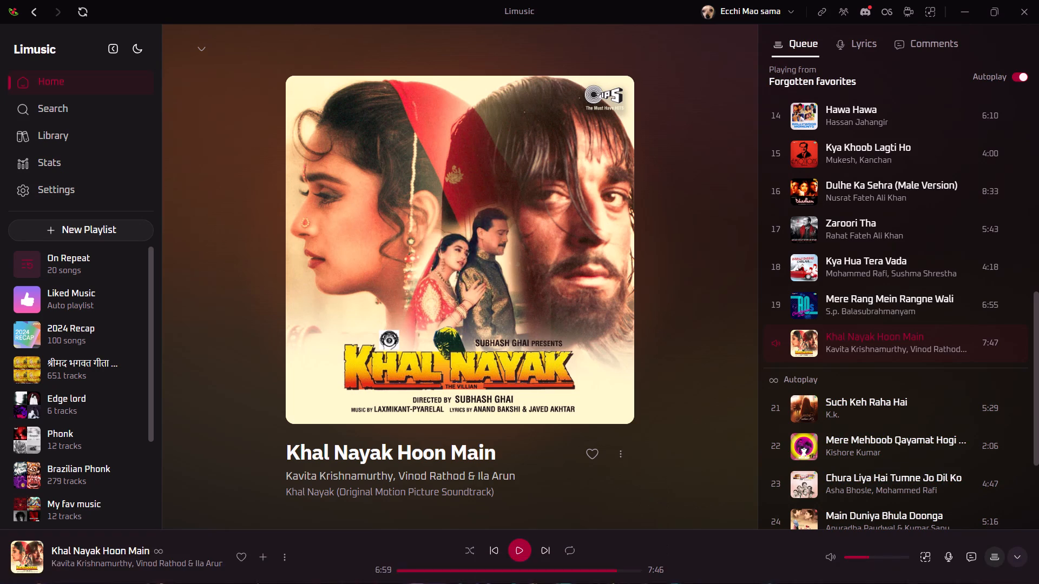
click(652, 574)
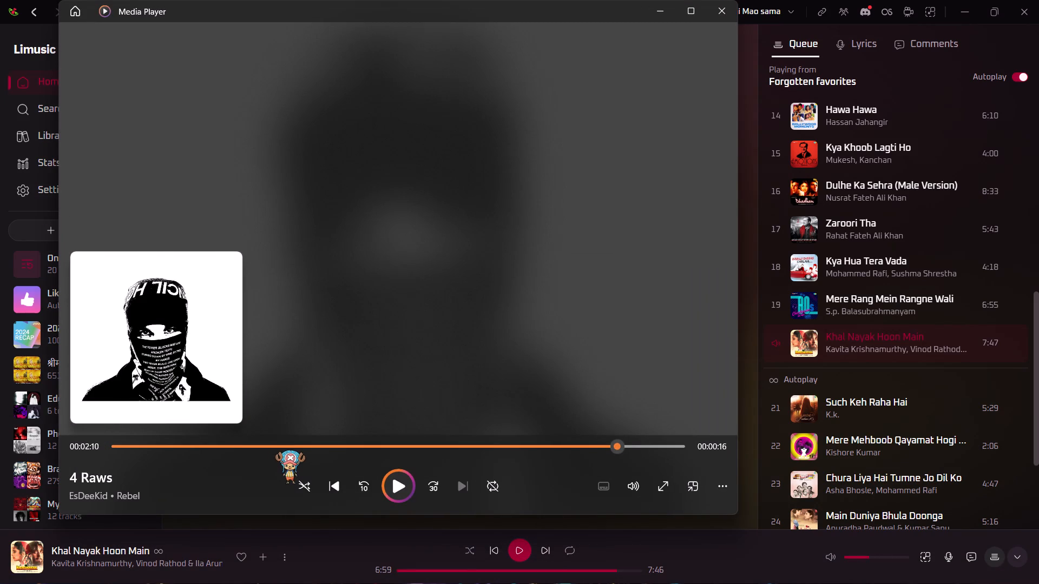
drag(274, 450, 109, 450)
click(402, 490)
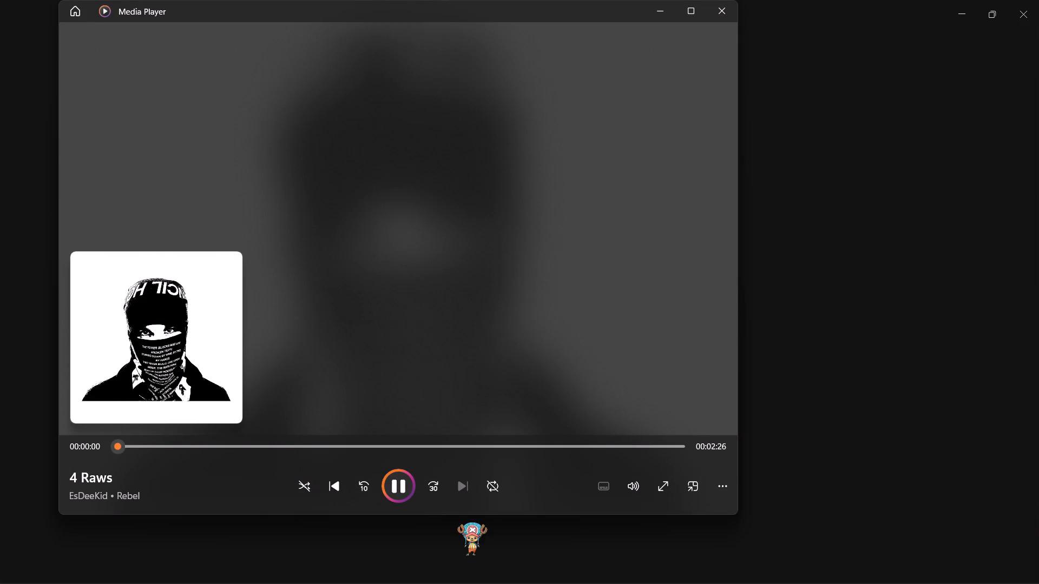
Switch to Unity Hub and open the Yudh Phali Jung project.
click(799, 325)
click(222, 188)
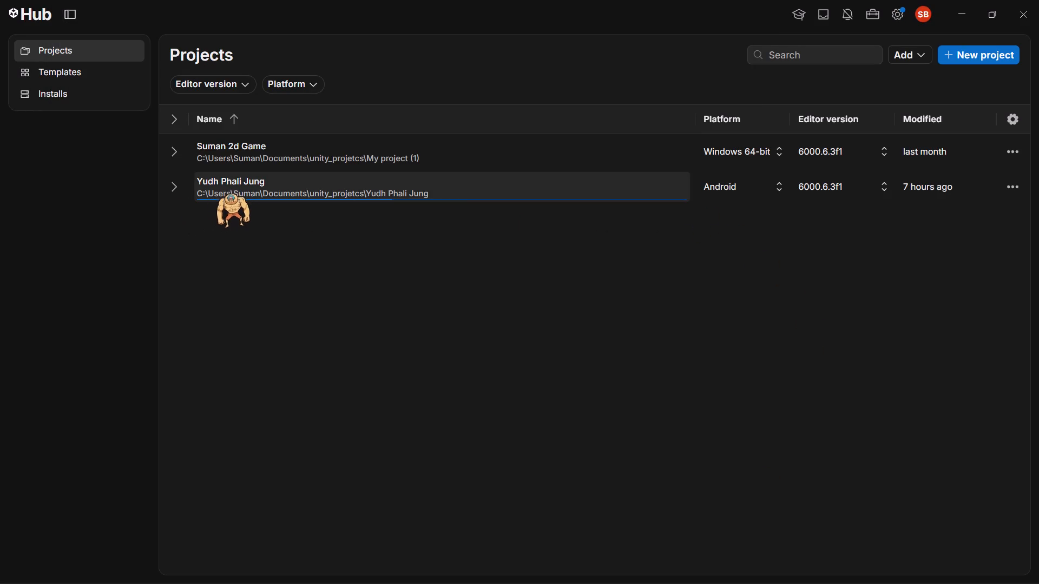